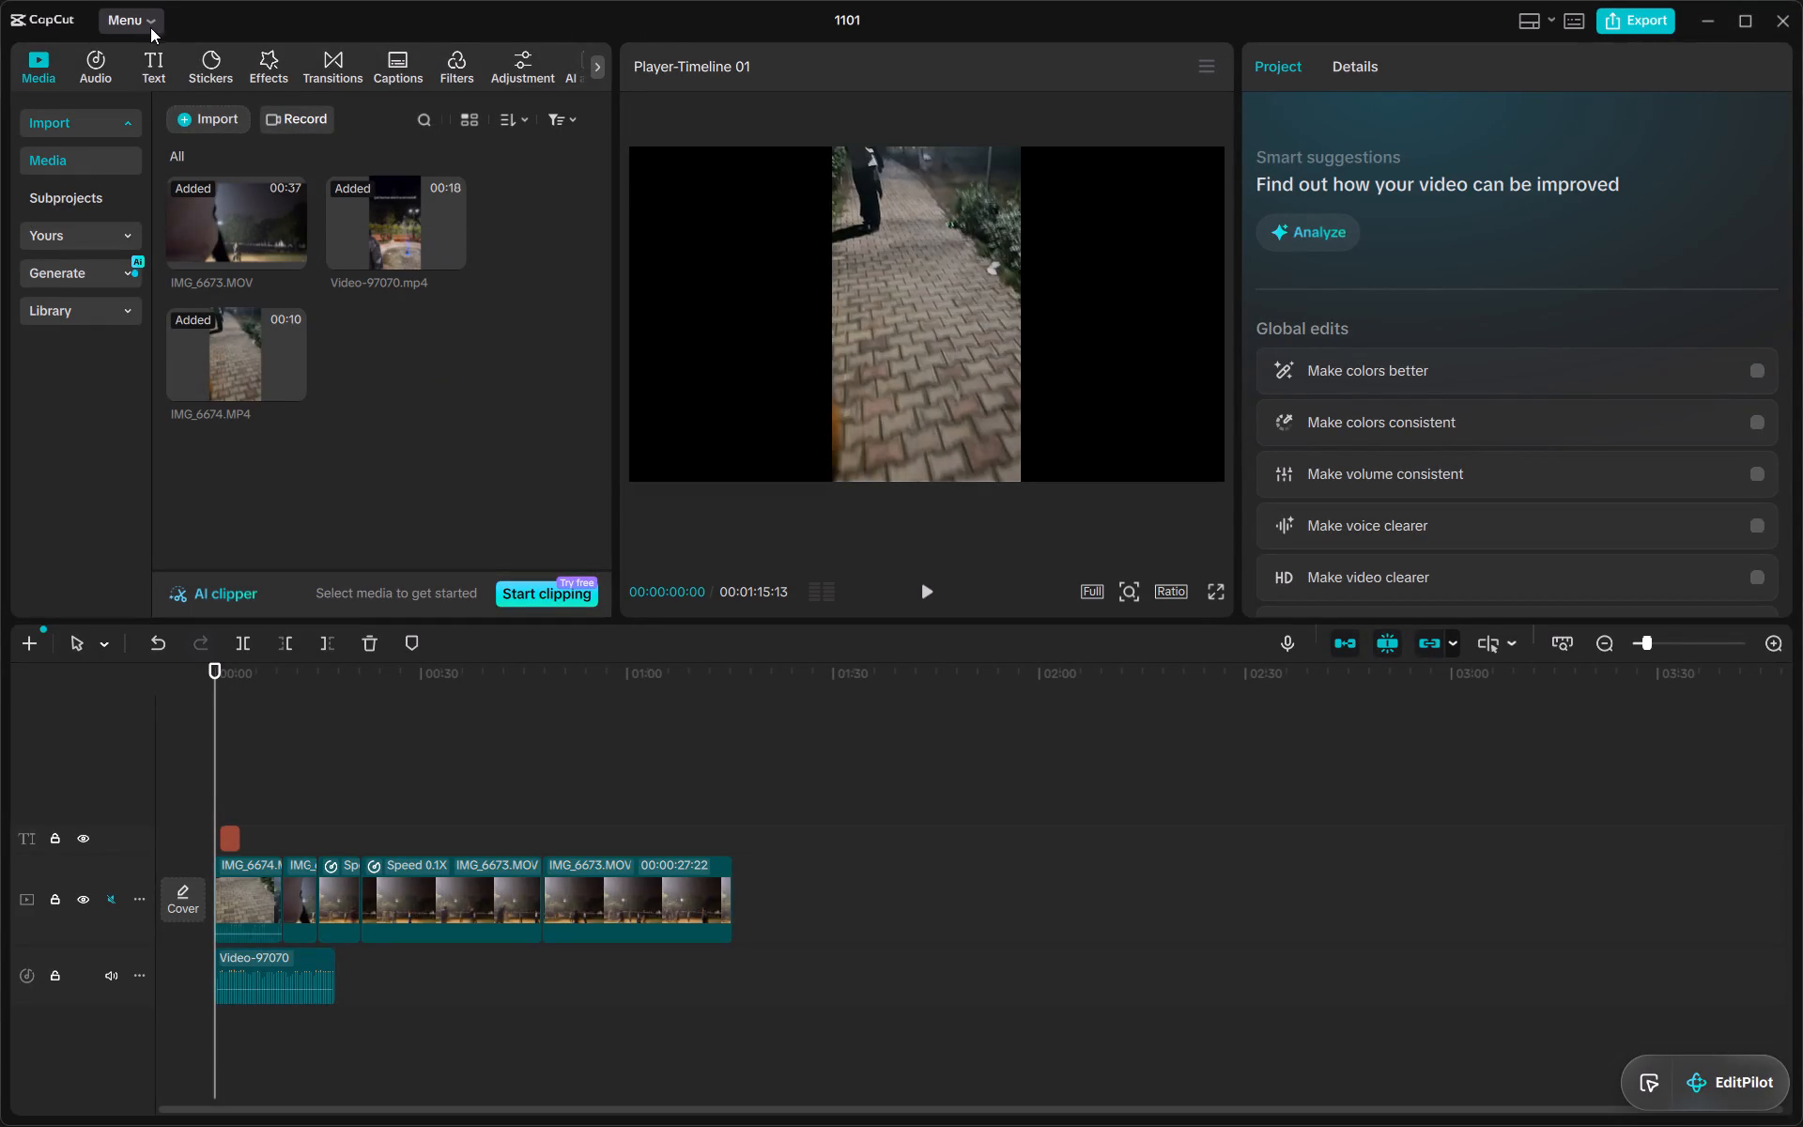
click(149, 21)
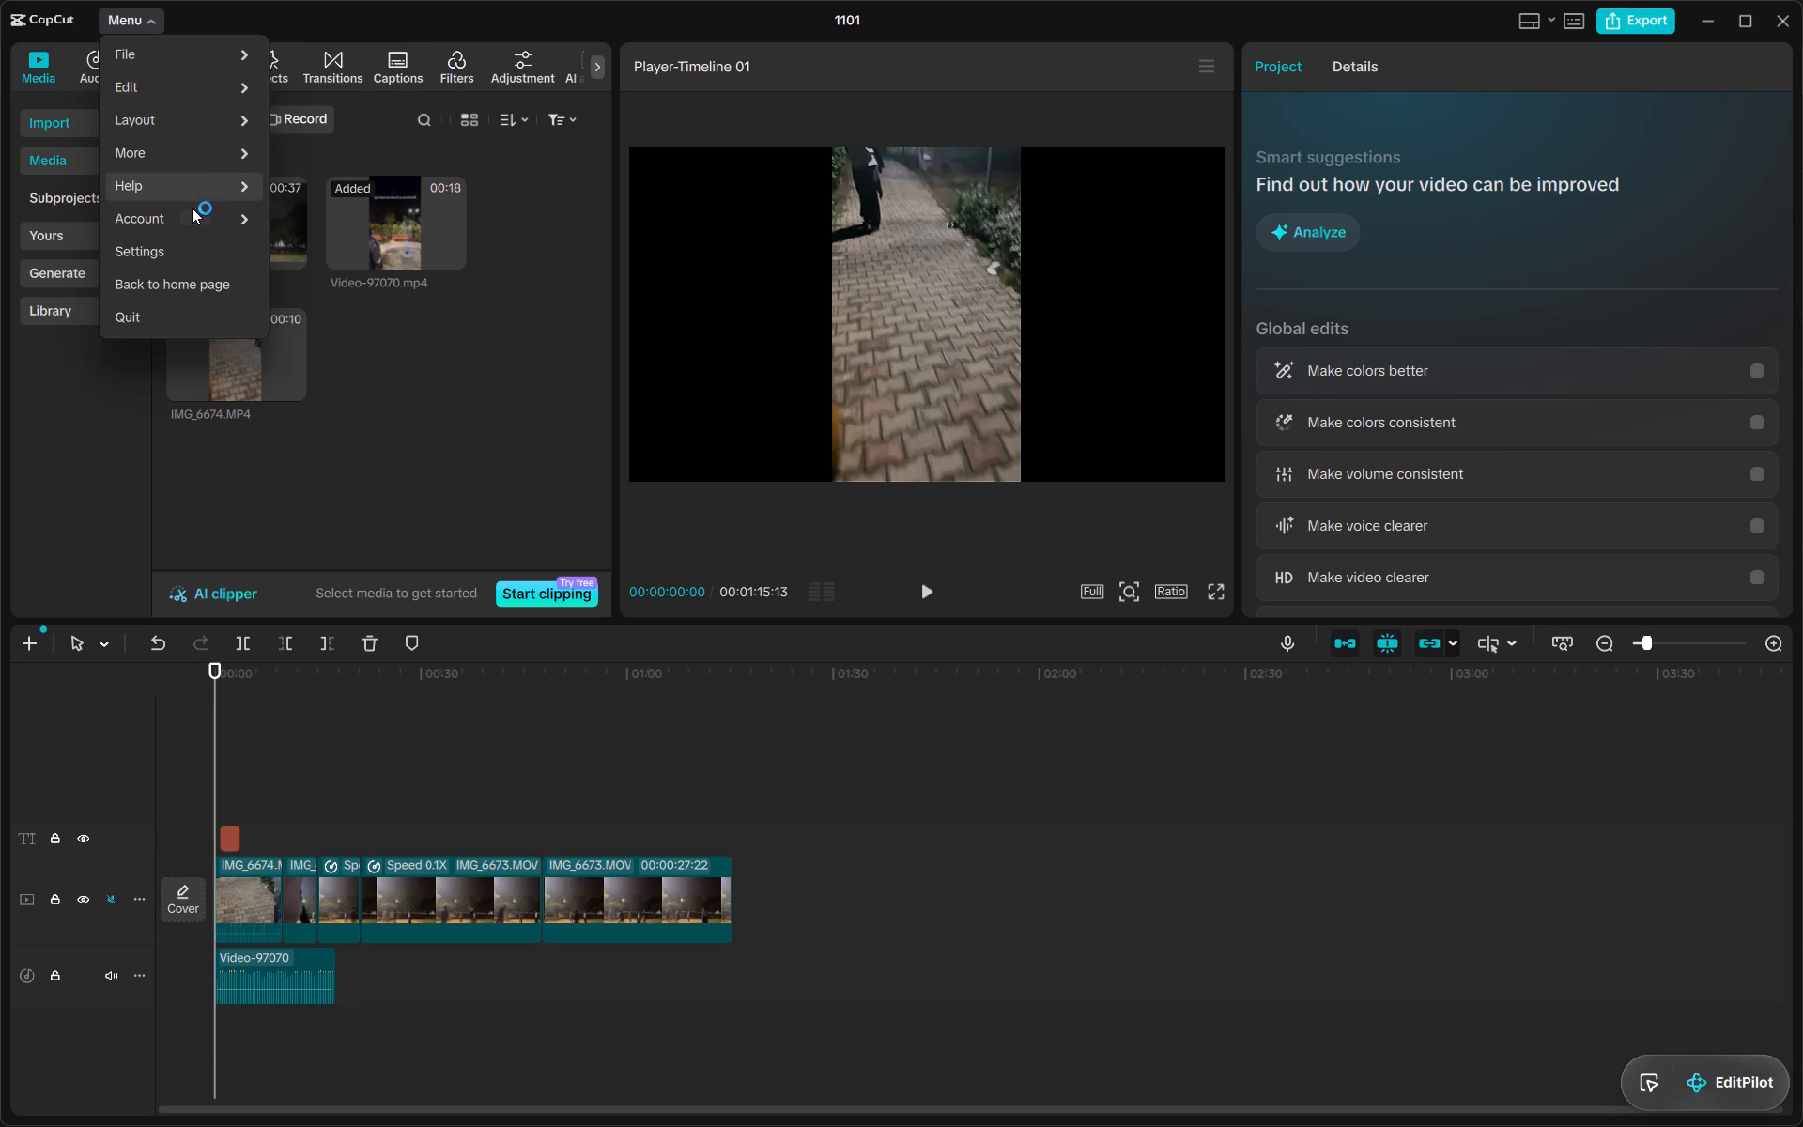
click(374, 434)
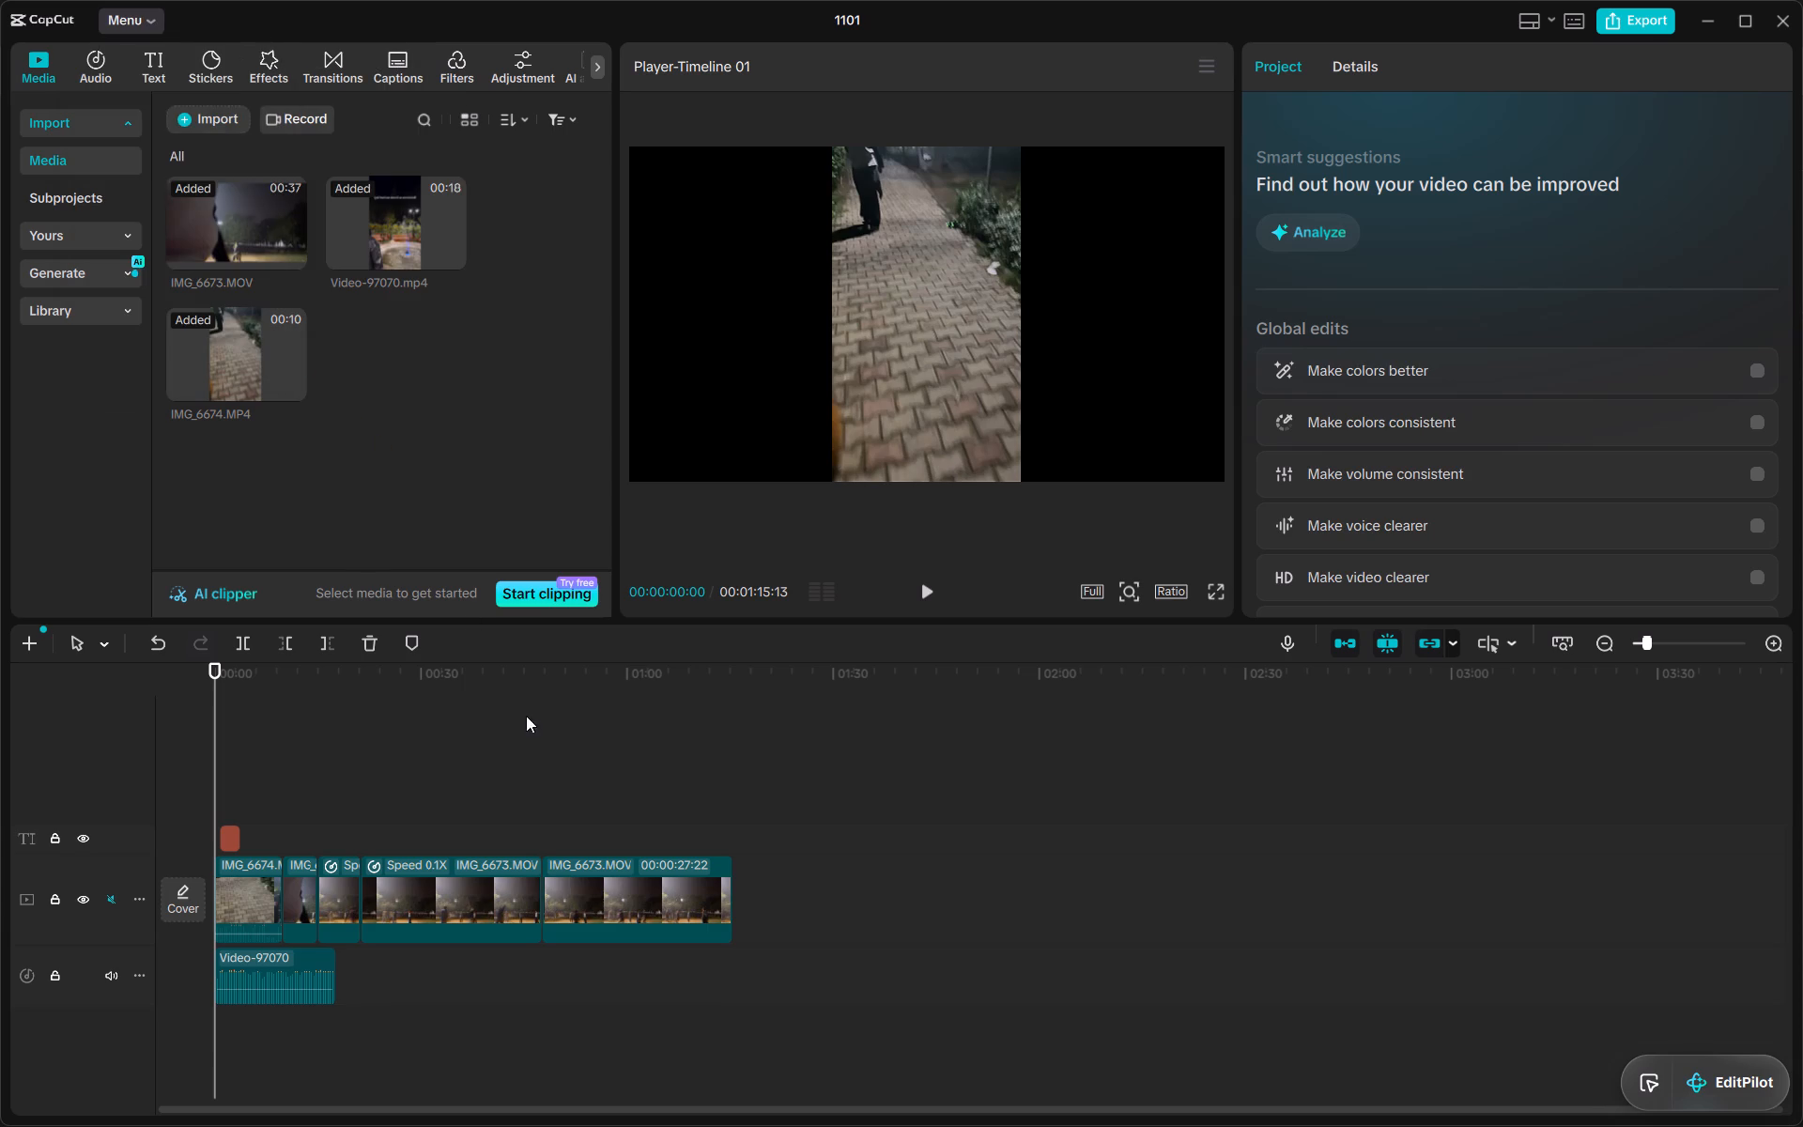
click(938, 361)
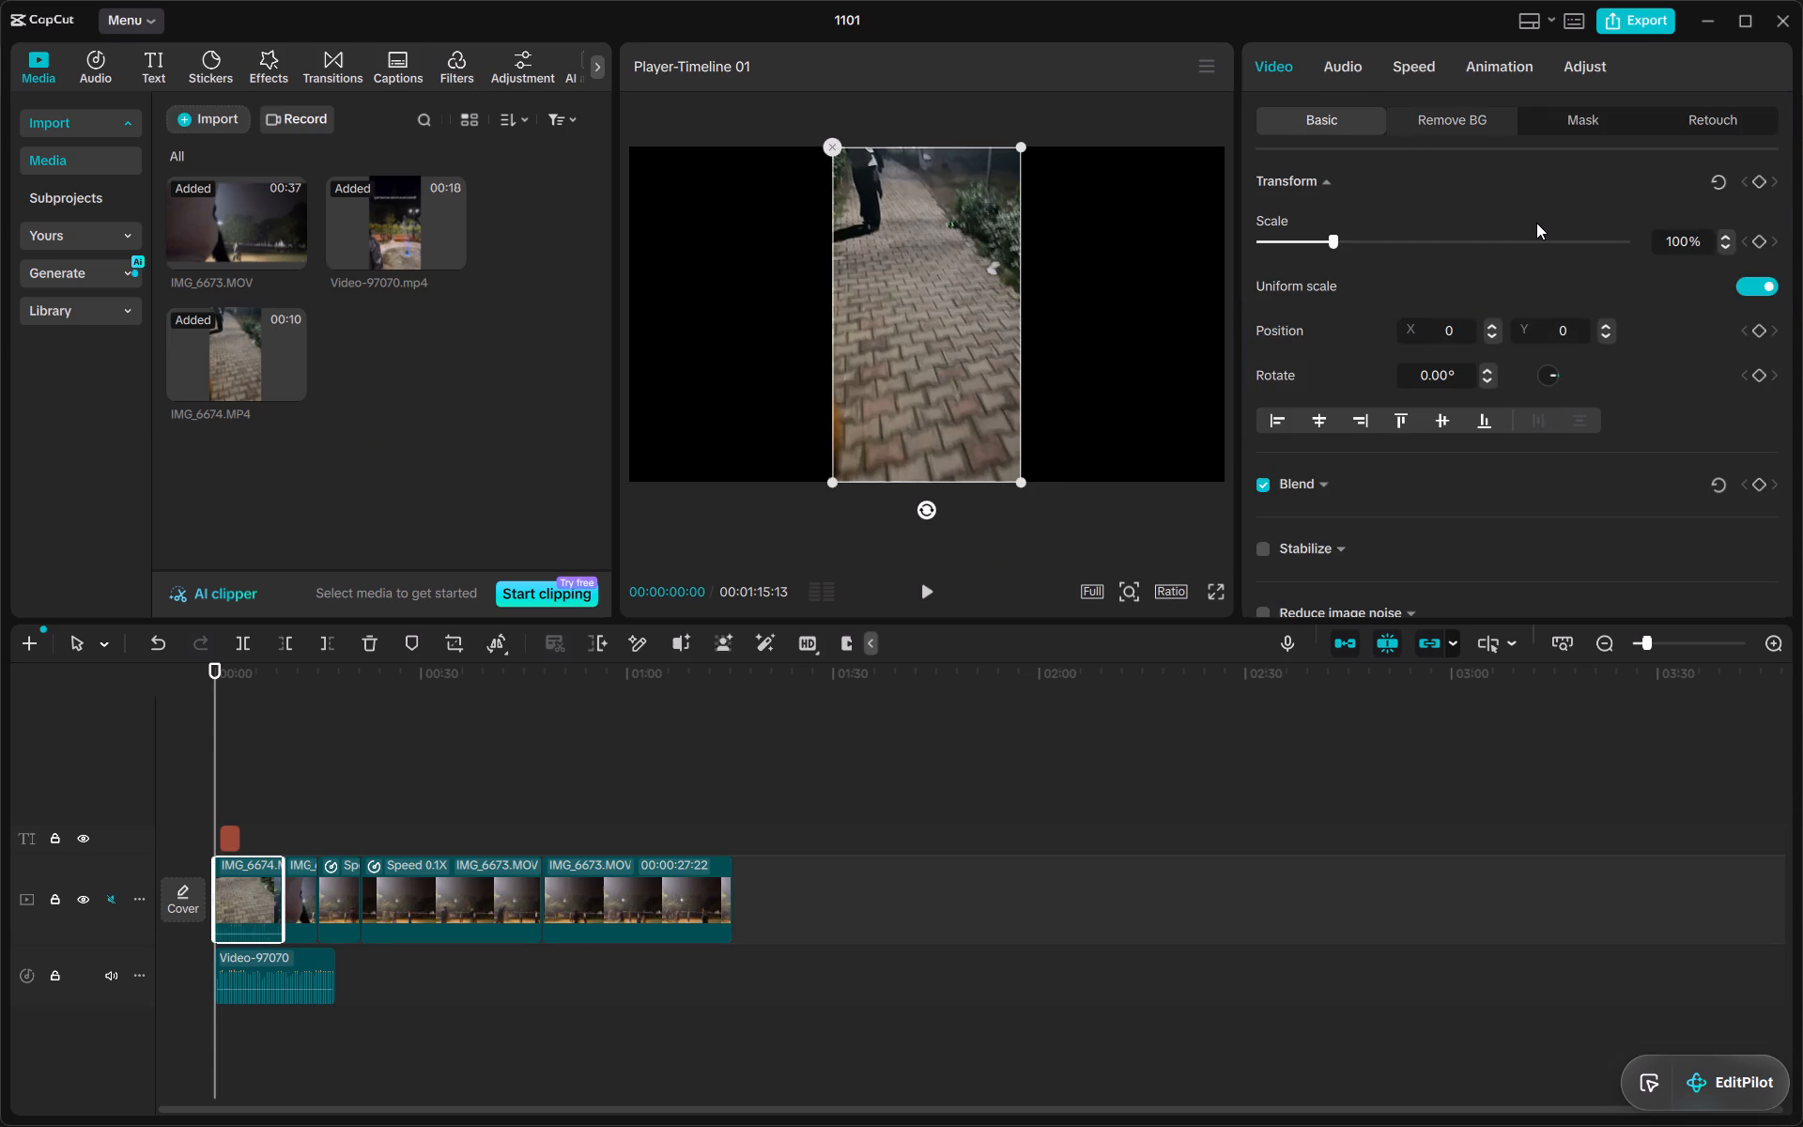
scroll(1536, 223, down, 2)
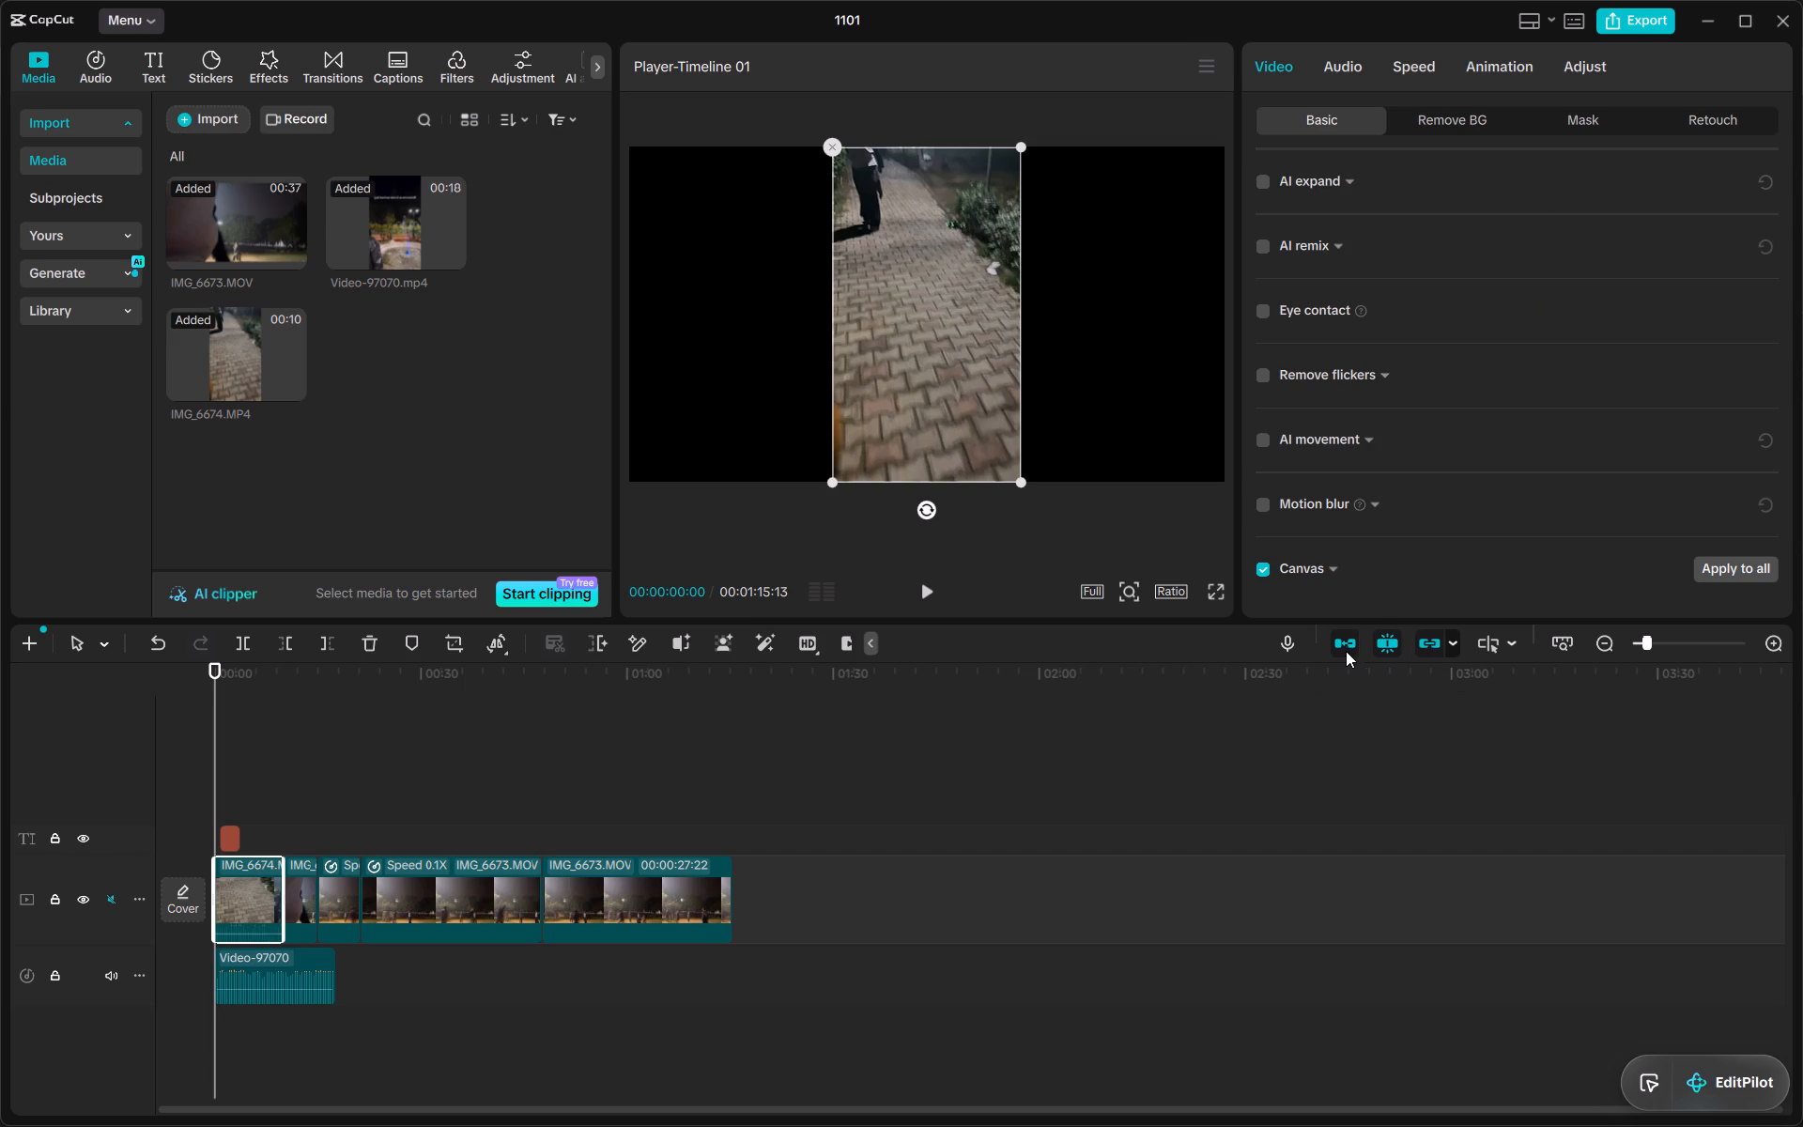
Turn on the preview axis for the timeline.
click(1444, 640)
click(1477, 641)
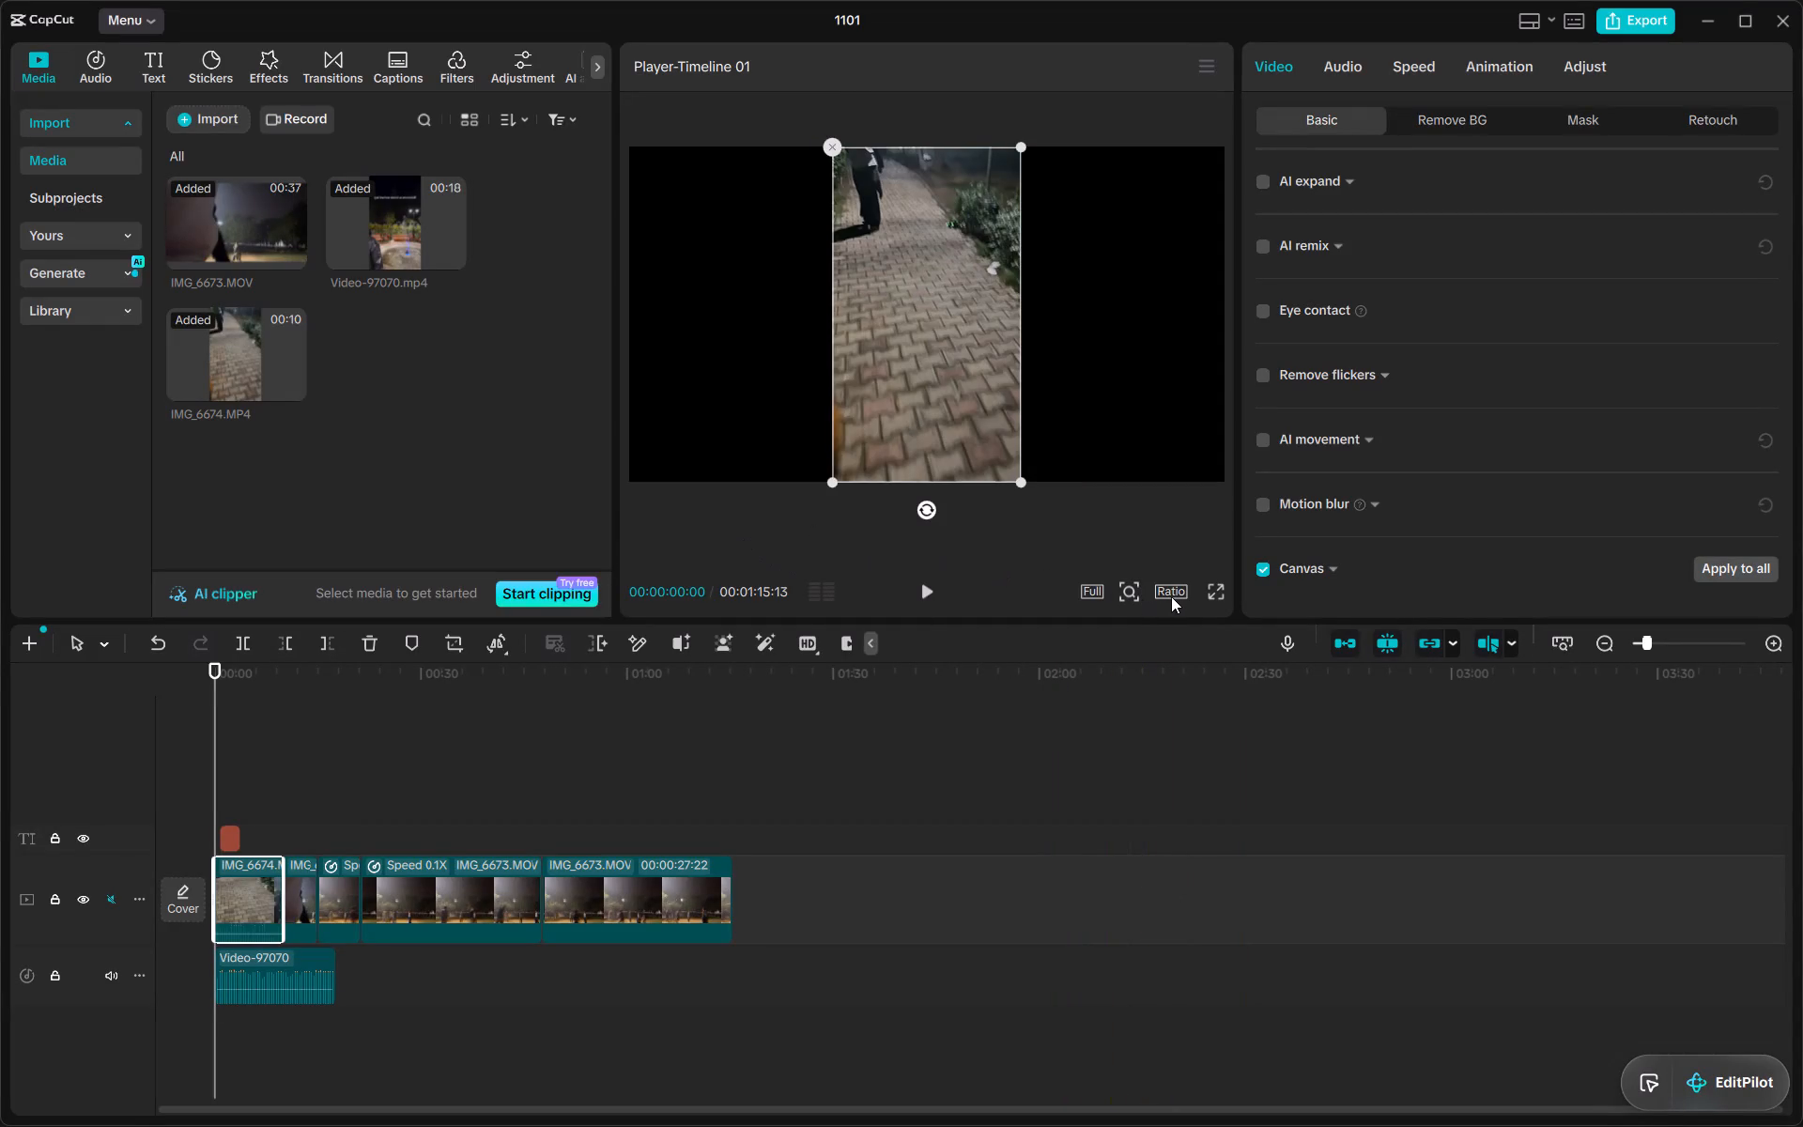
Set the project's aspect ratio to 9:16.
click(1174, 594)
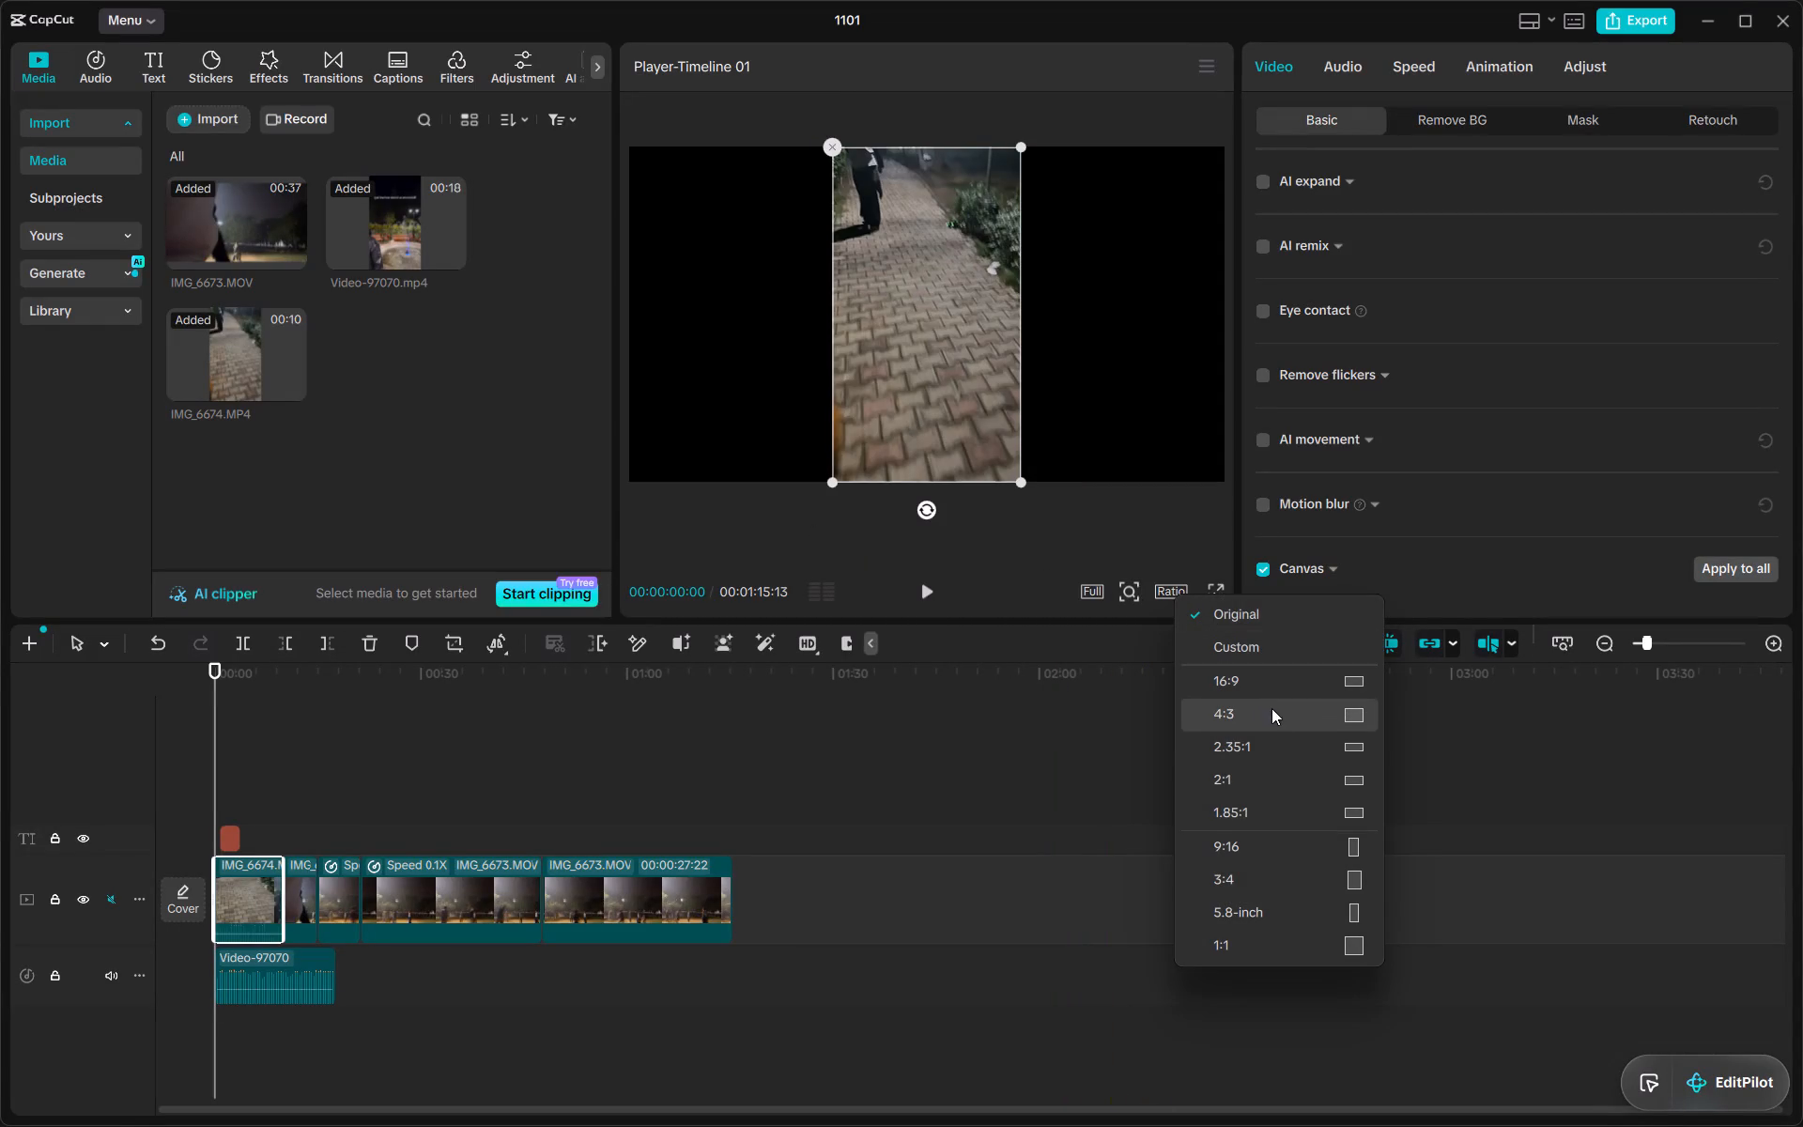
click(1266, 851)
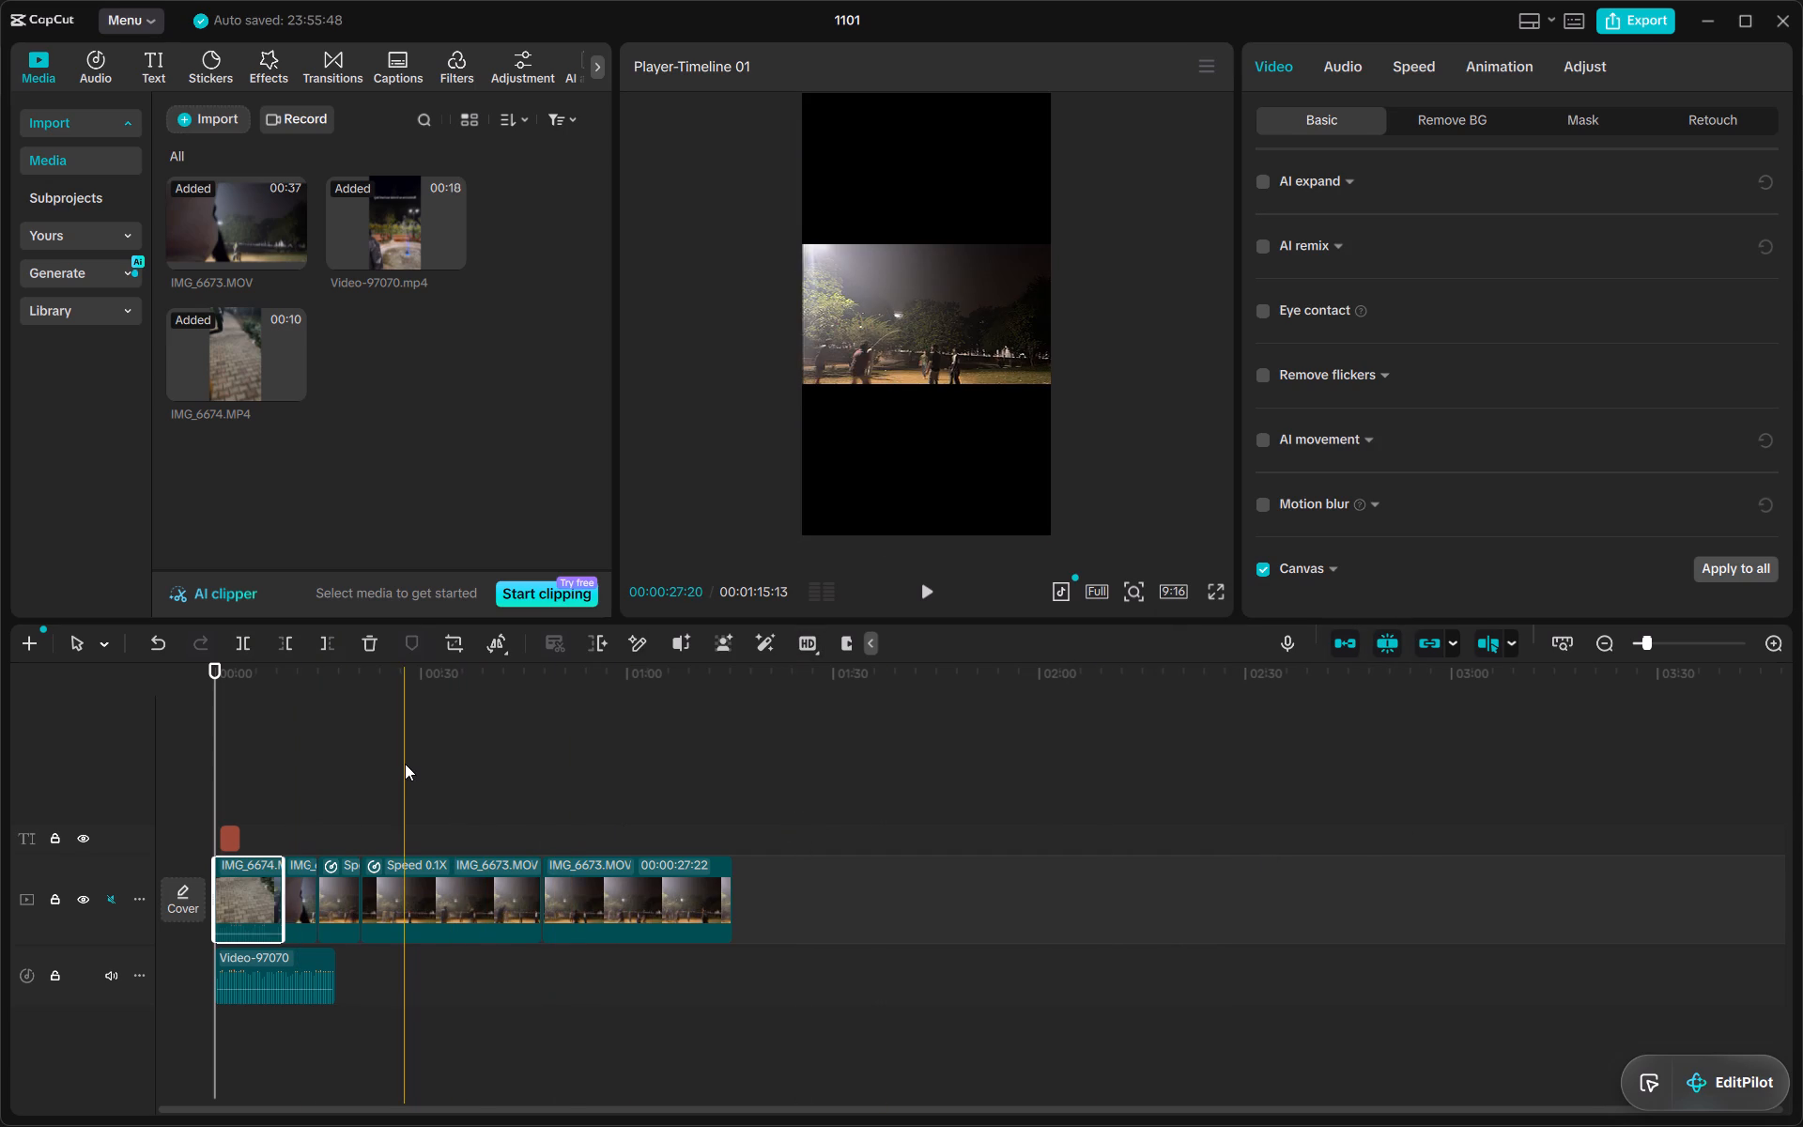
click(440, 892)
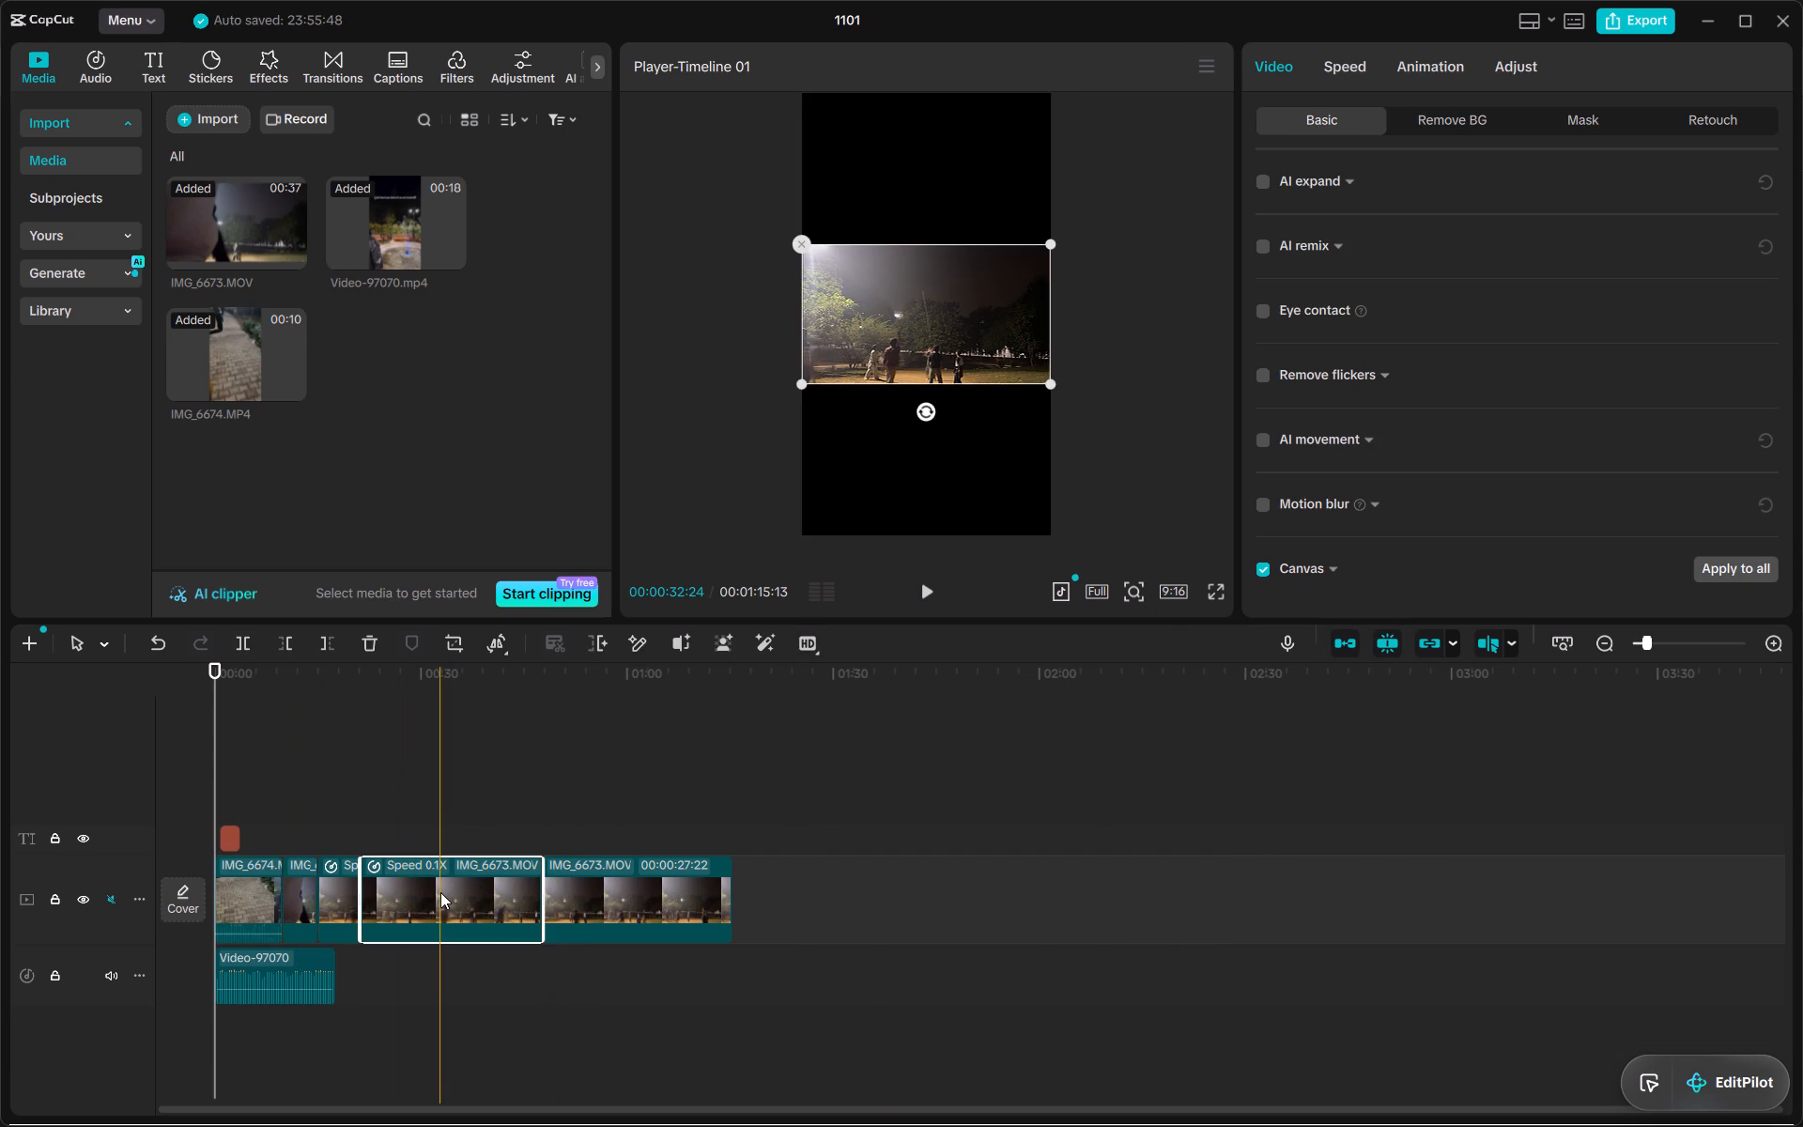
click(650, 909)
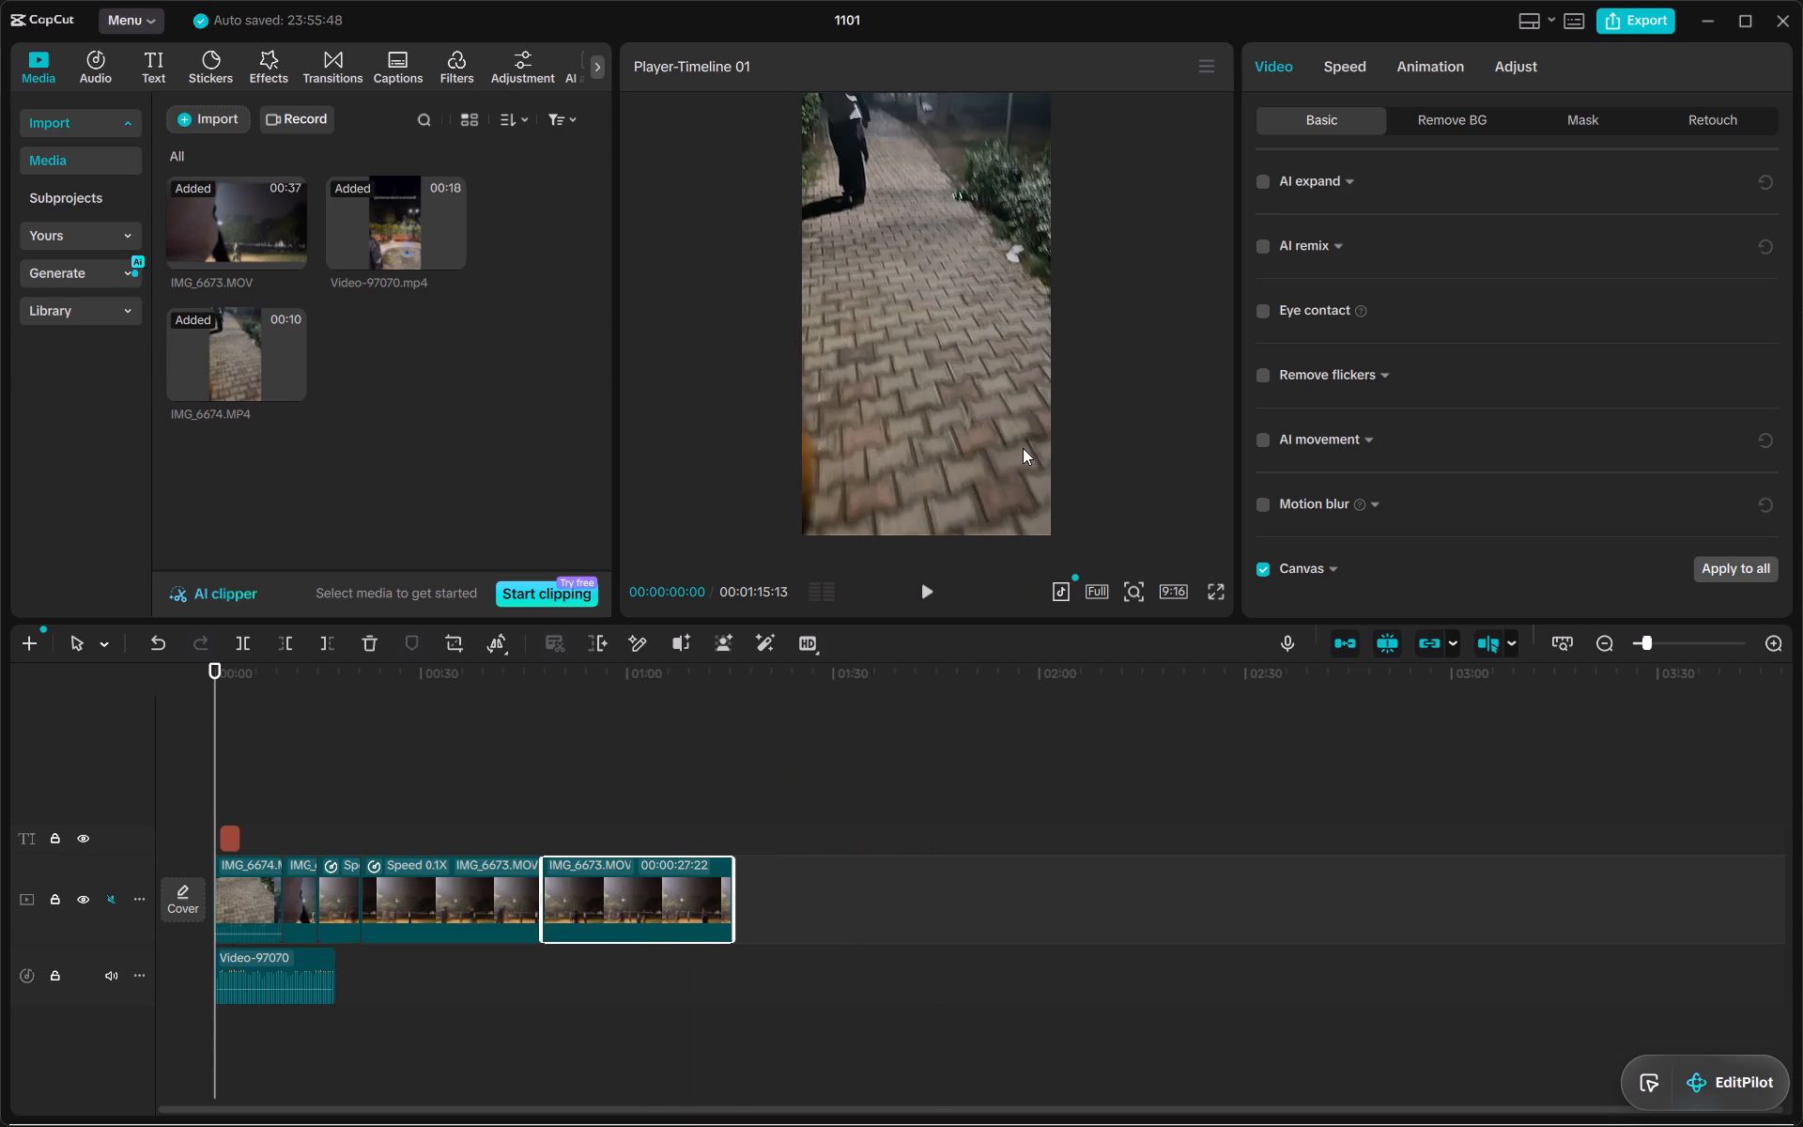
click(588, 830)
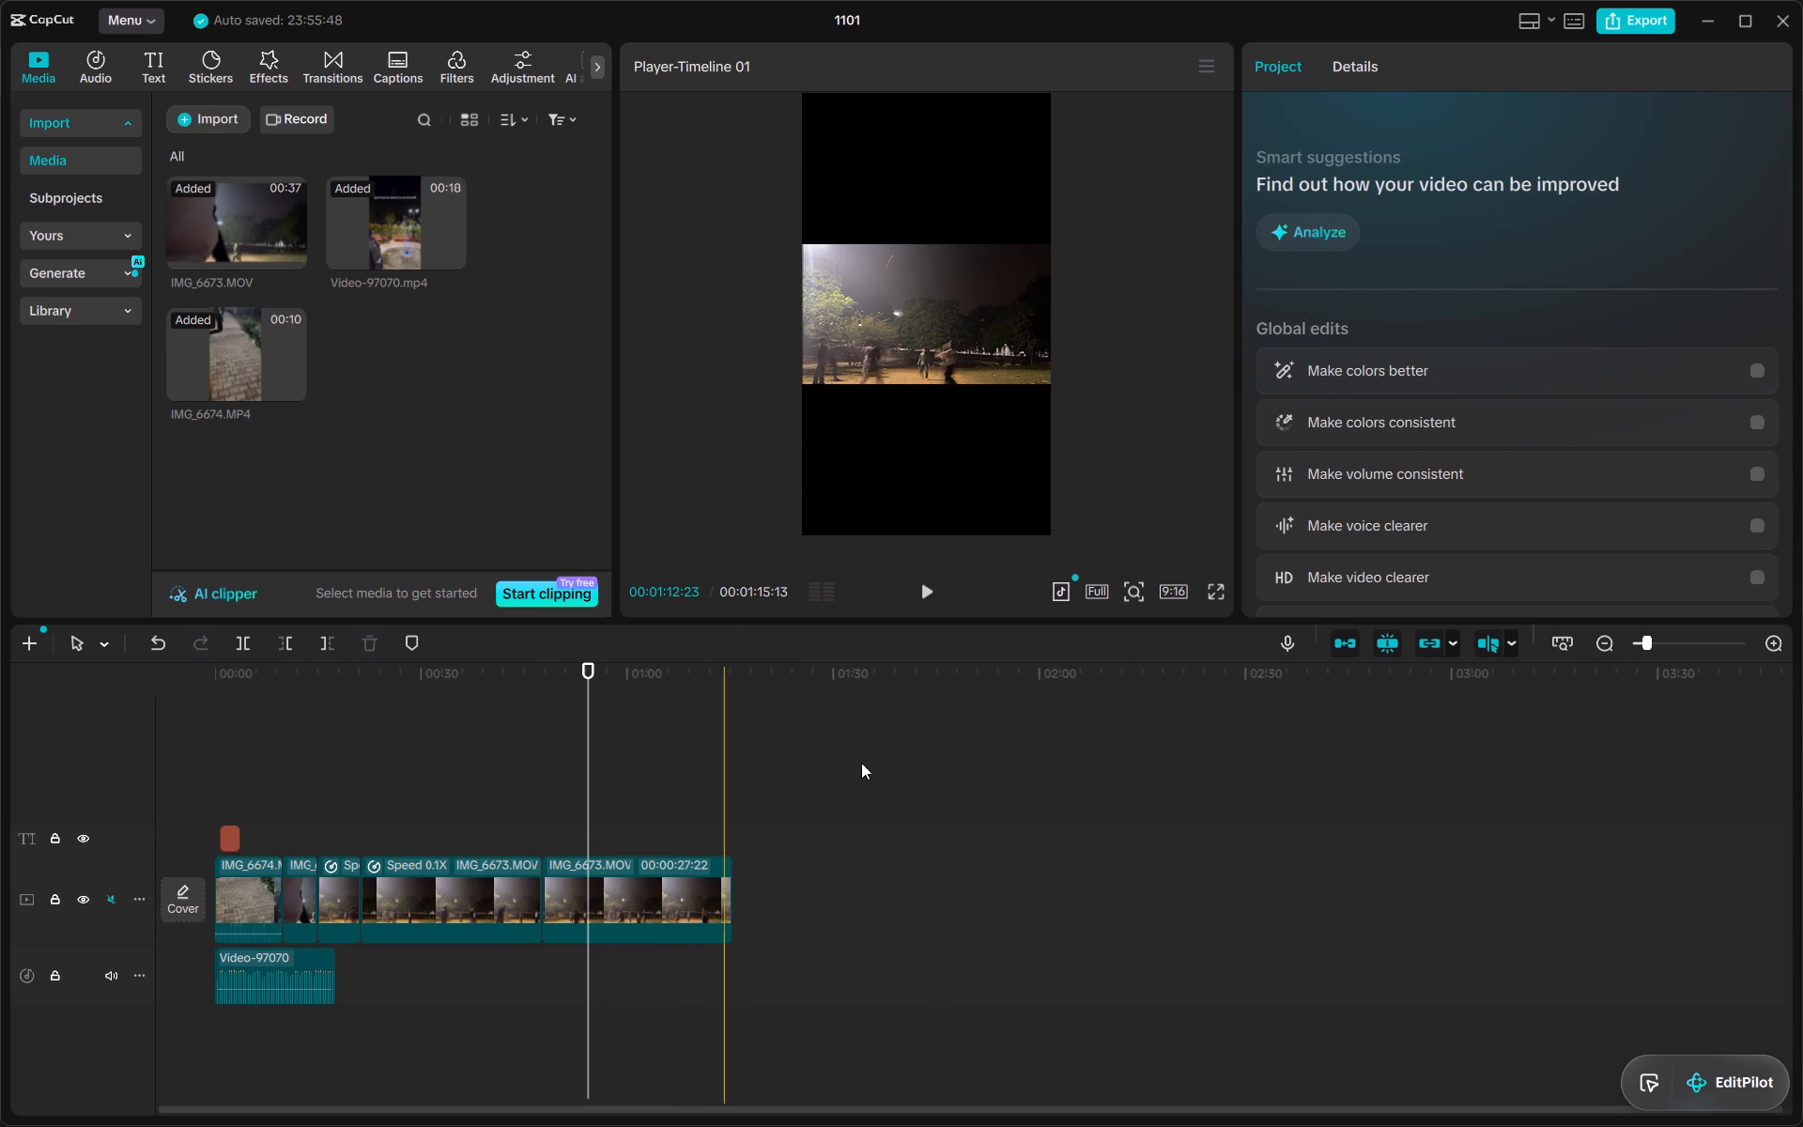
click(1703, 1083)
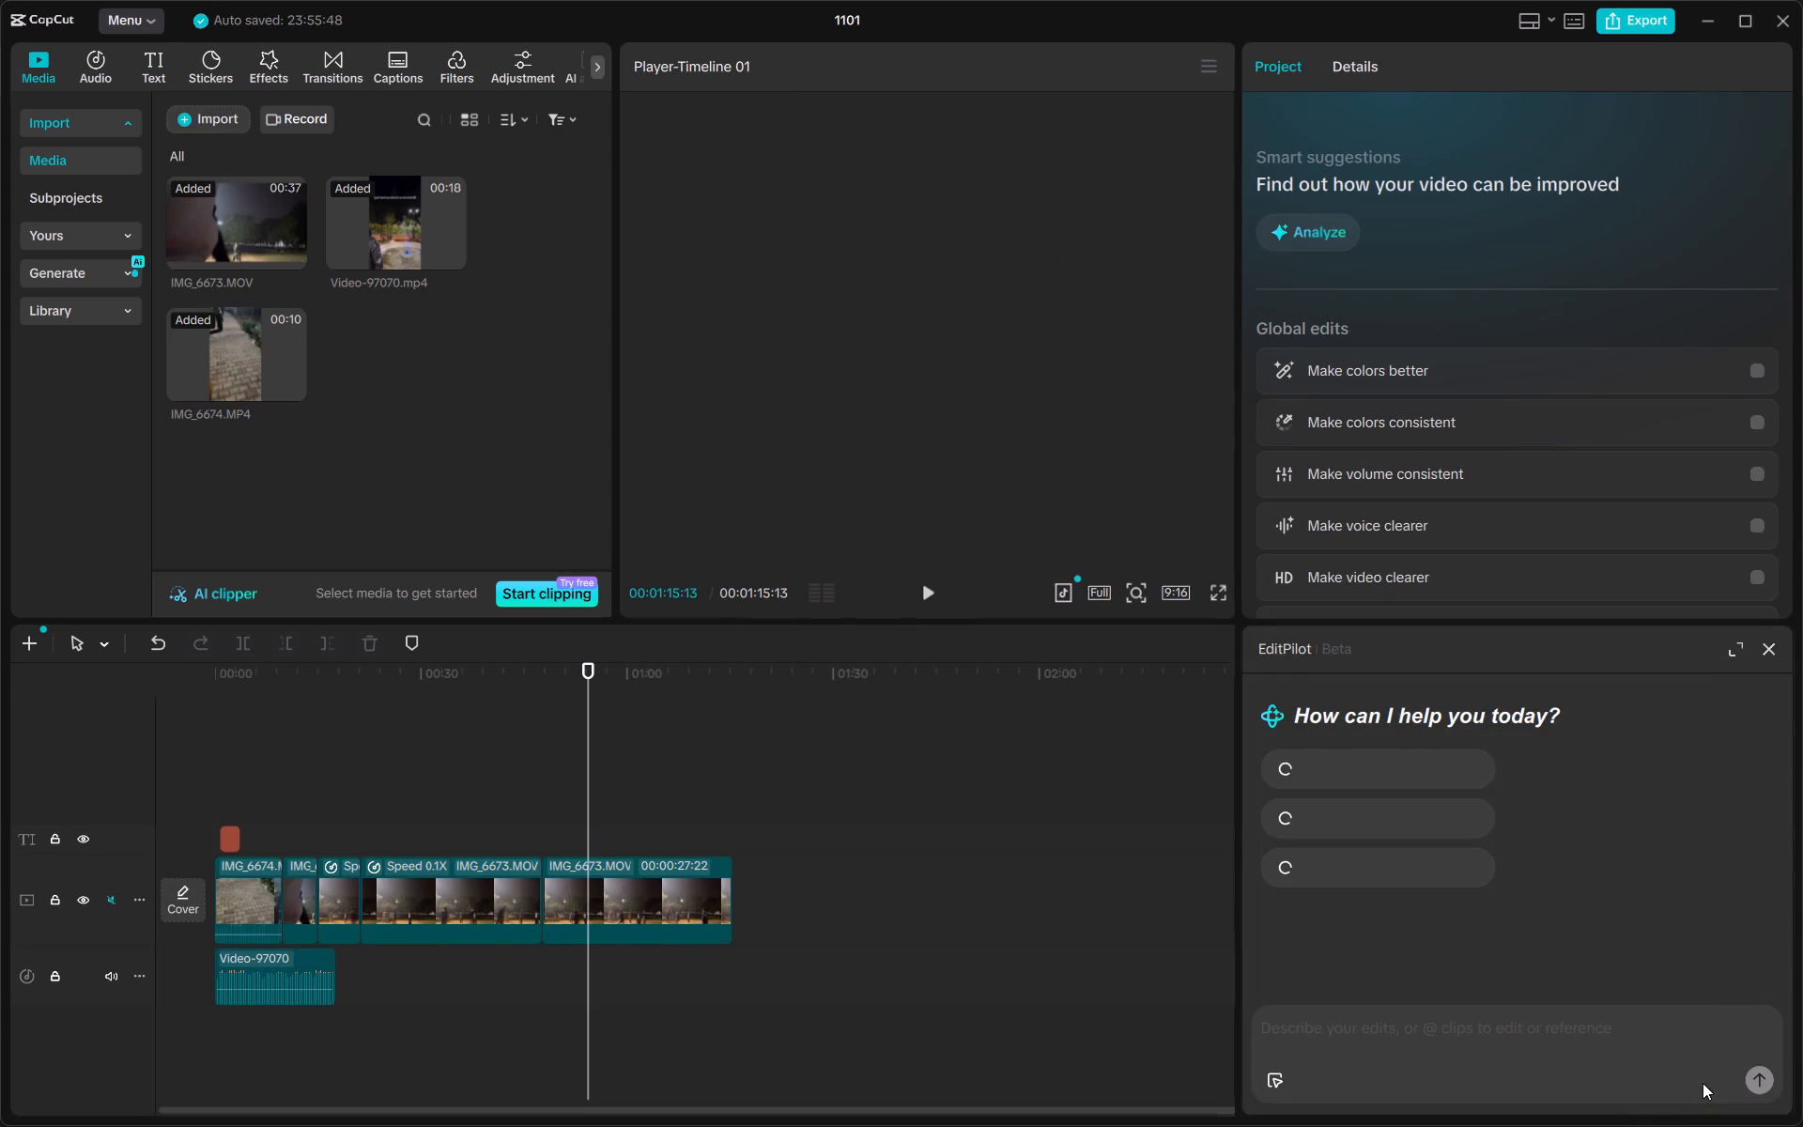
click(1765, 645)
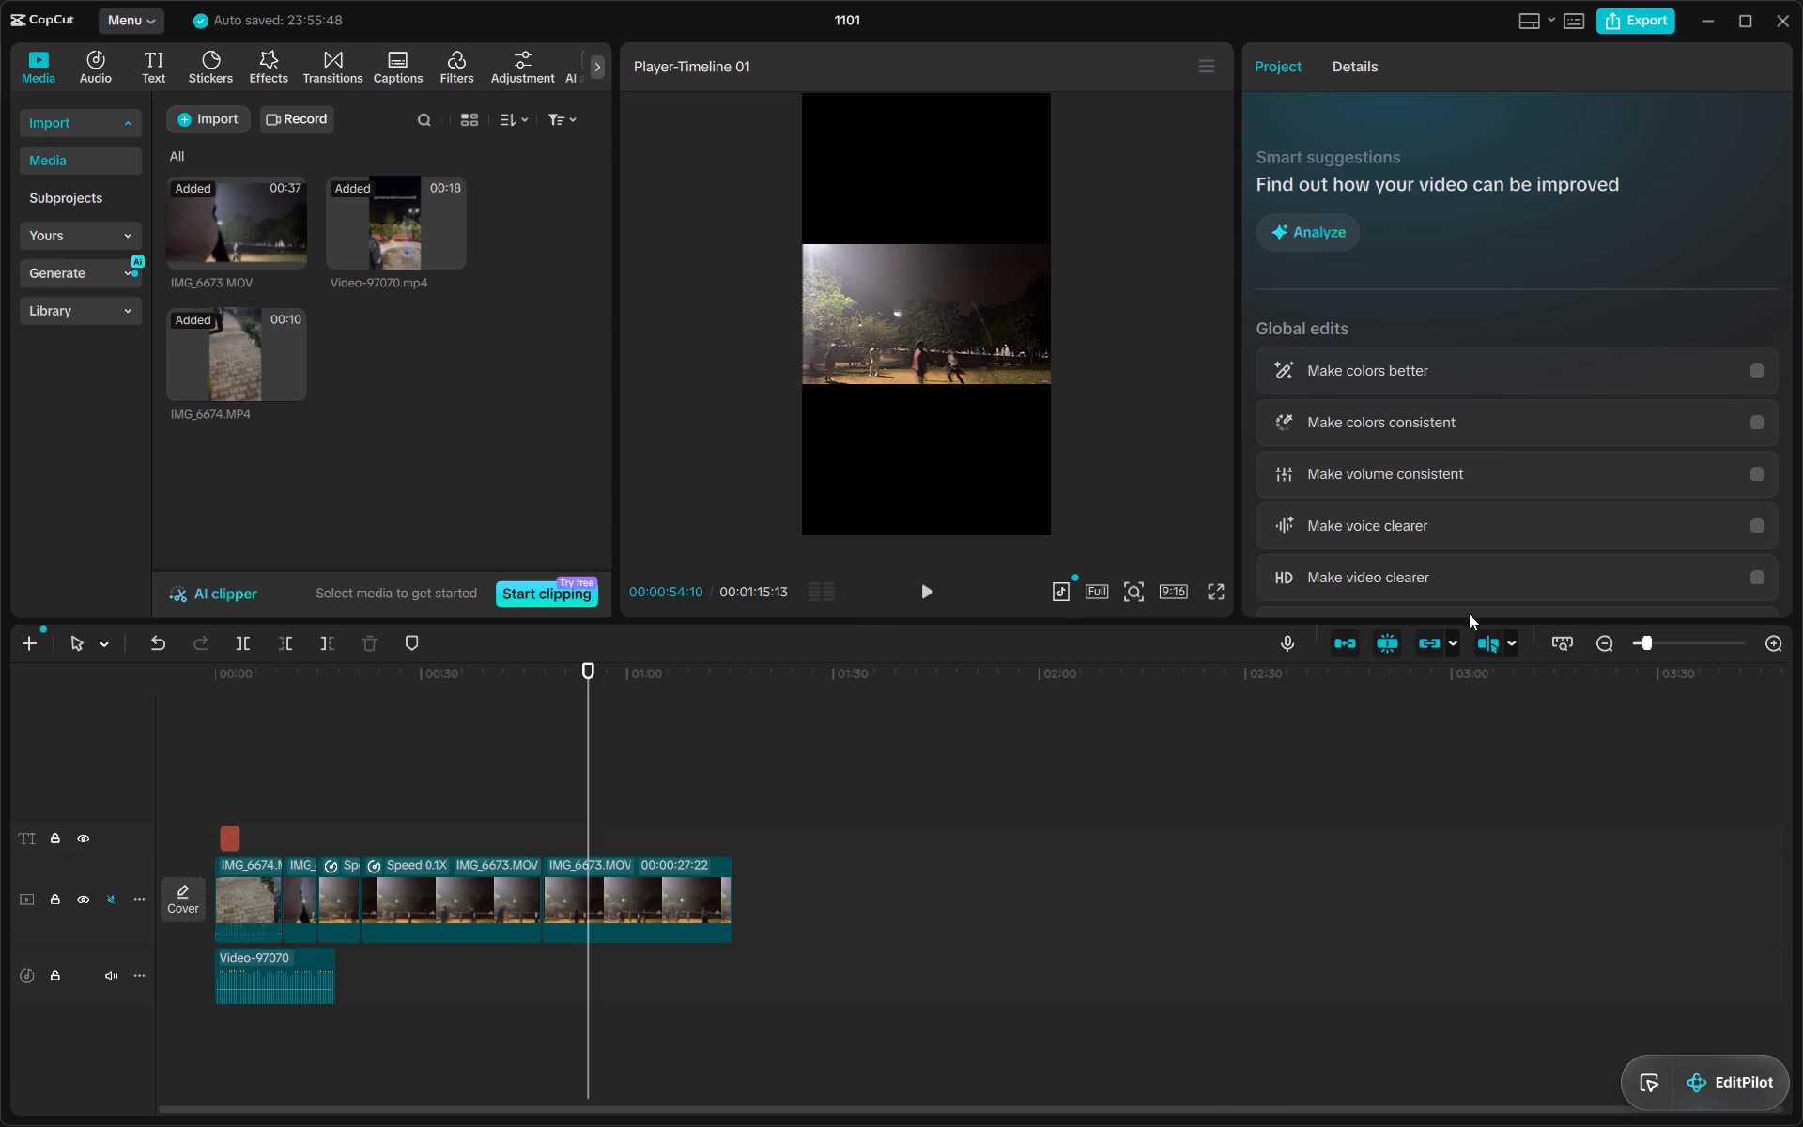
Turn off auto snapping and the main track magnet for the timeline.
click(1375, 648)
click(1335, 636)
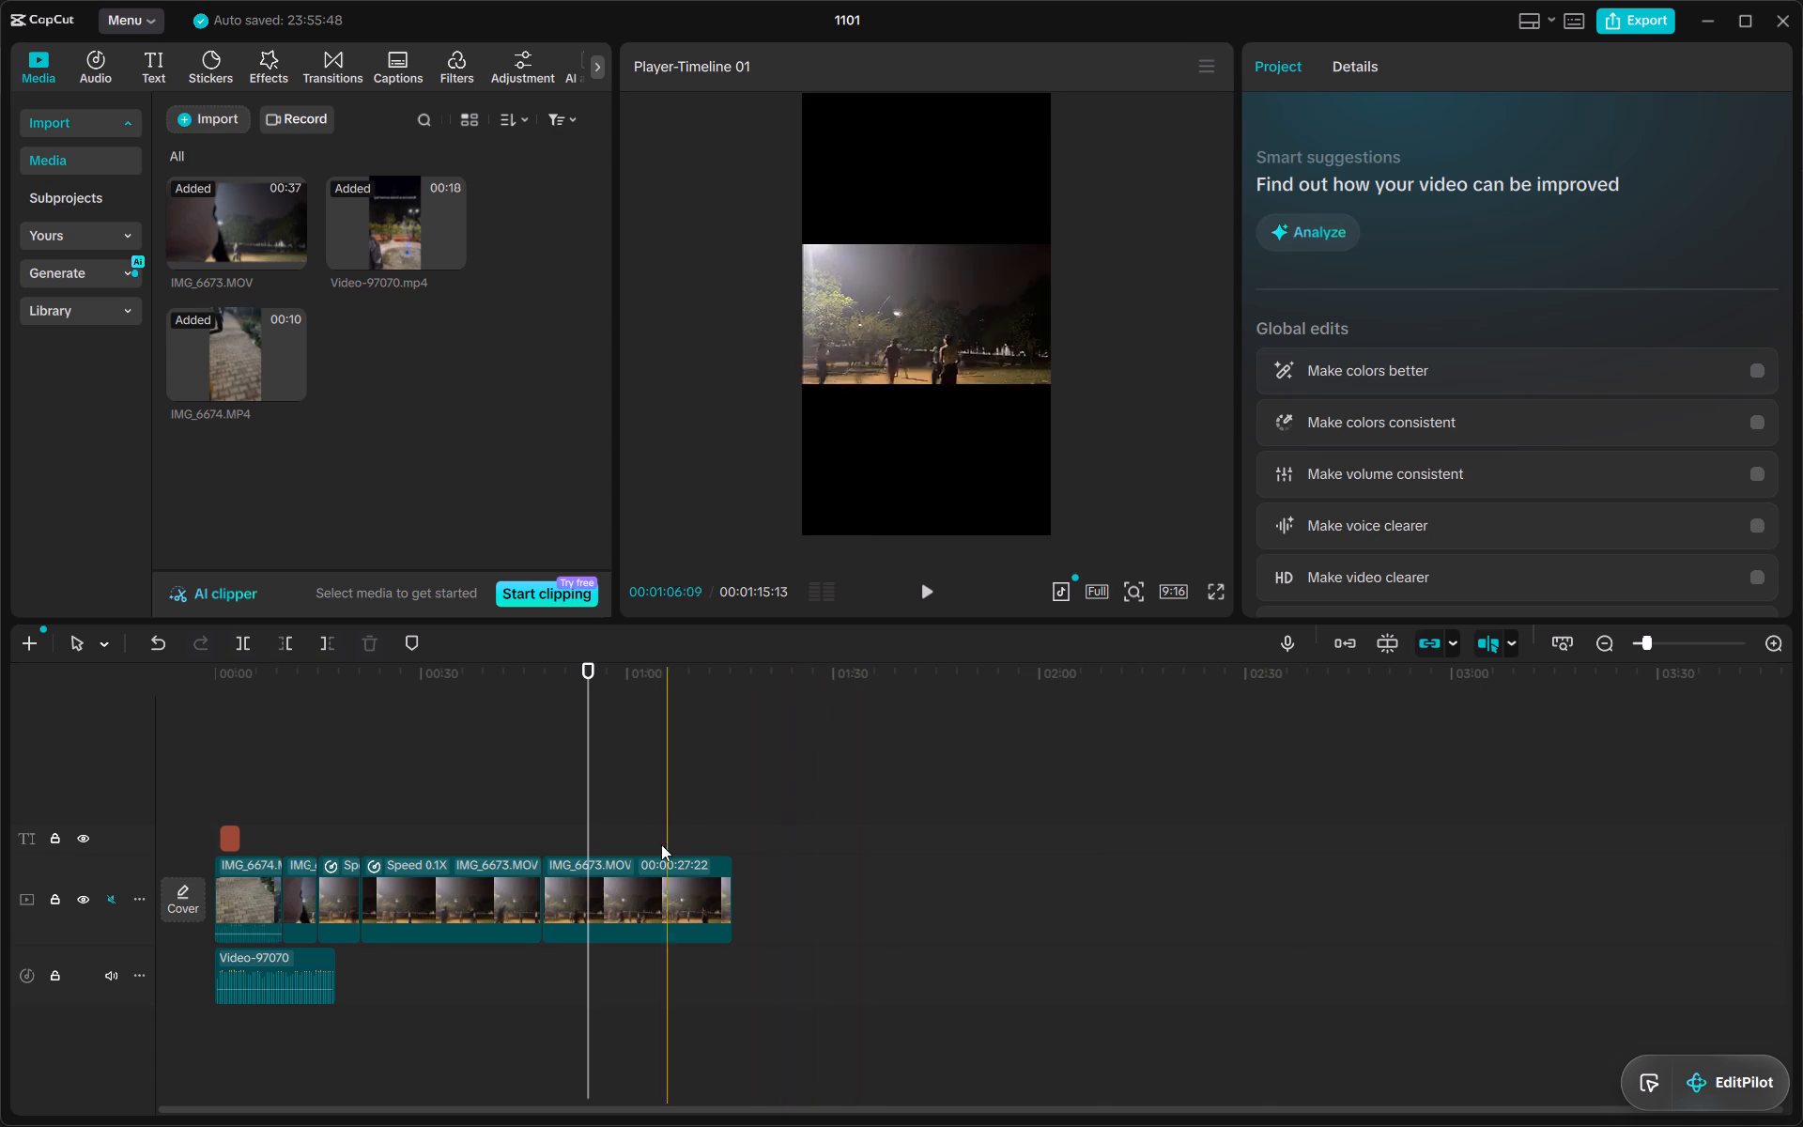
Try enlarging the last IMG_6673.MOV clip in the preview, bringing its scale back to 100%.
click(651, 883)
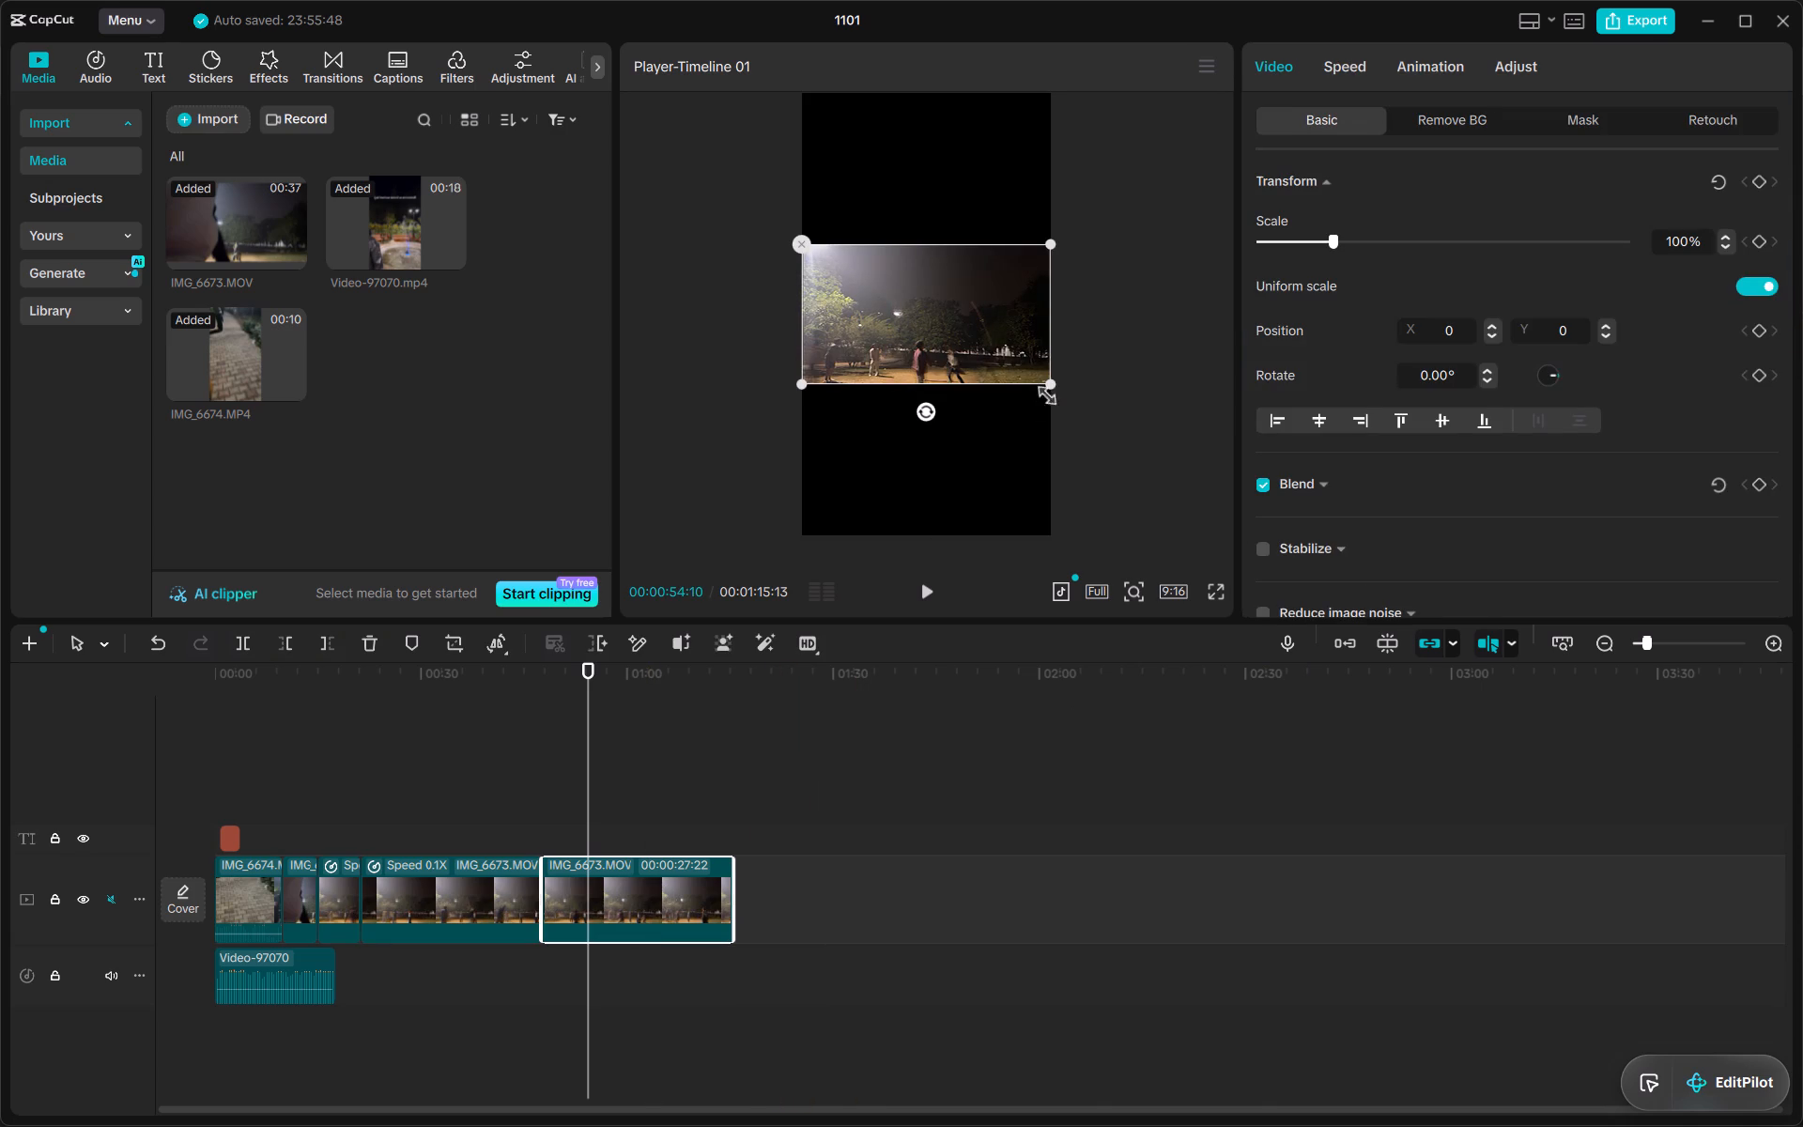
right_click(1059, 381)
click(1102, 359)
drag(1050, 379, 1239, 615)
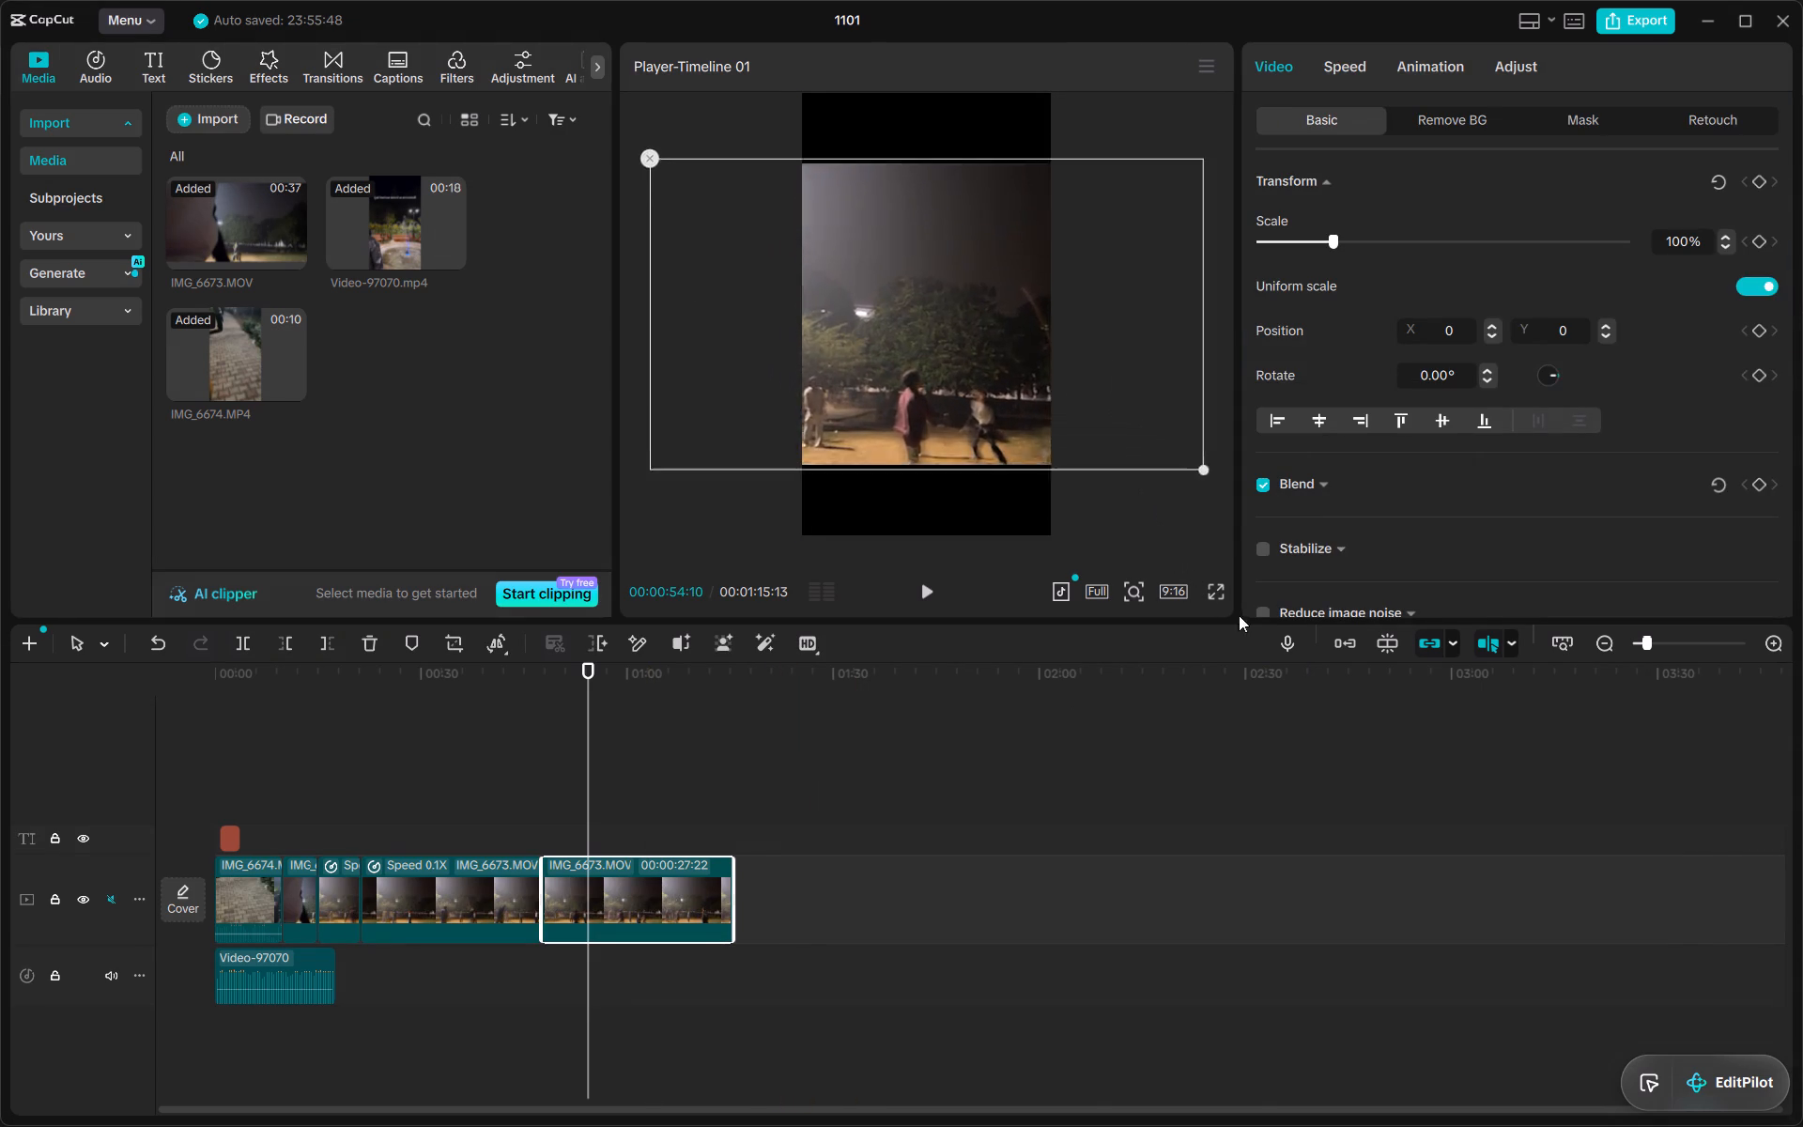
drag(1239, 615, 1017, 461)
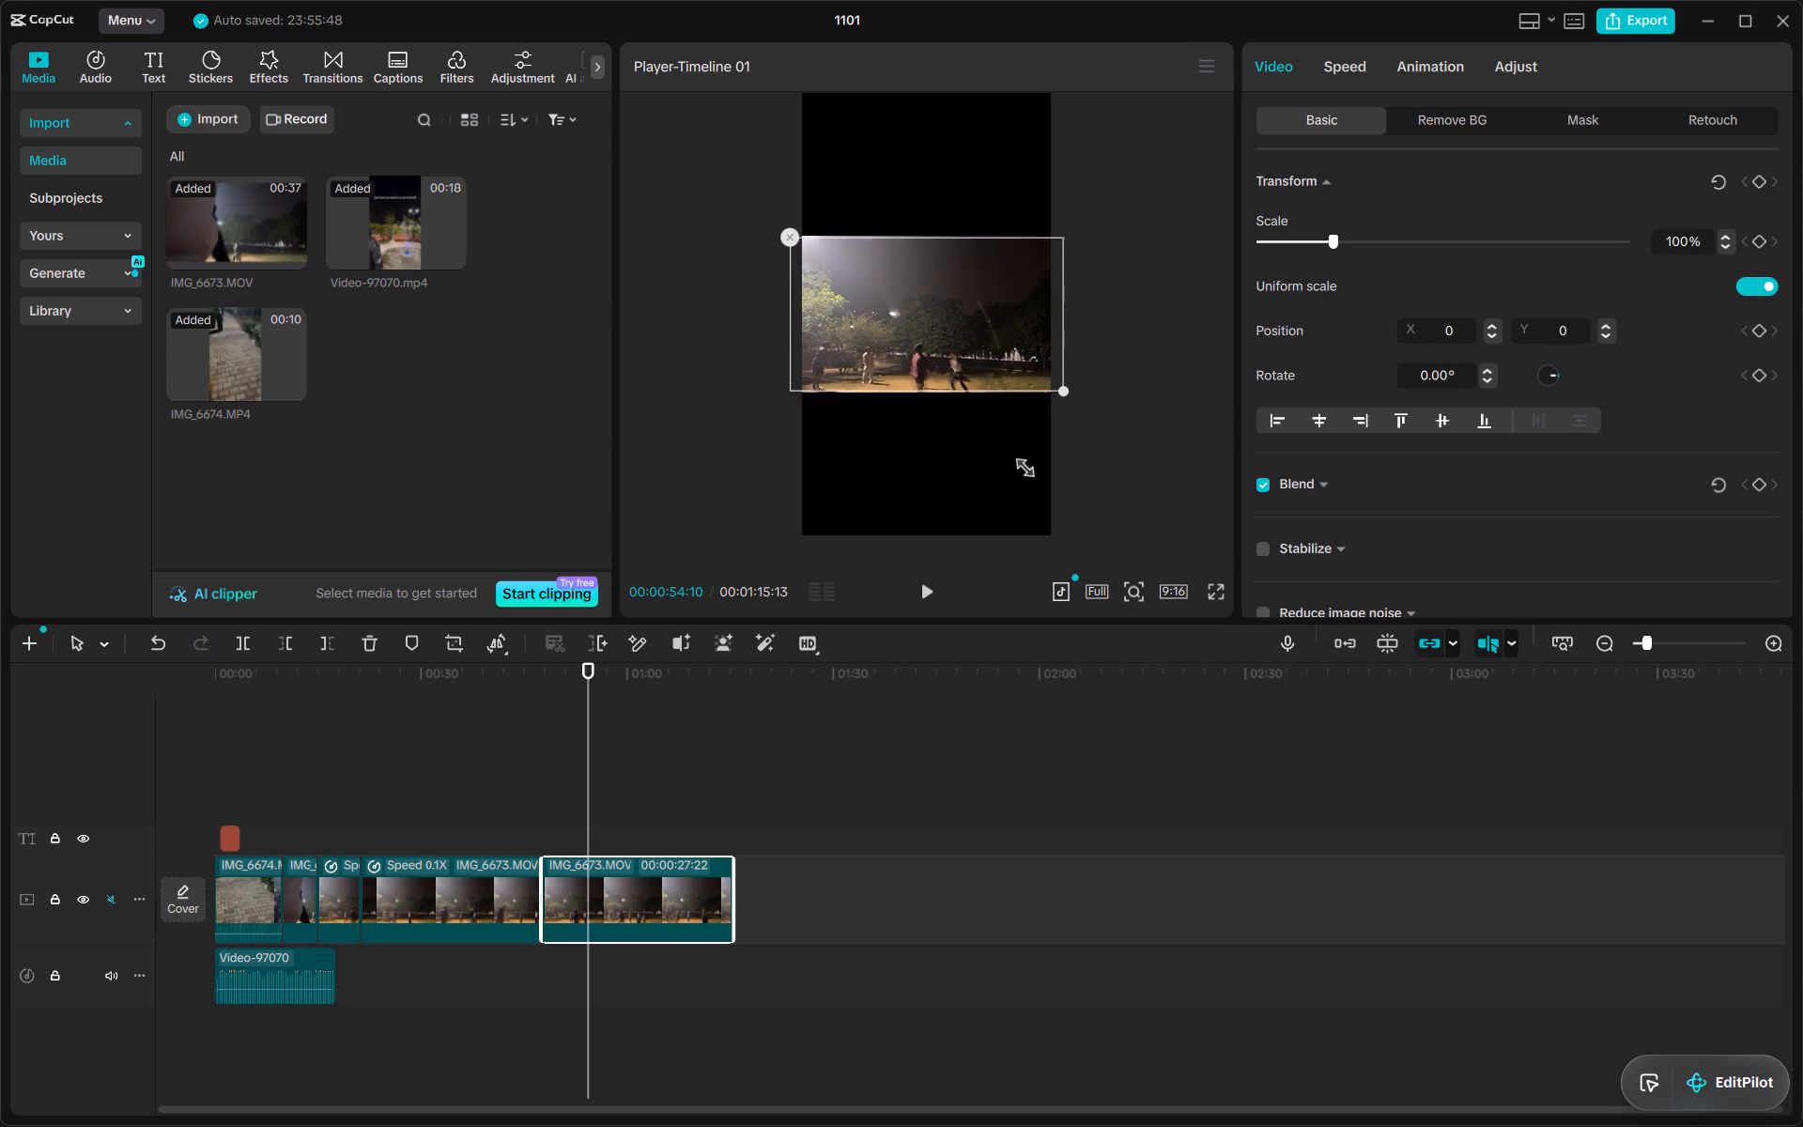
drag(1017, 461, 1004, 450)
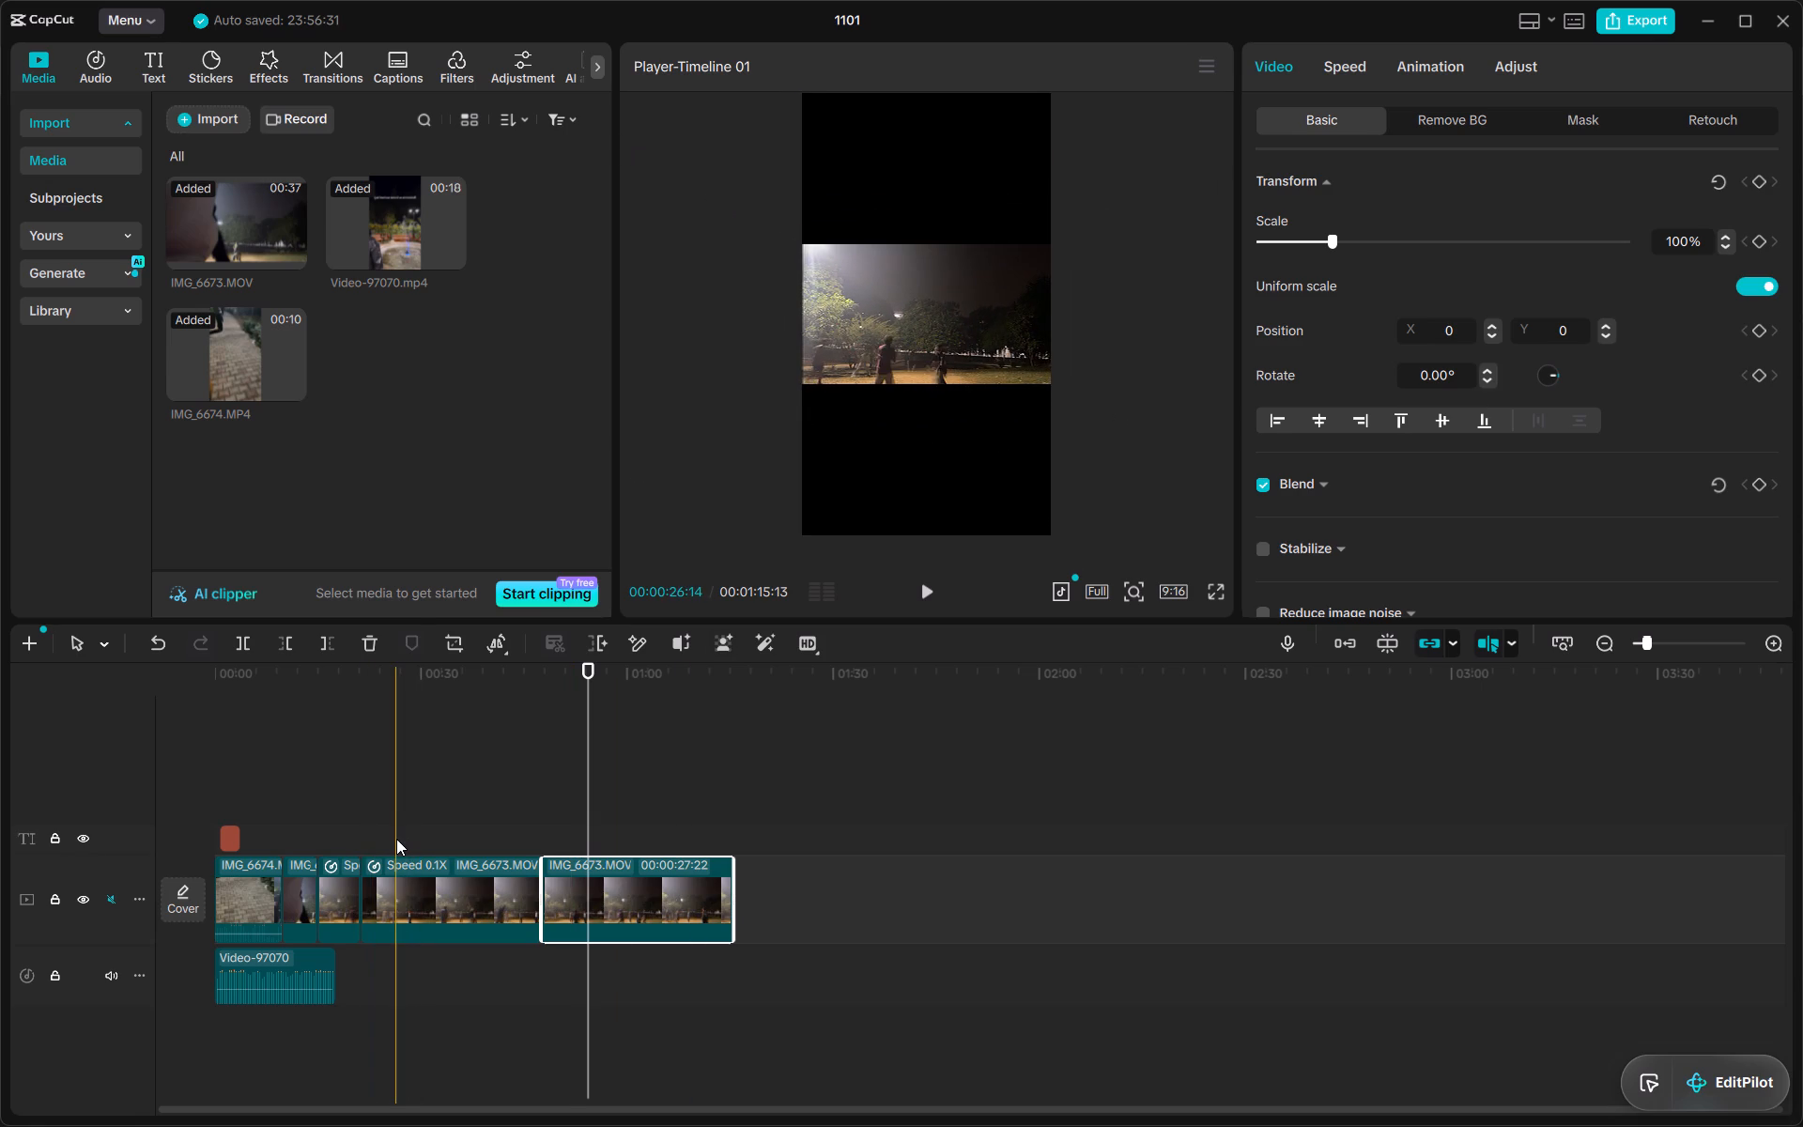
Play the opening of the video and set the "Rich in Life" title's font size to 35.
click(209, 677)
click(221, 672)
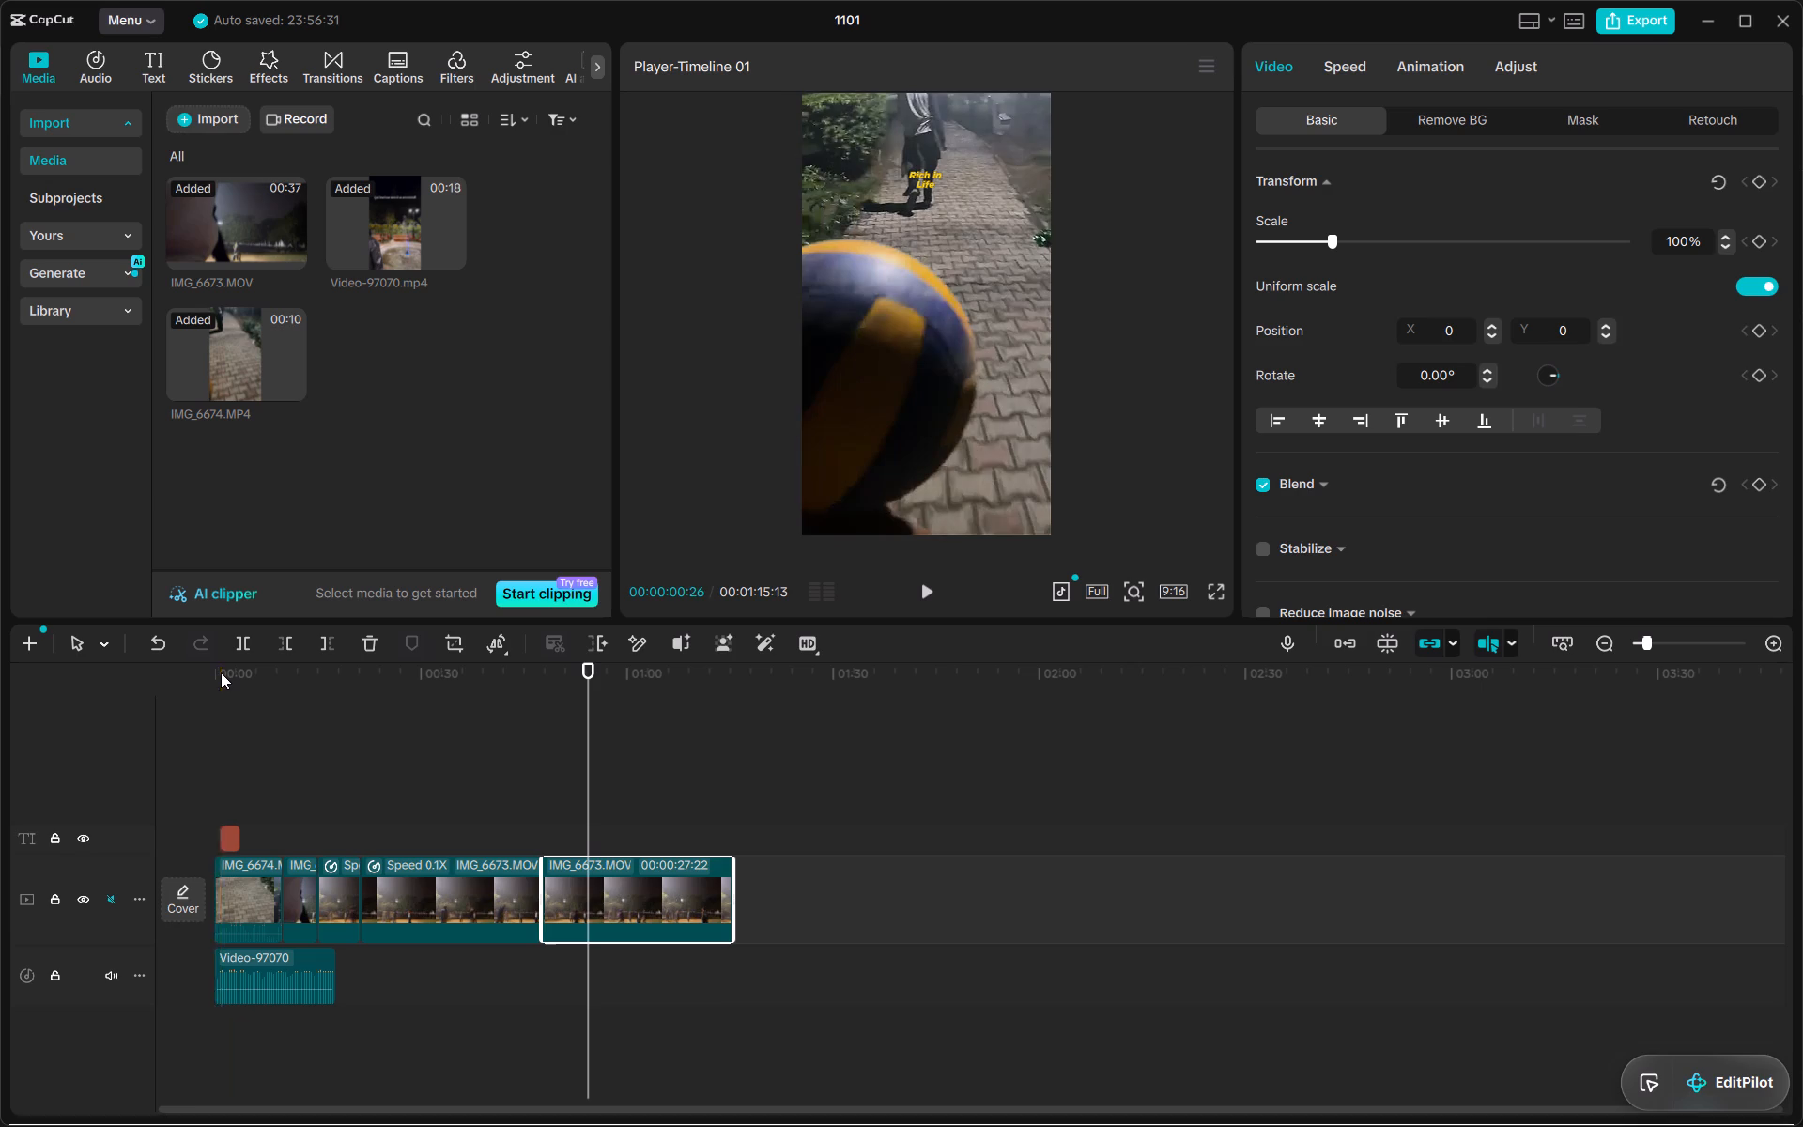
drag(221, 672, 164, 674)
key(space)
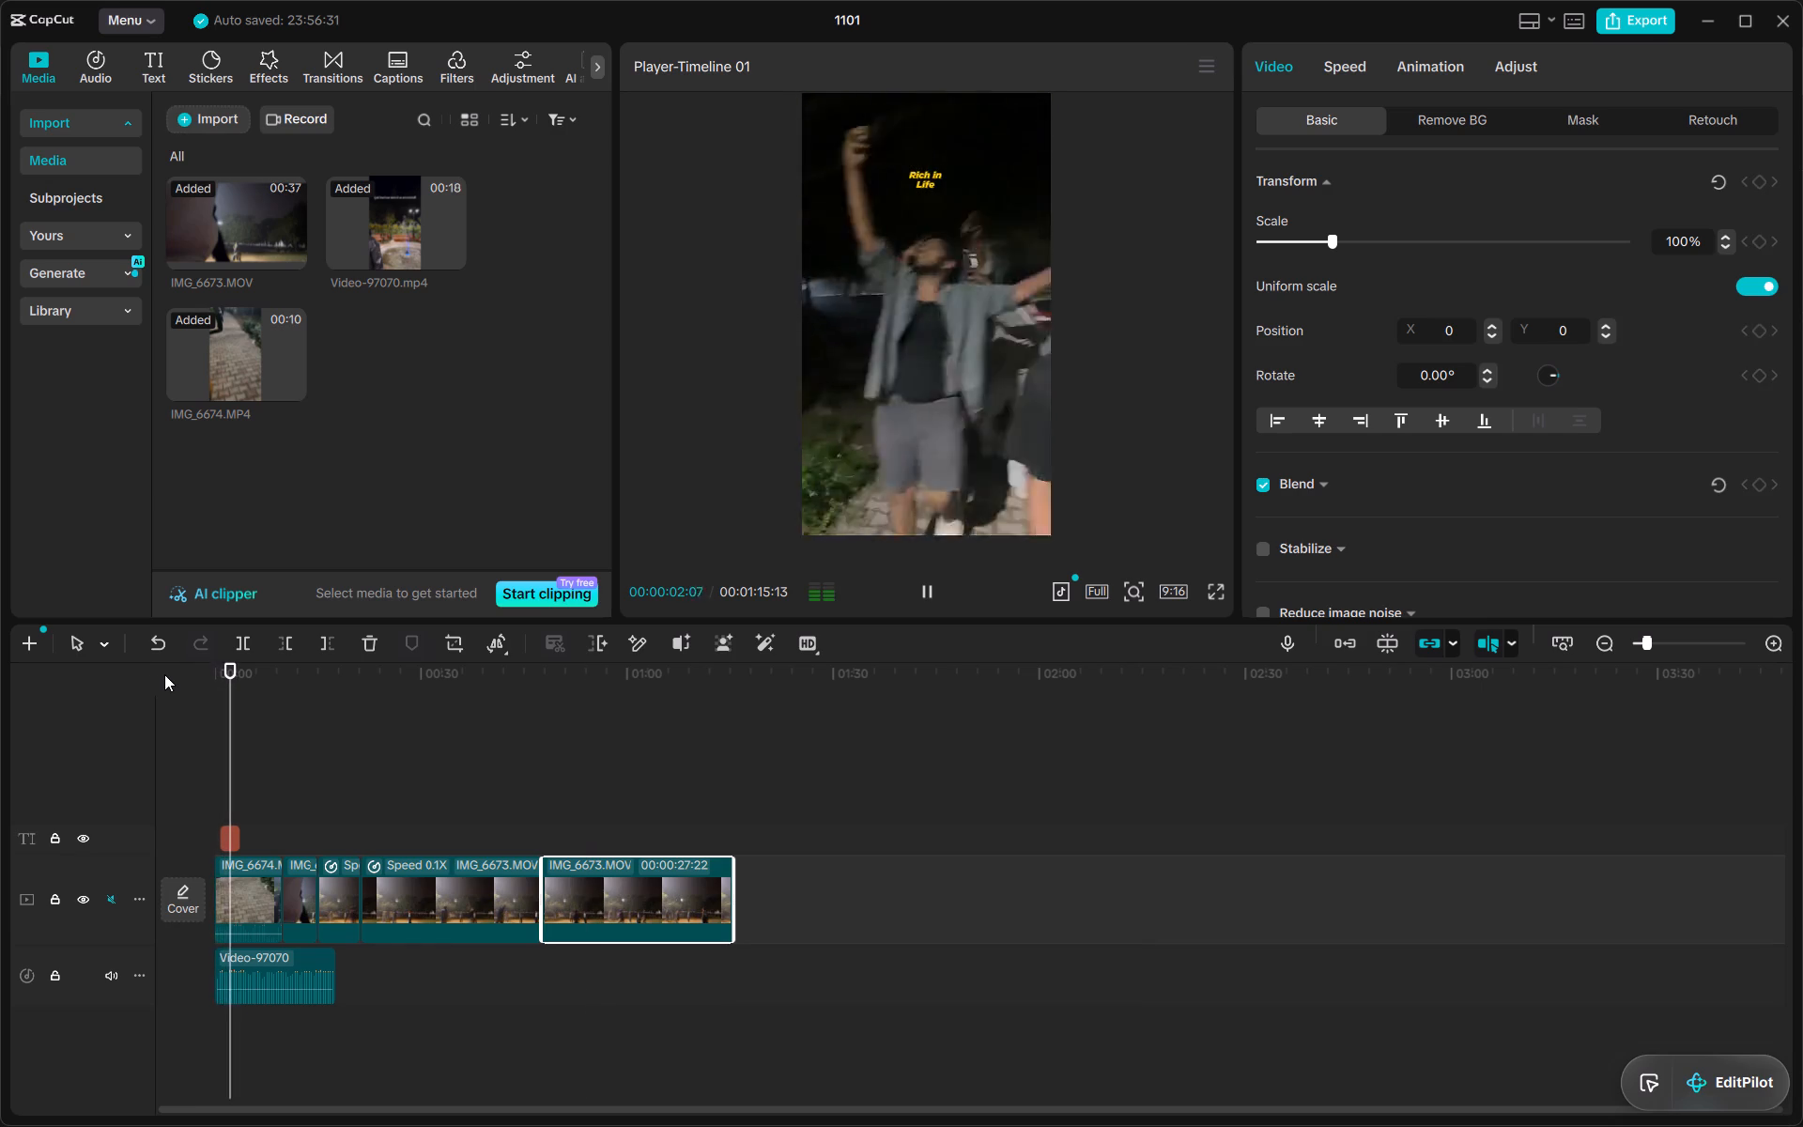
key(space)
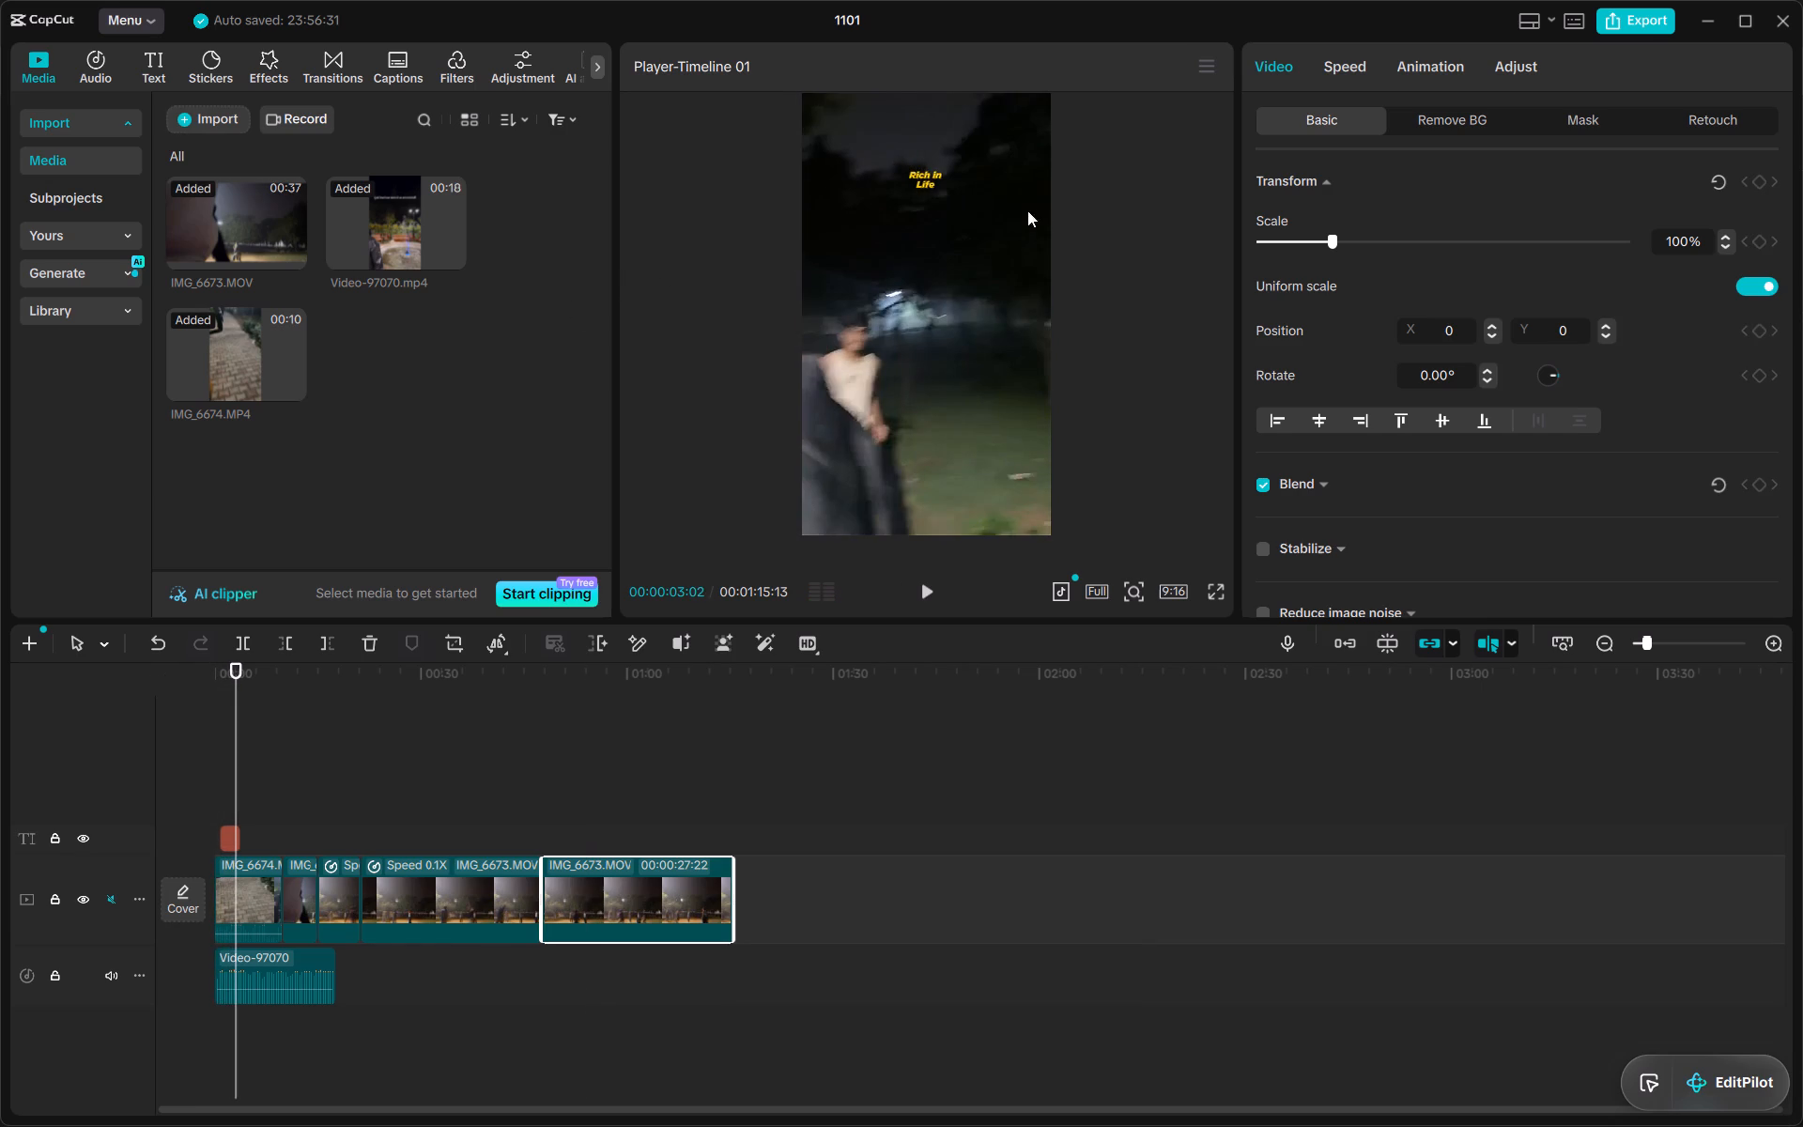
click(927, 165)
click(921, 181)
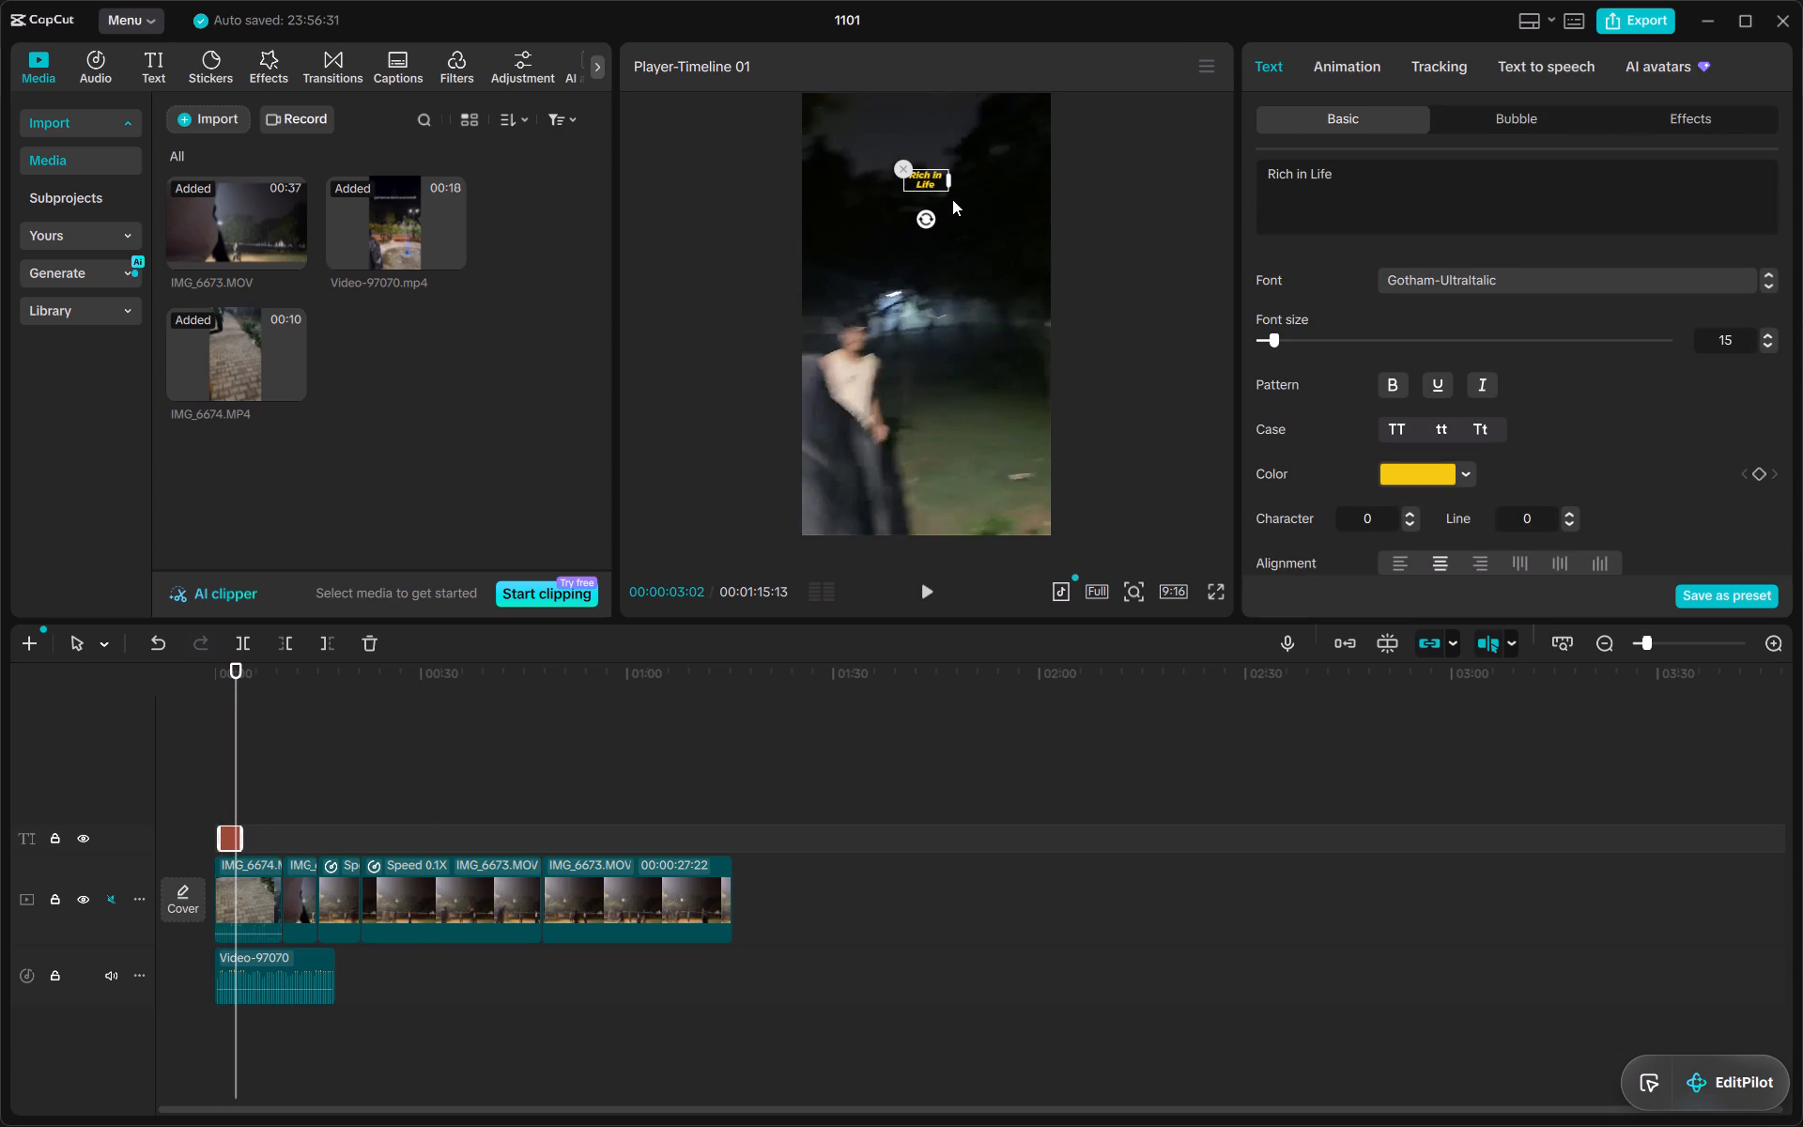
drag(1279, 335, 1306, 338)
Widen the "Rich in Life" text box to fit on one line and place it near the top centre of the frame.
drag(948, 178, 1100, 188)
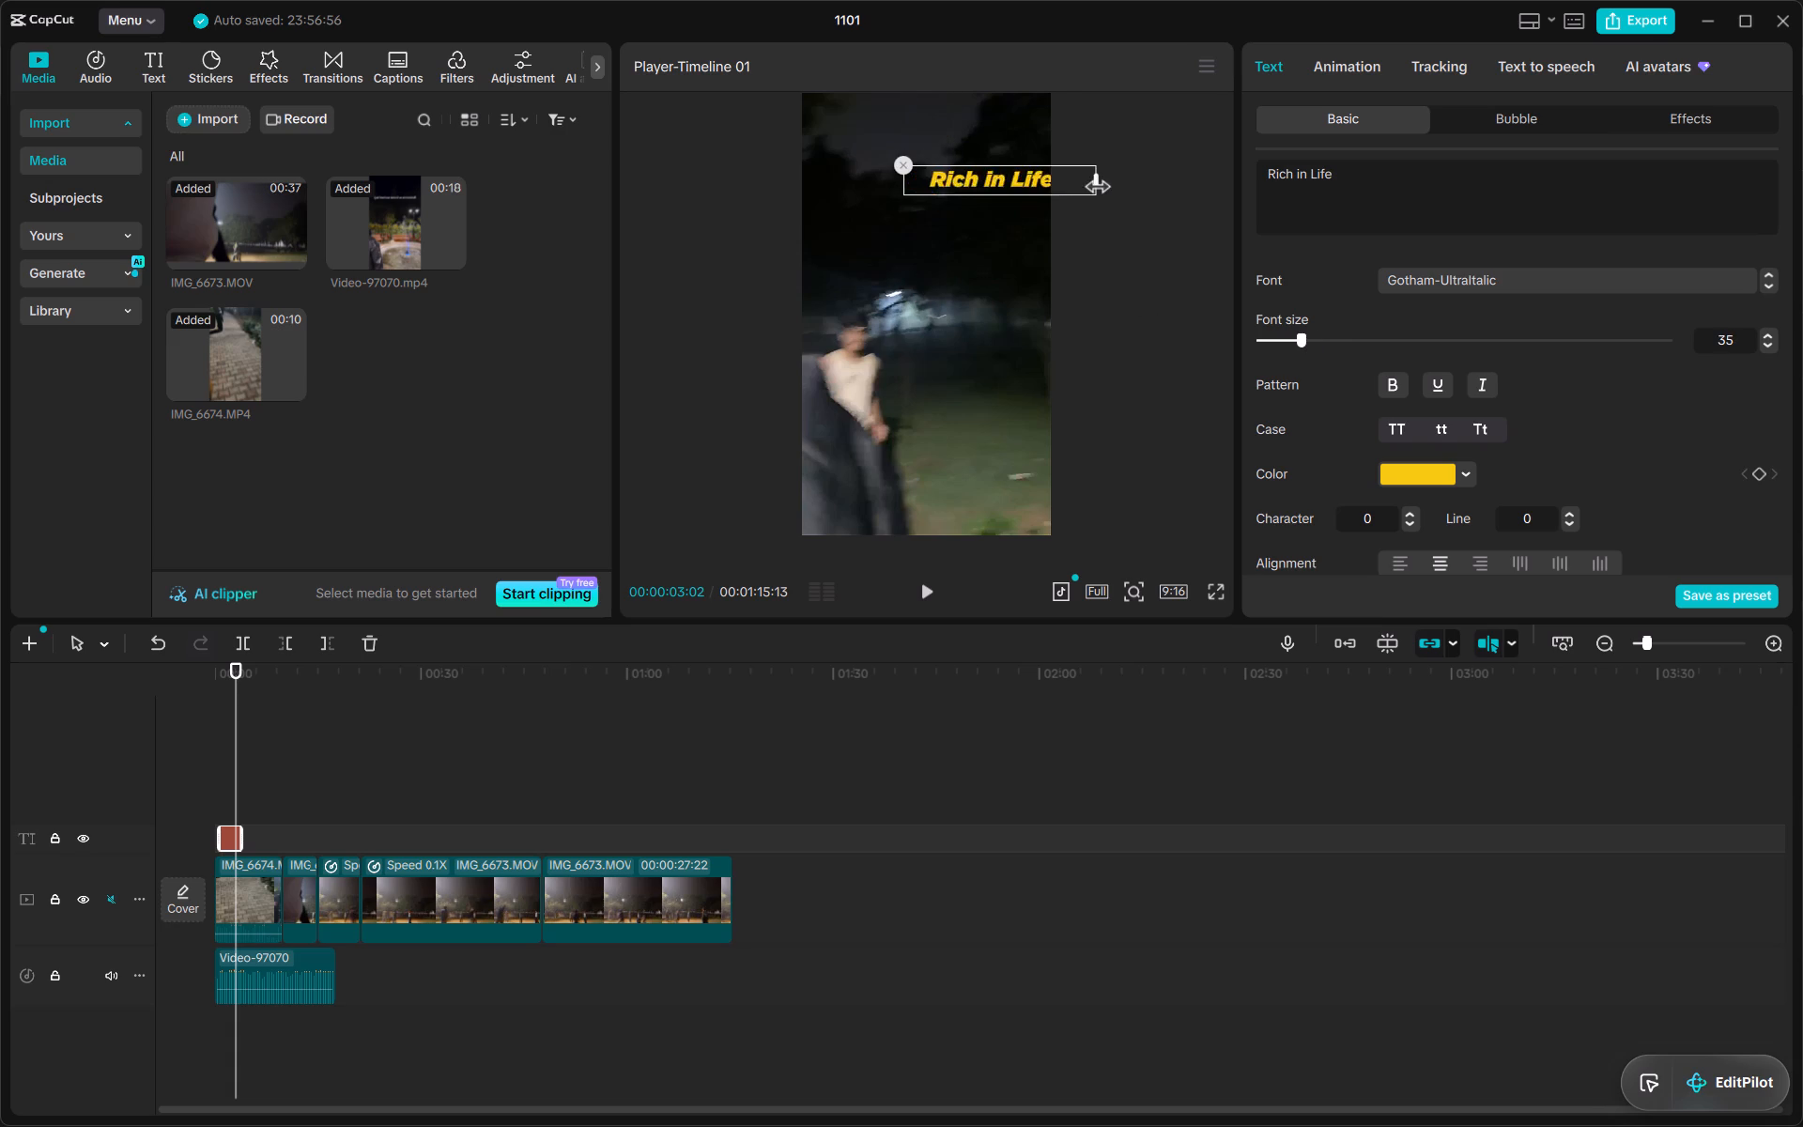
drag(1100, 188, 1048, 194)
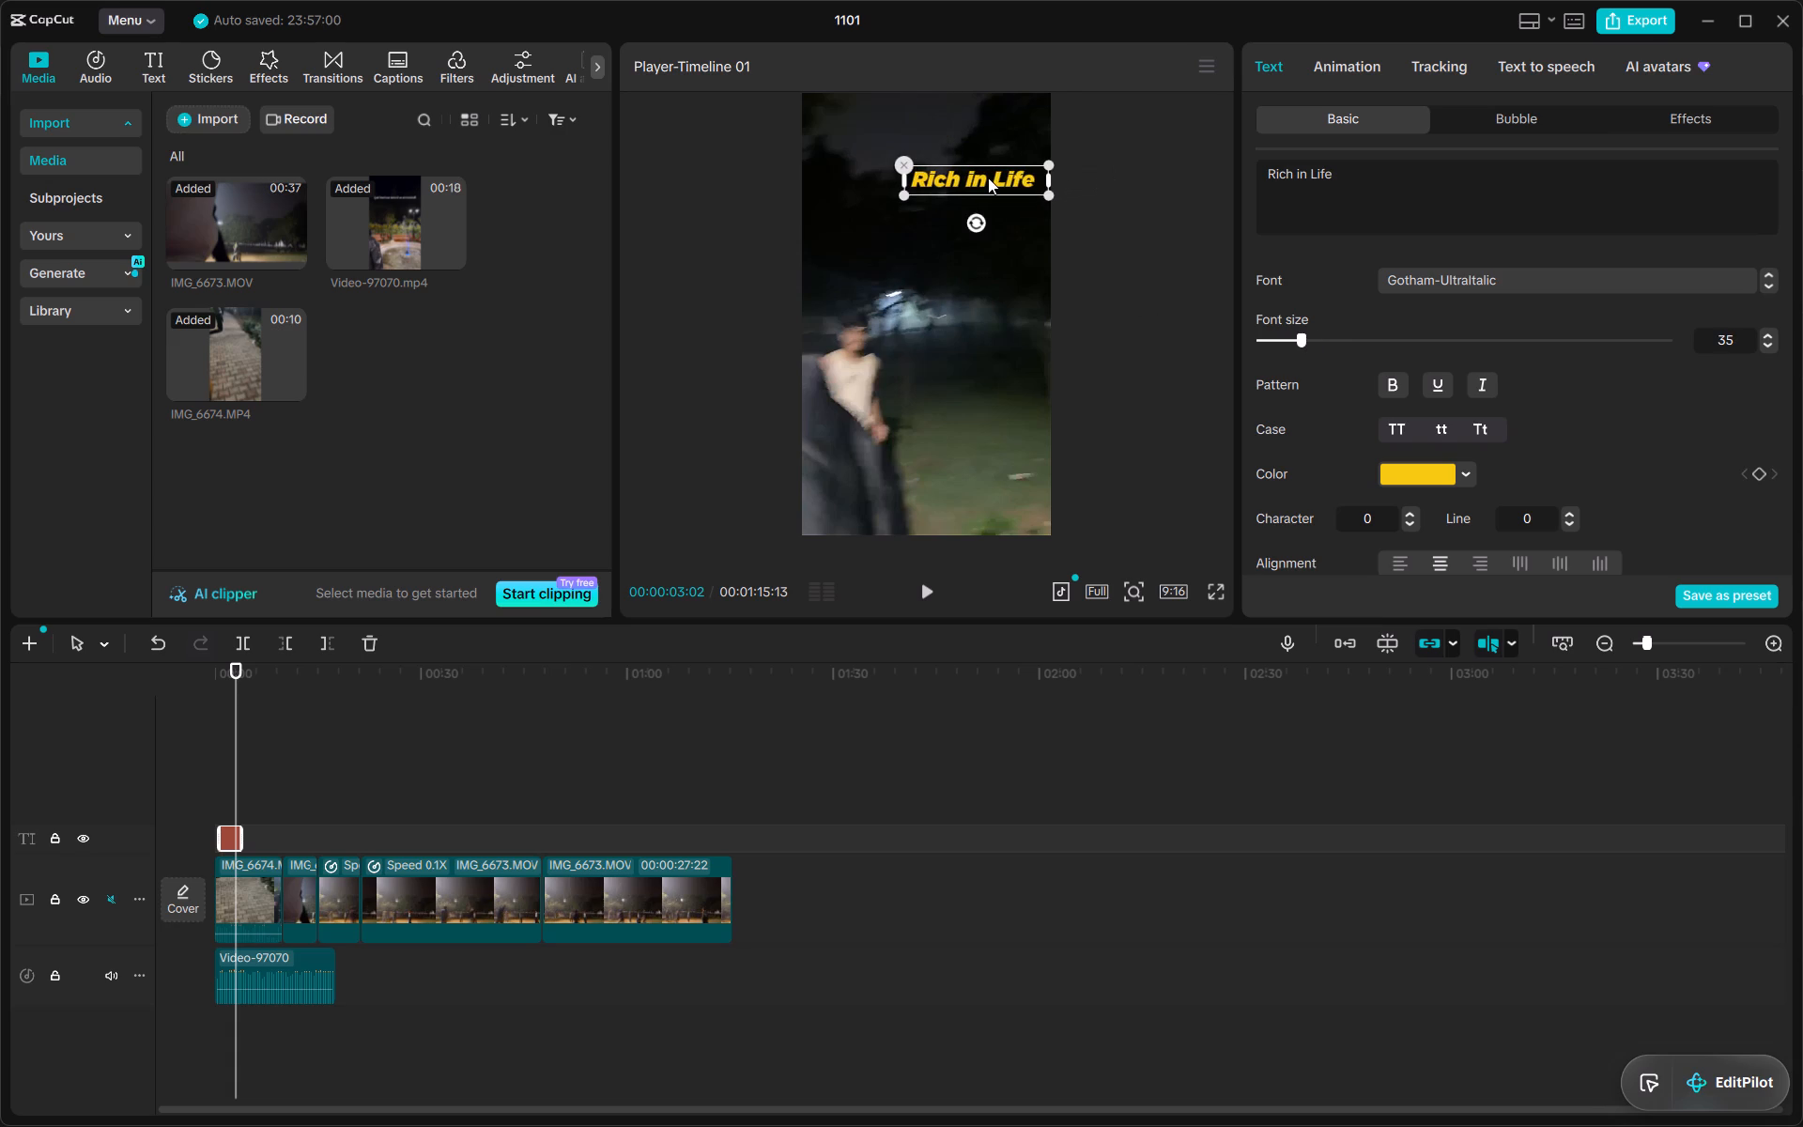
drag(988, 178, 948, 156)
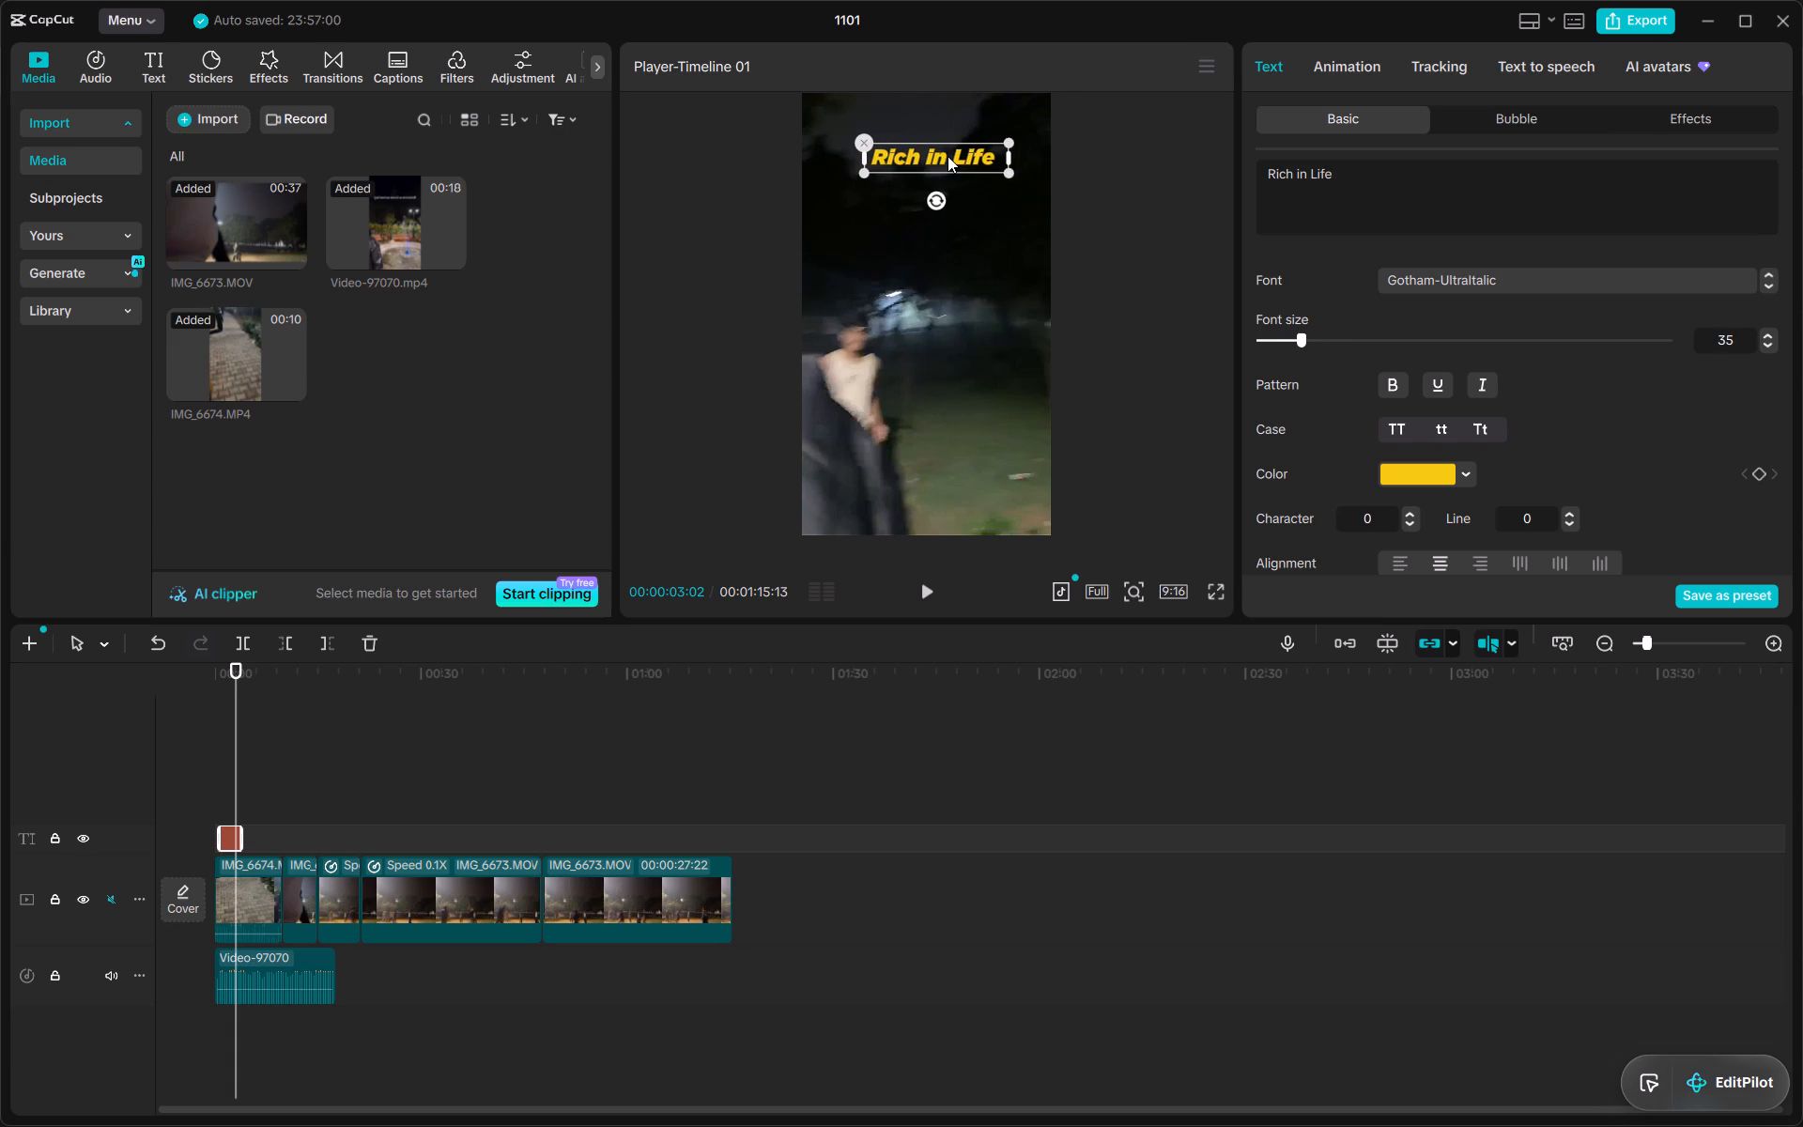
Preview the opening and extend the "Rich in Life" text clip to about 15 seconds, near the end of the second video clip.
click(840, 806)
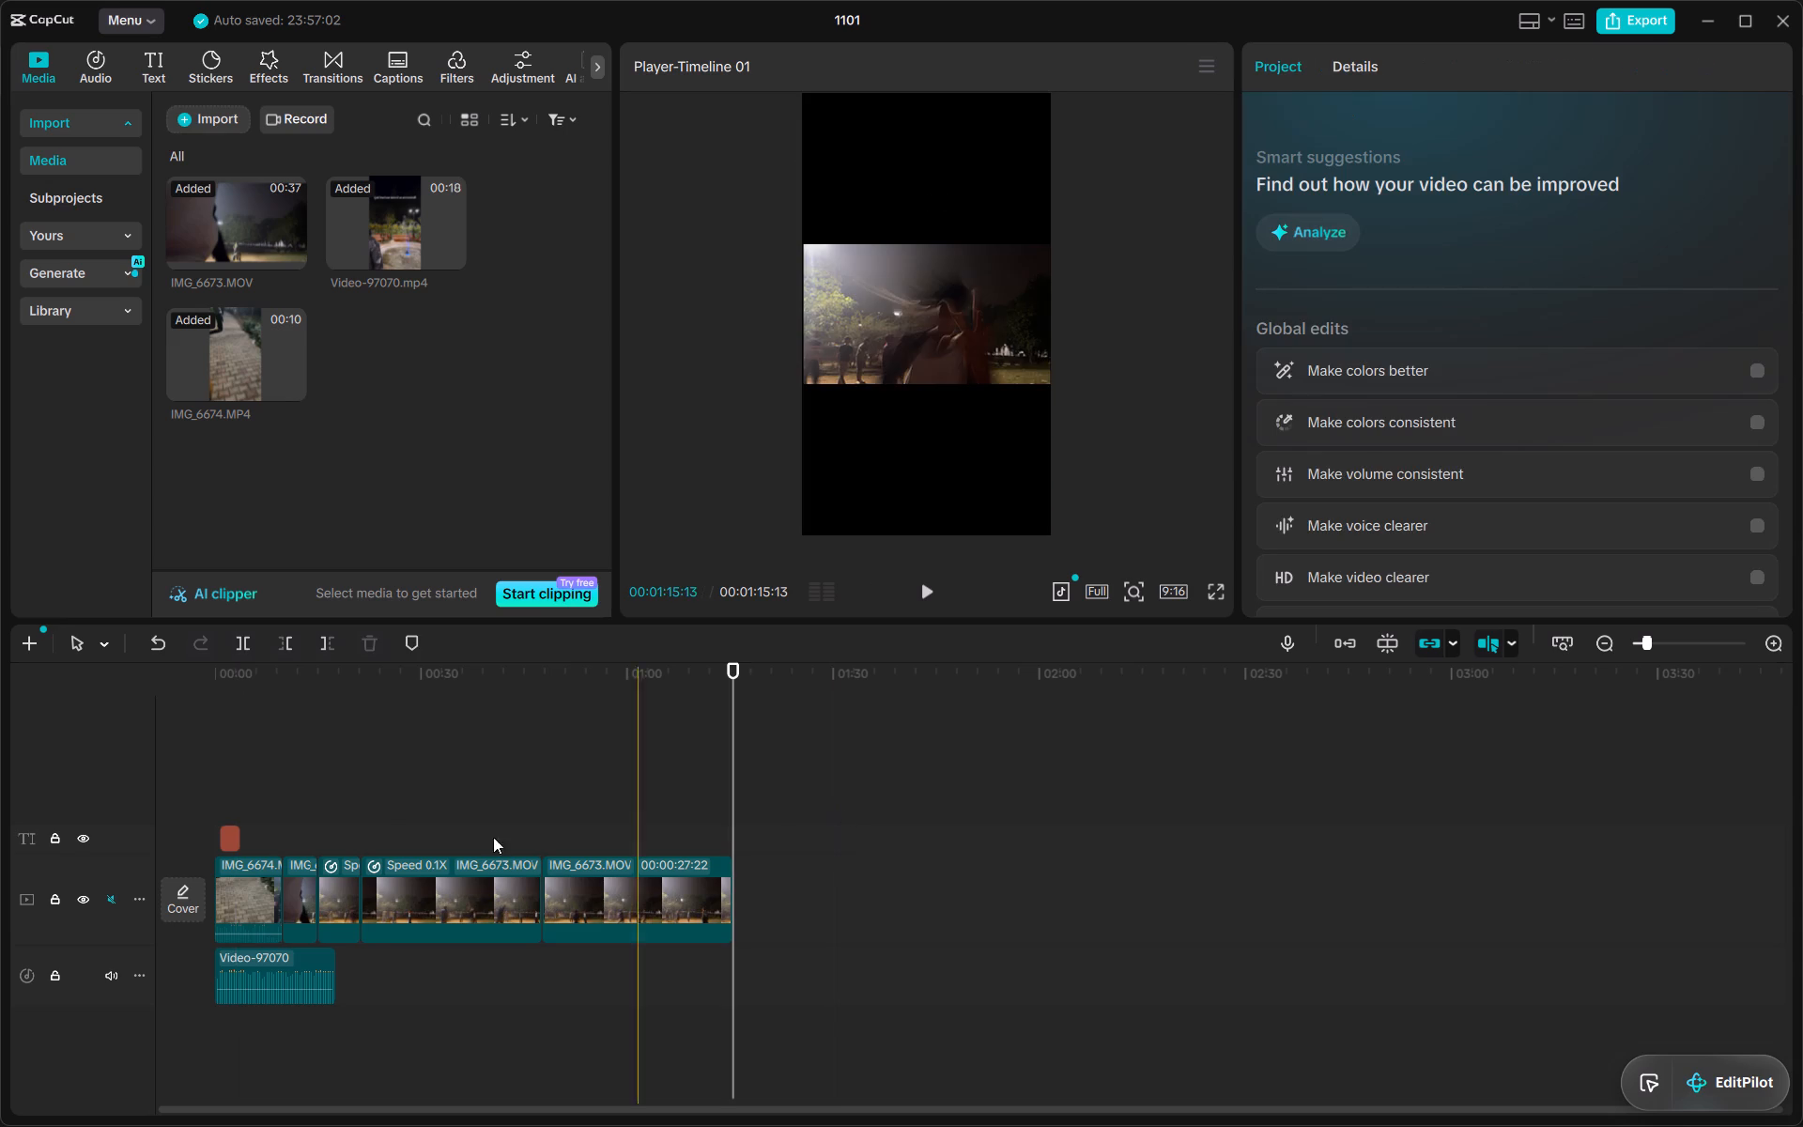
click(223, 682)
key(space)
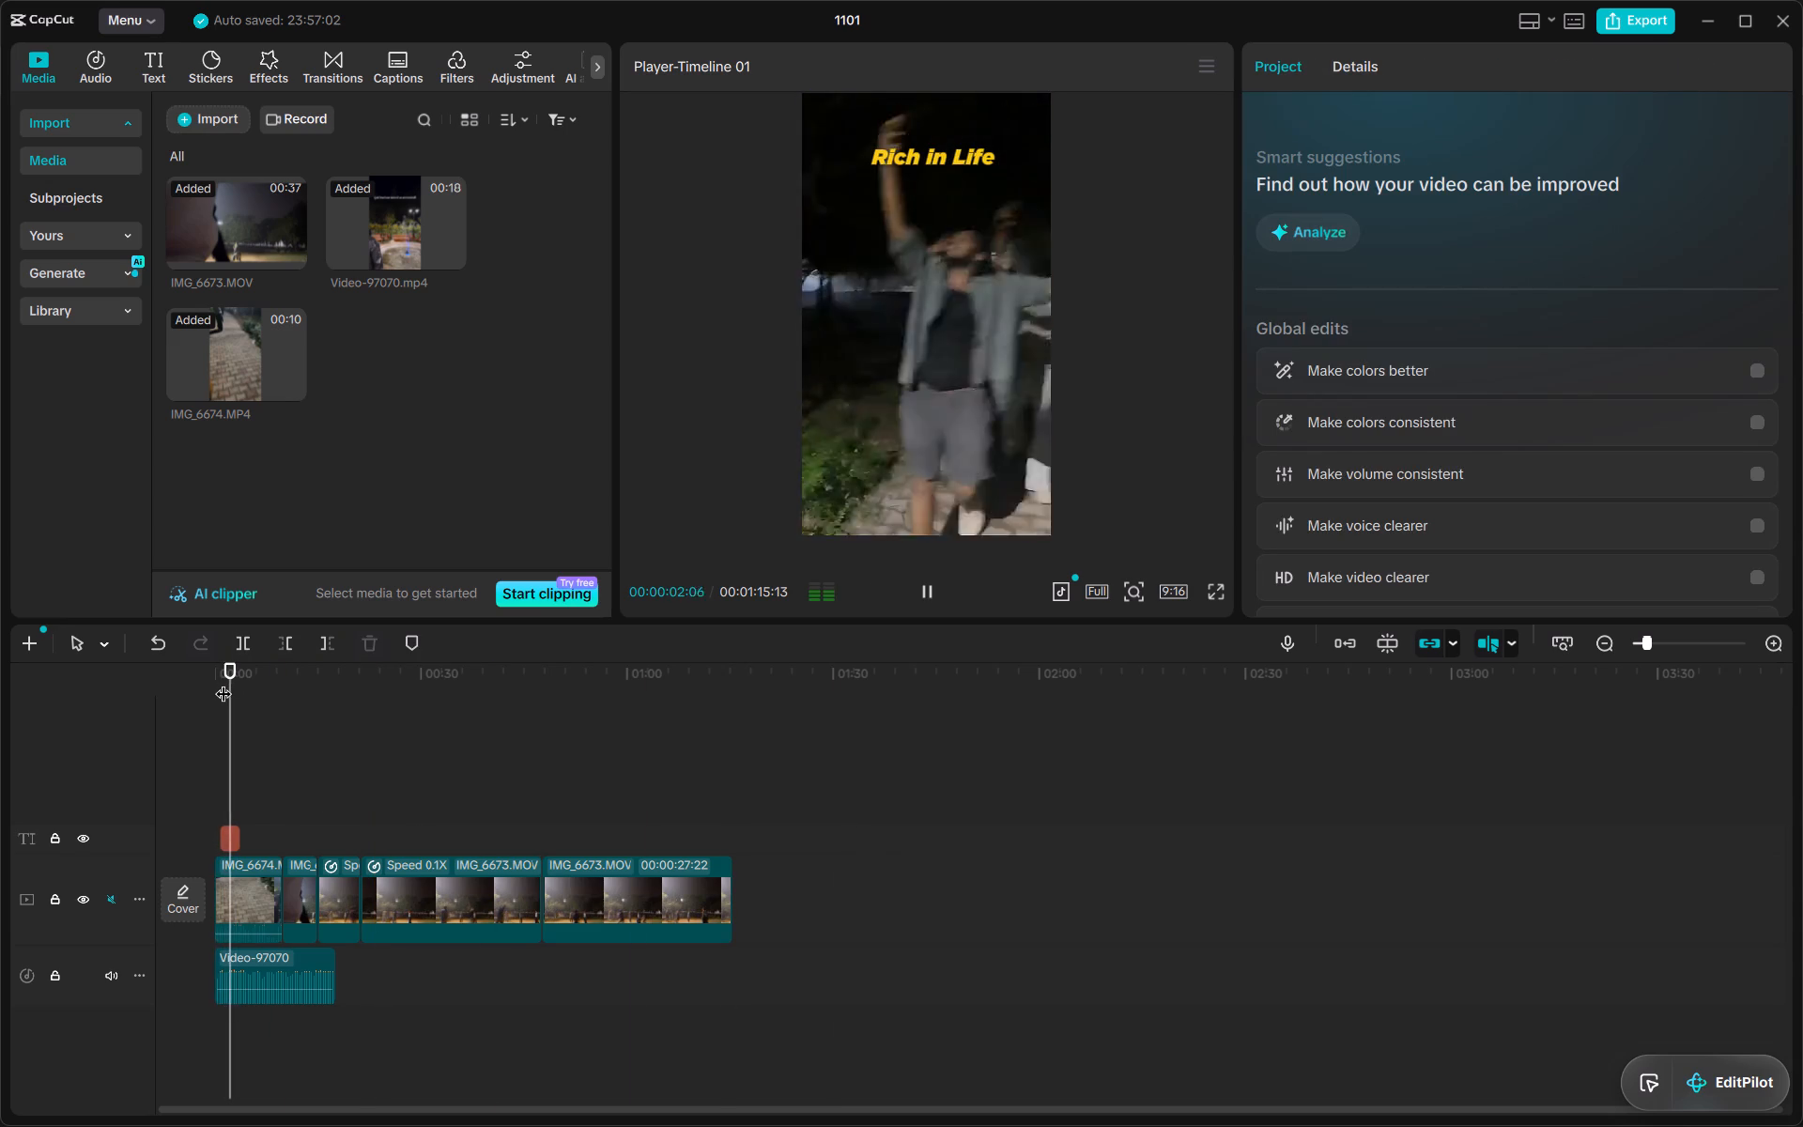
key(space)
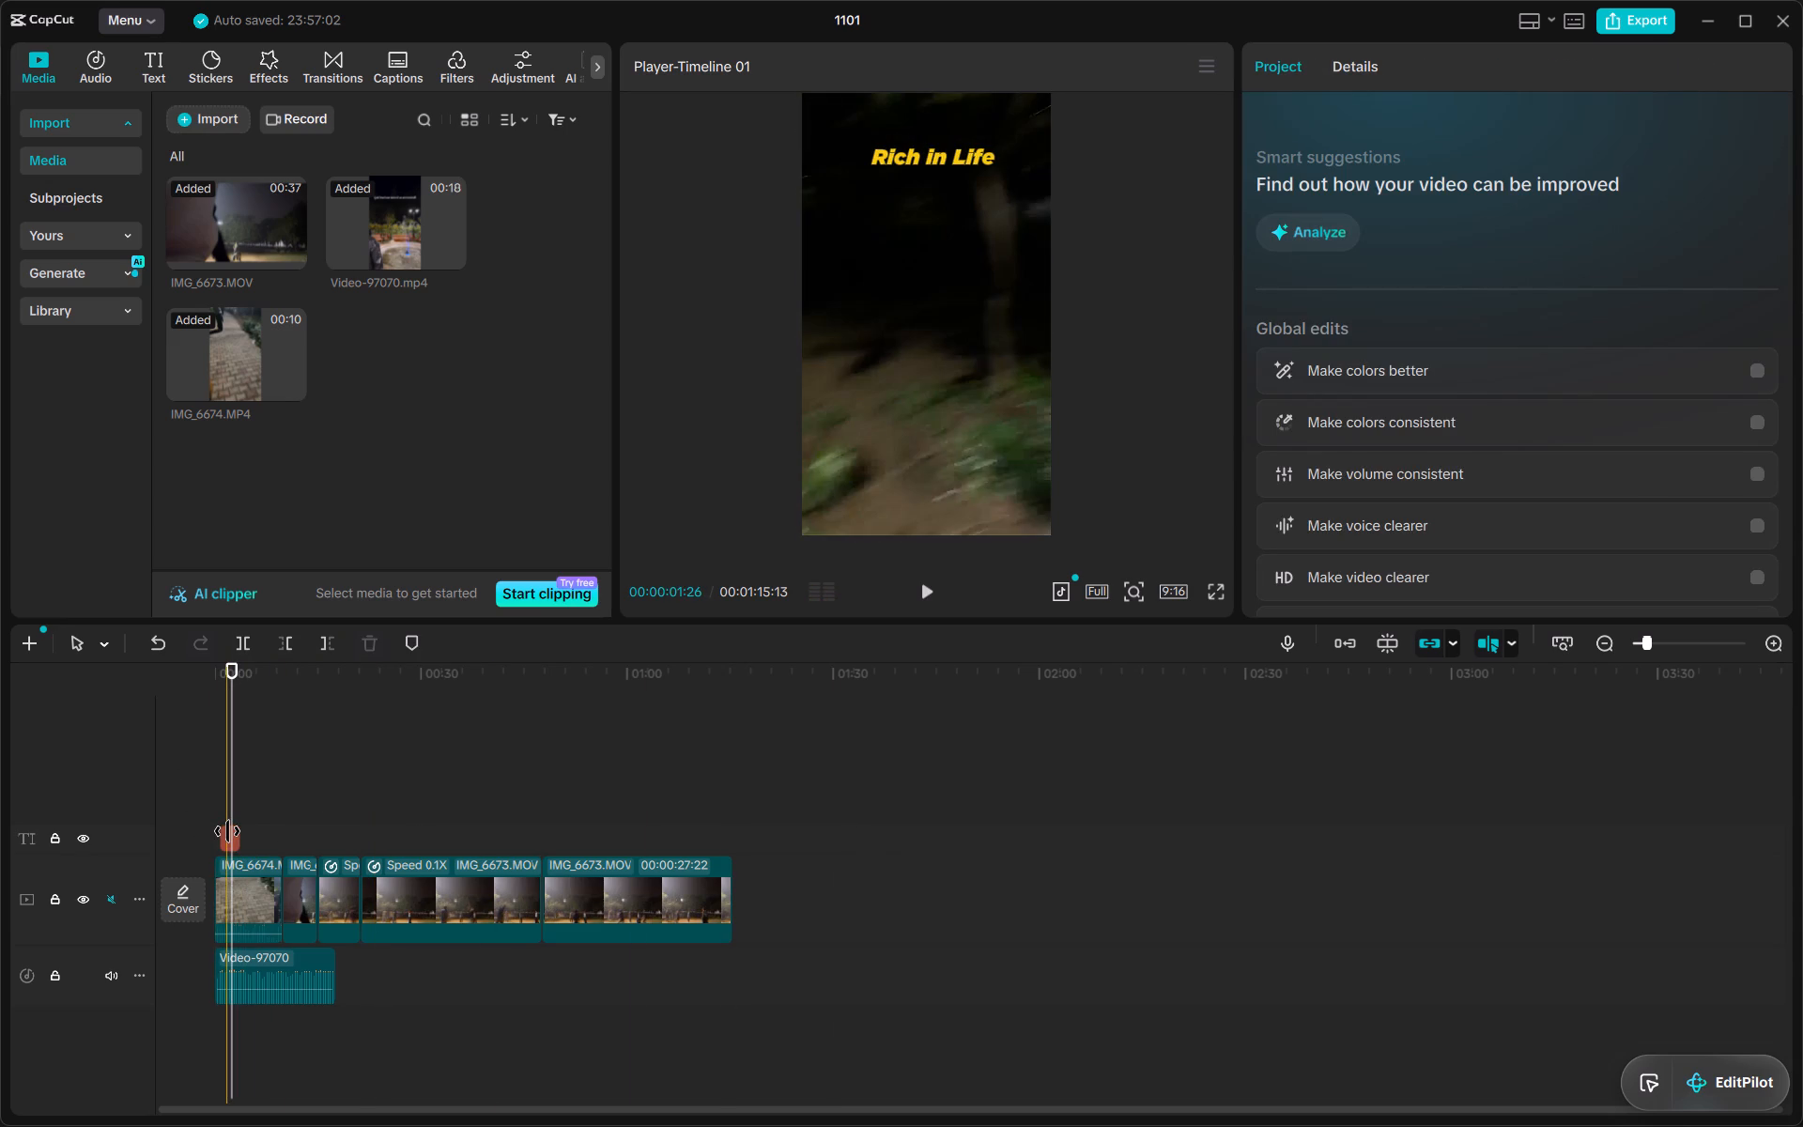
click(227, 831)
drag(239, 837, 328, 827)
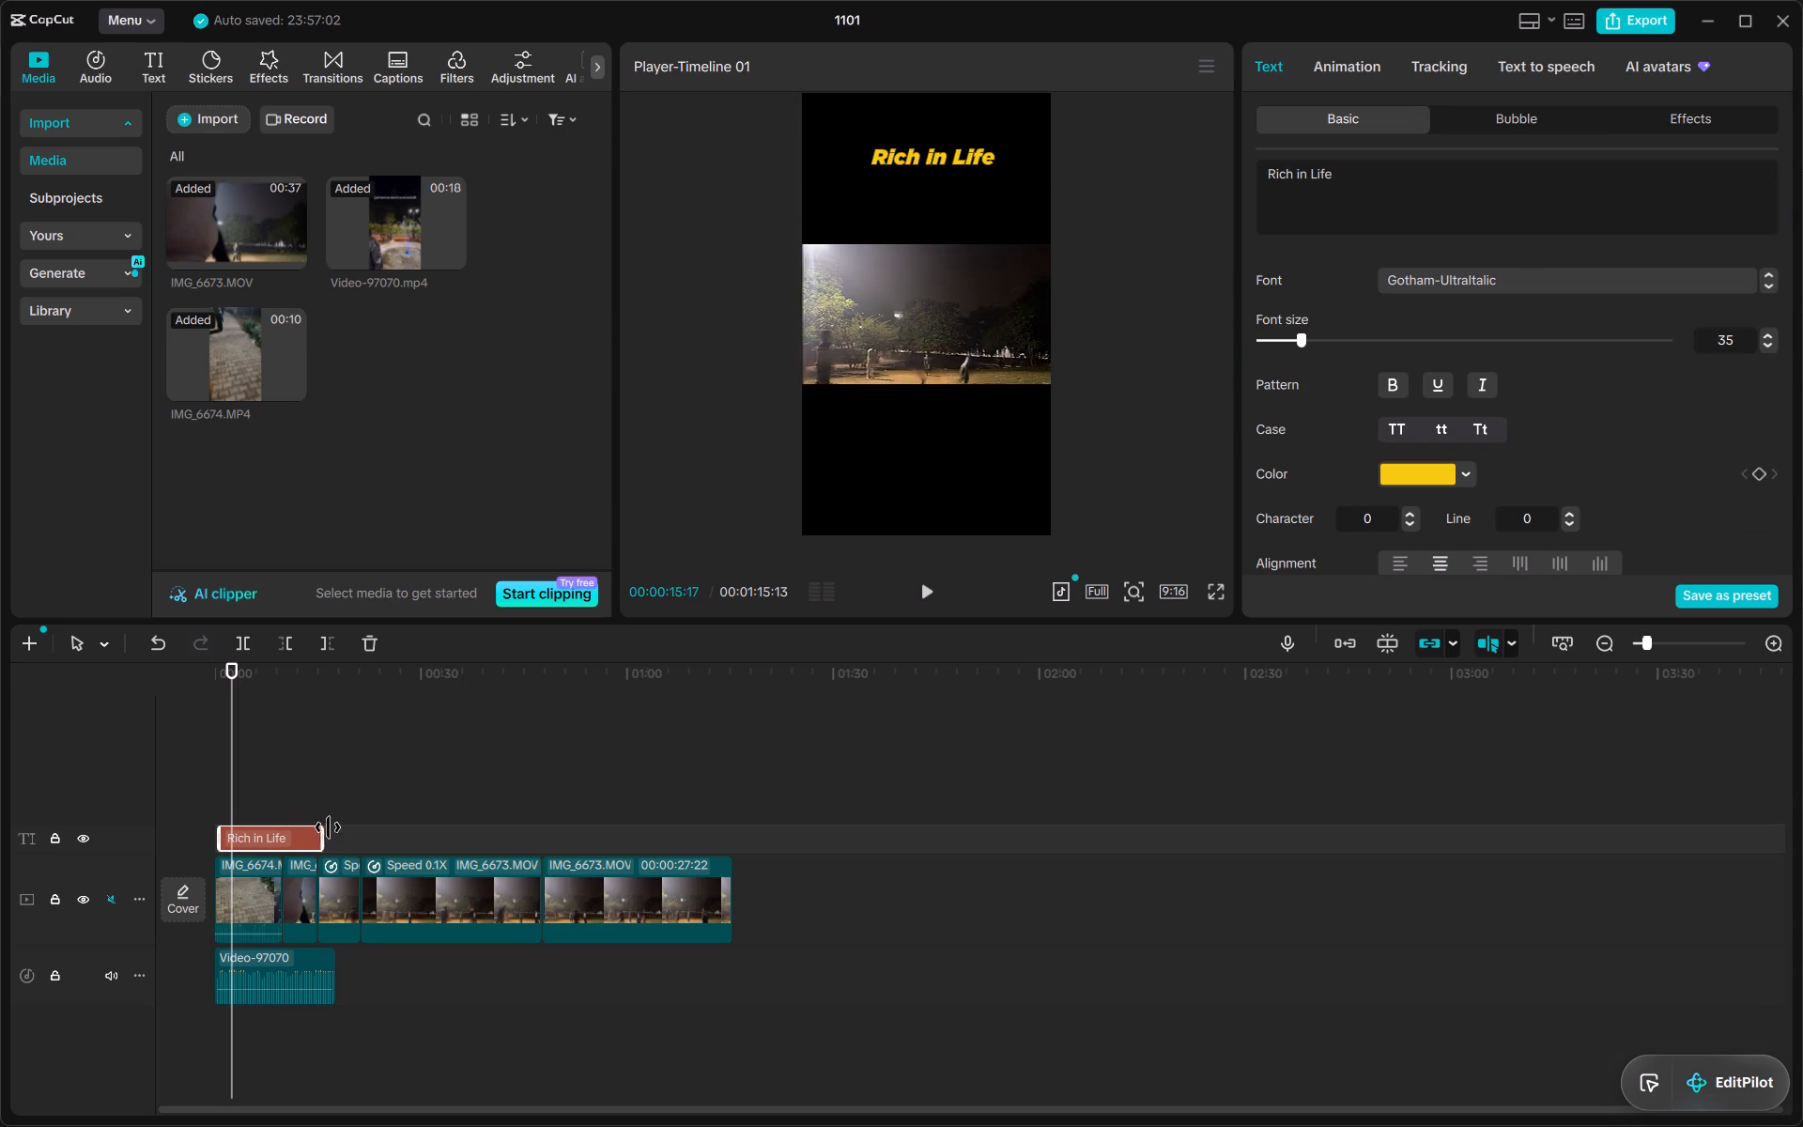
drag(328, 827, 315, 829)
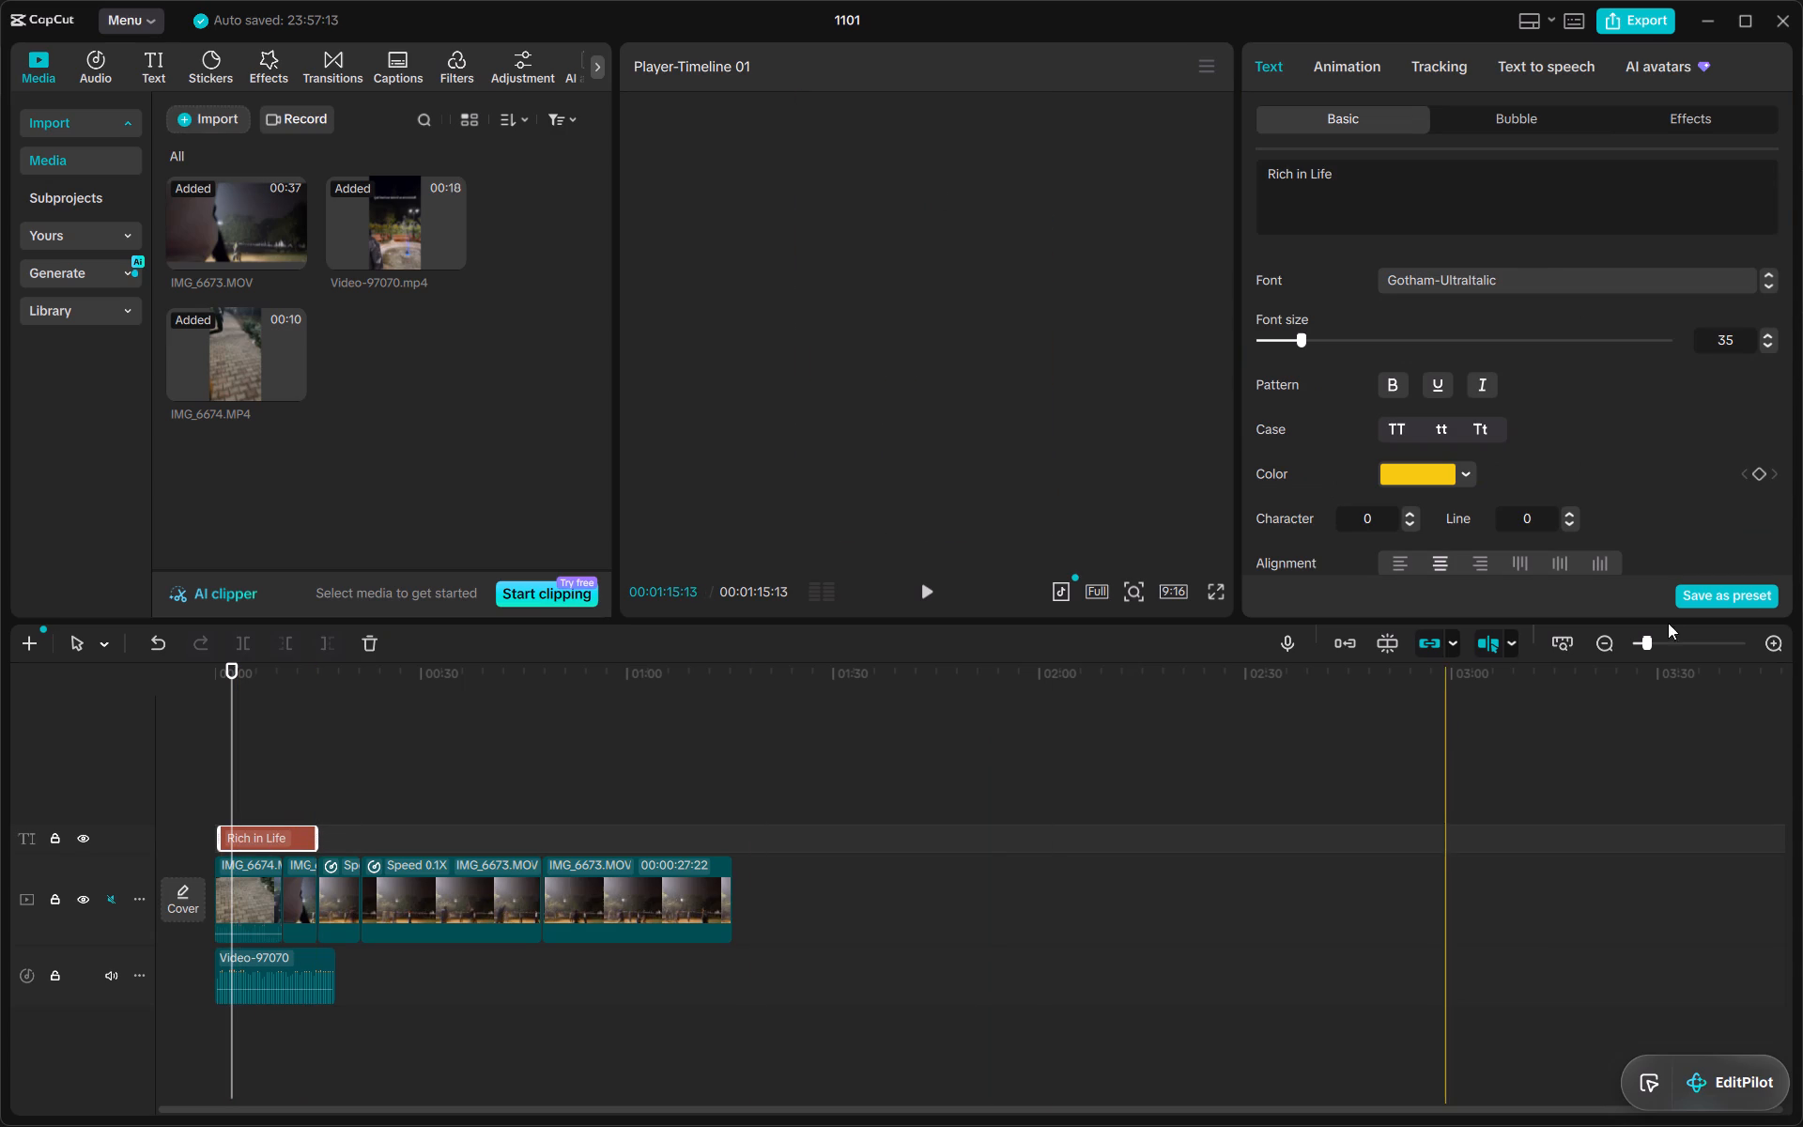
Move the "Rich in Life" text clip slightly earlier, toward the start of the timeline.
drag(1649, 648, 1662, 648)
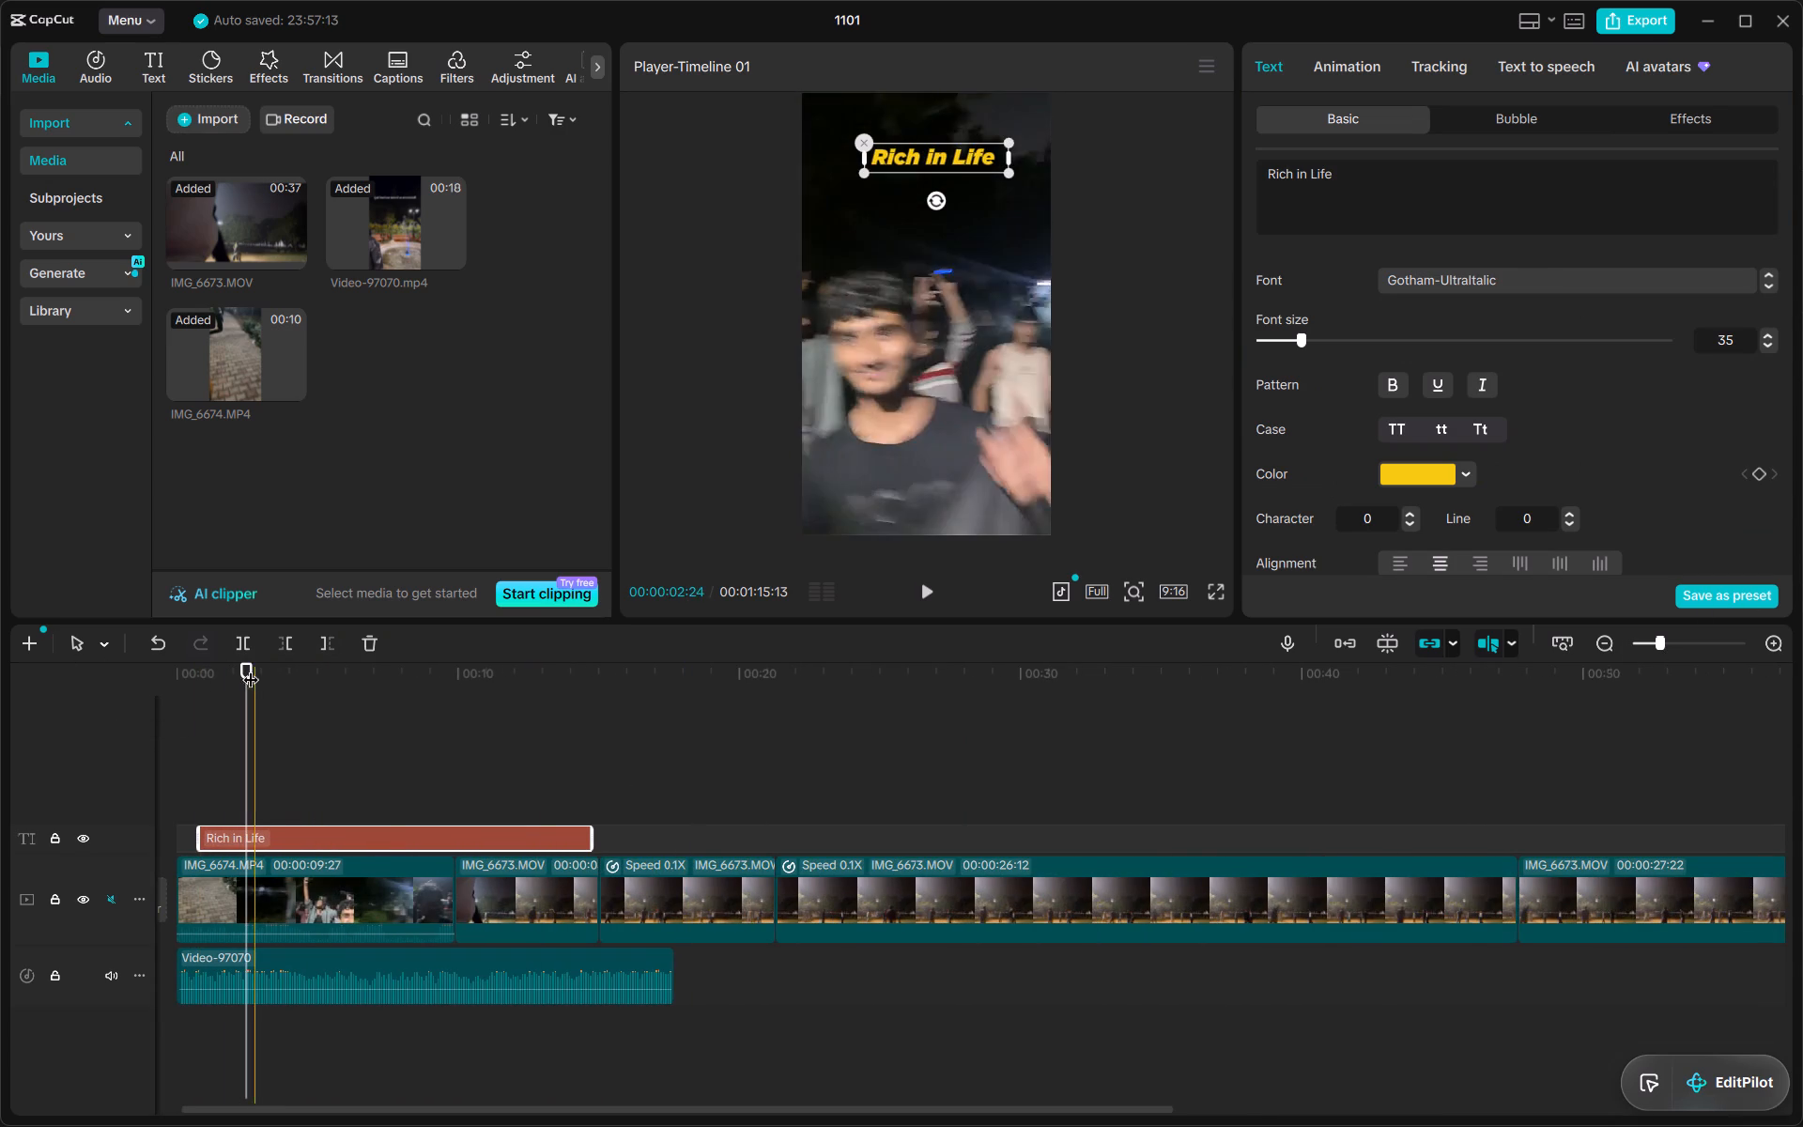
drag(241, 668, 144, 678)
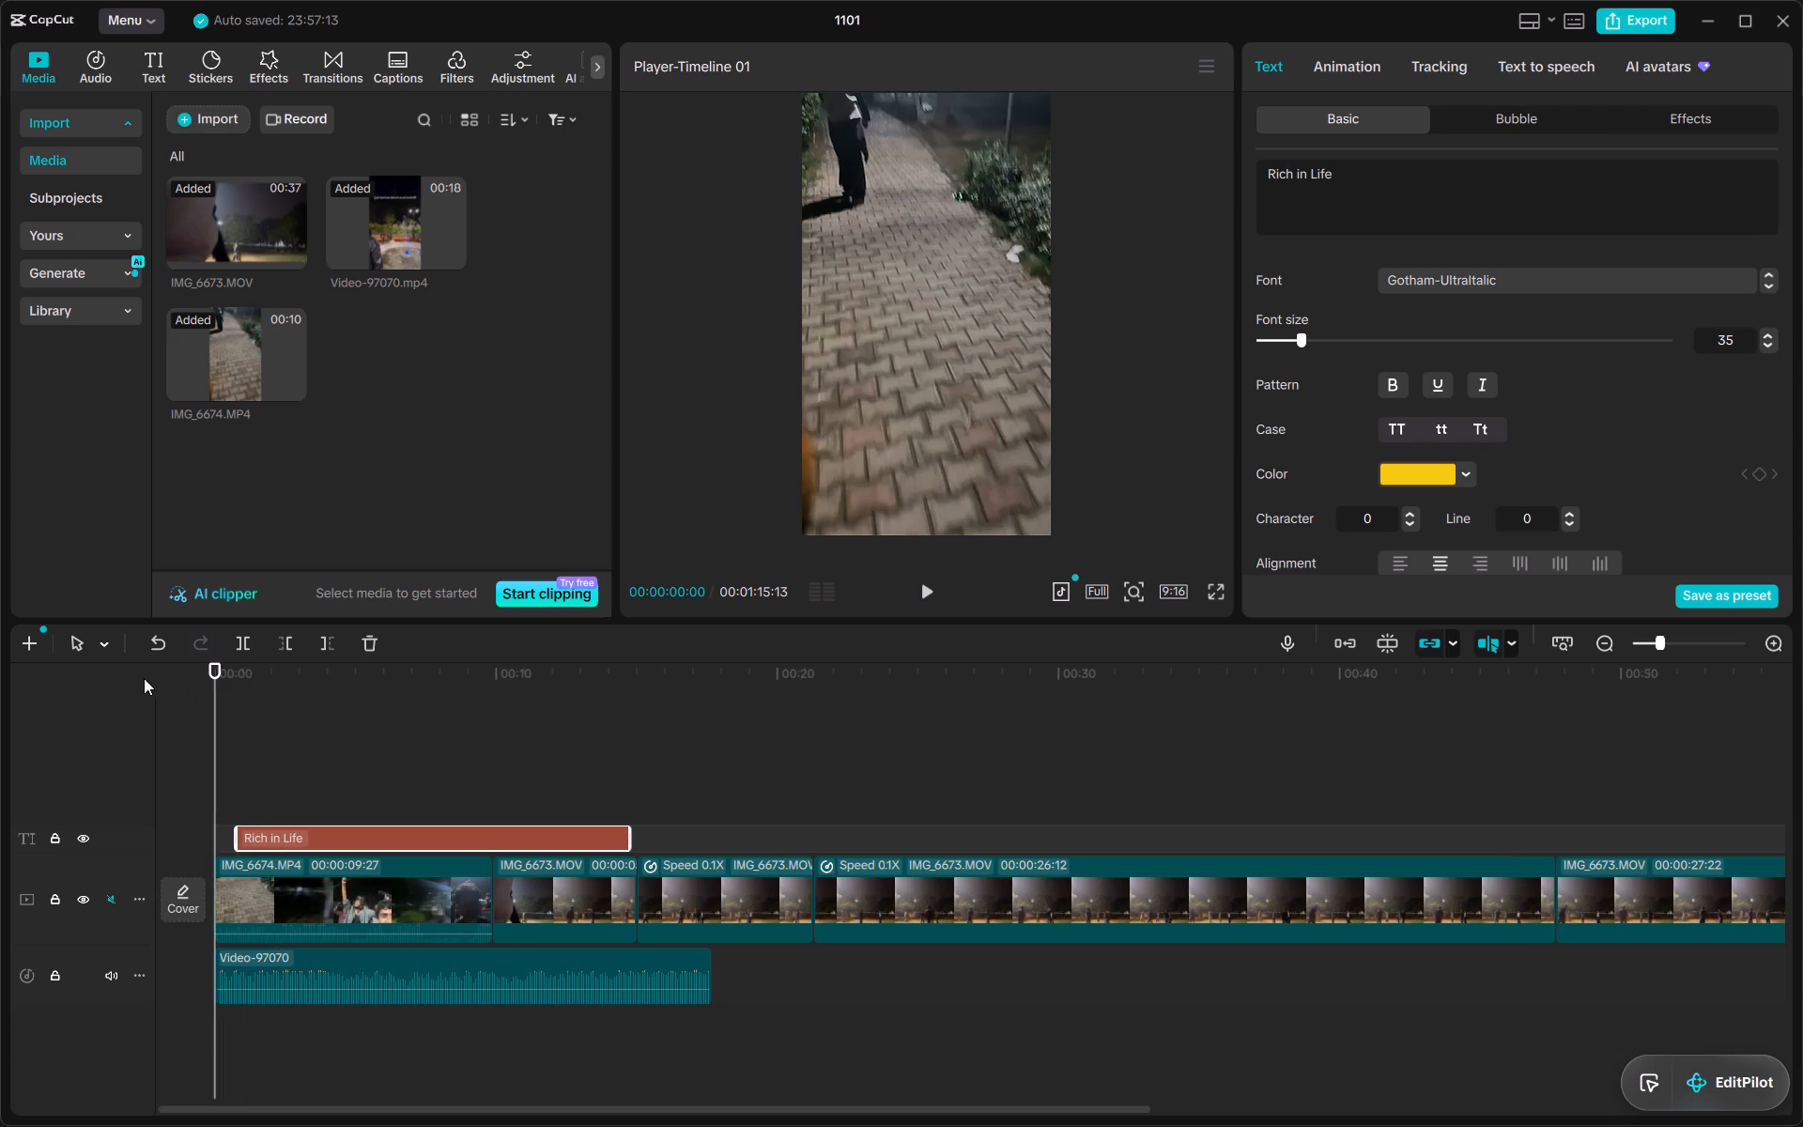
drag(294, 837, 284, 835)
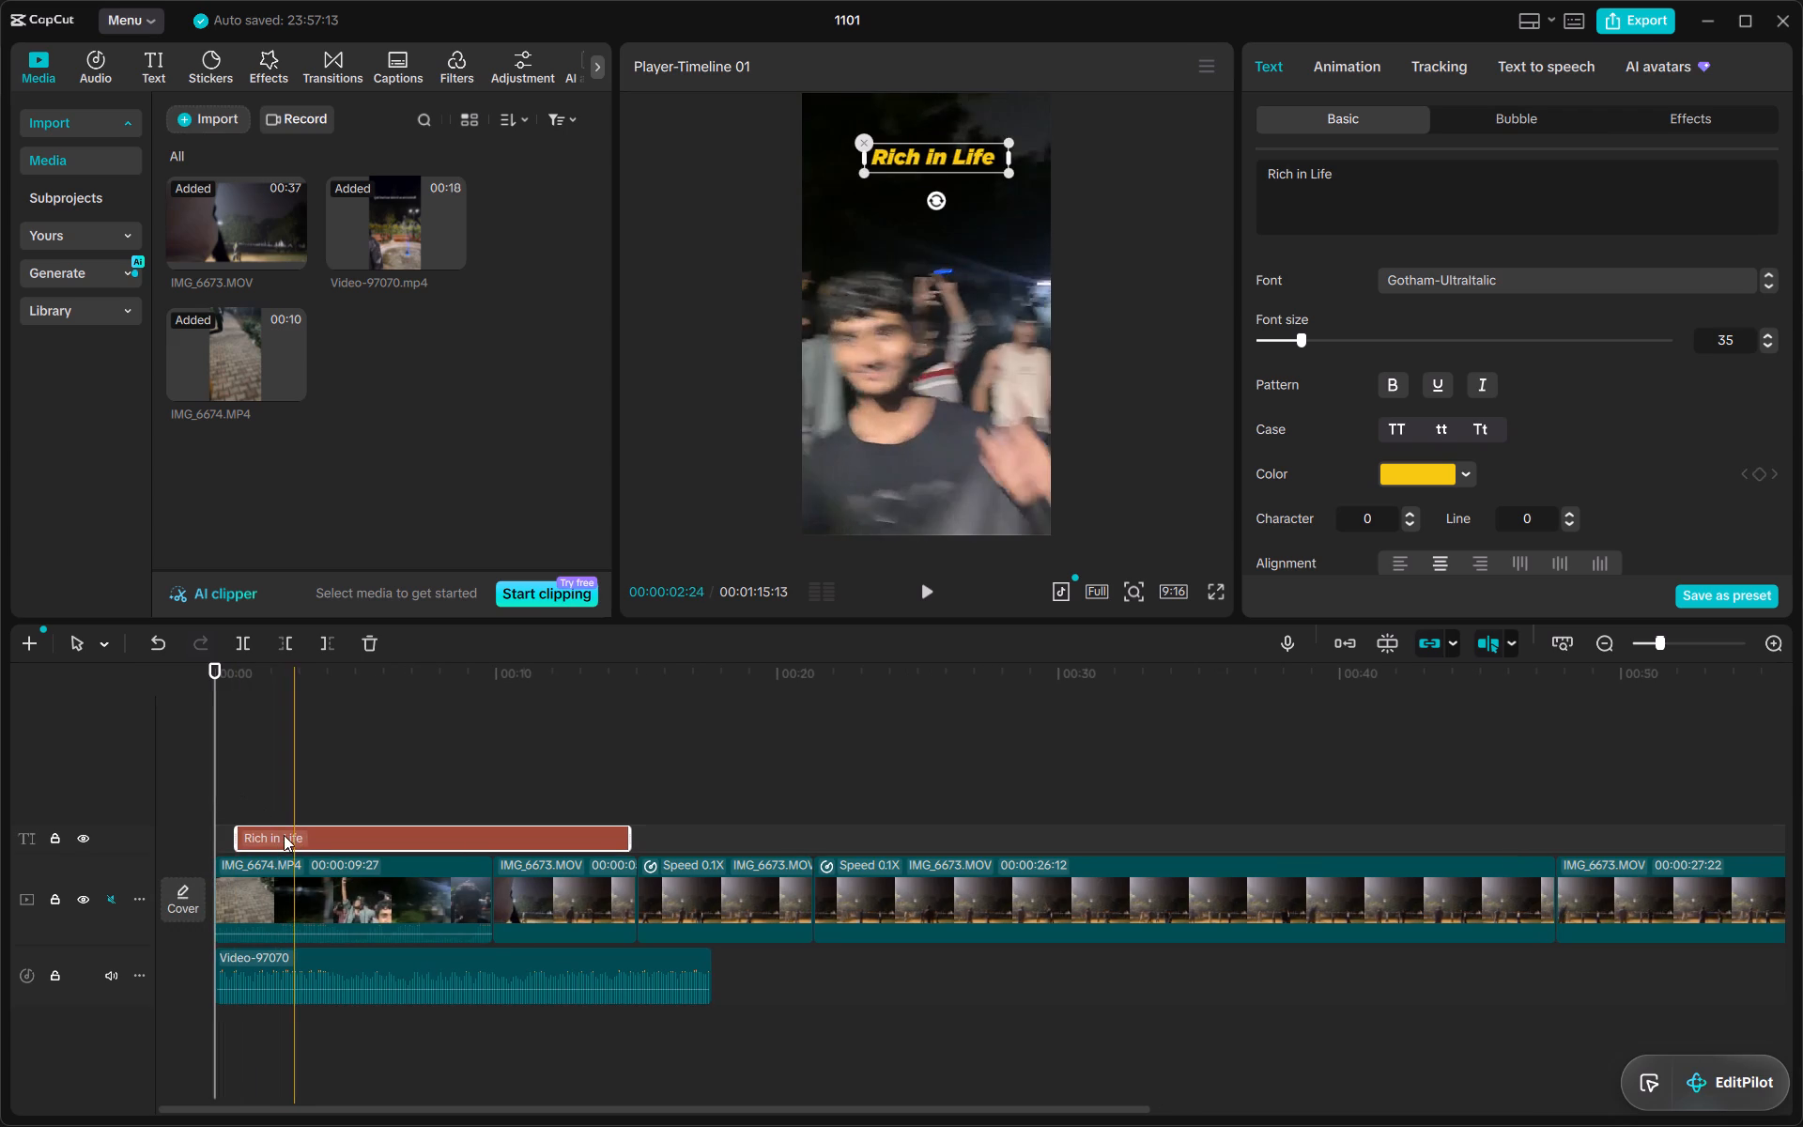
Move the "Rich in Life" text clip to the start of the timeline and, after previewing it, shorten it to about 3 seconds.
drag(284, 835, 248, 835)
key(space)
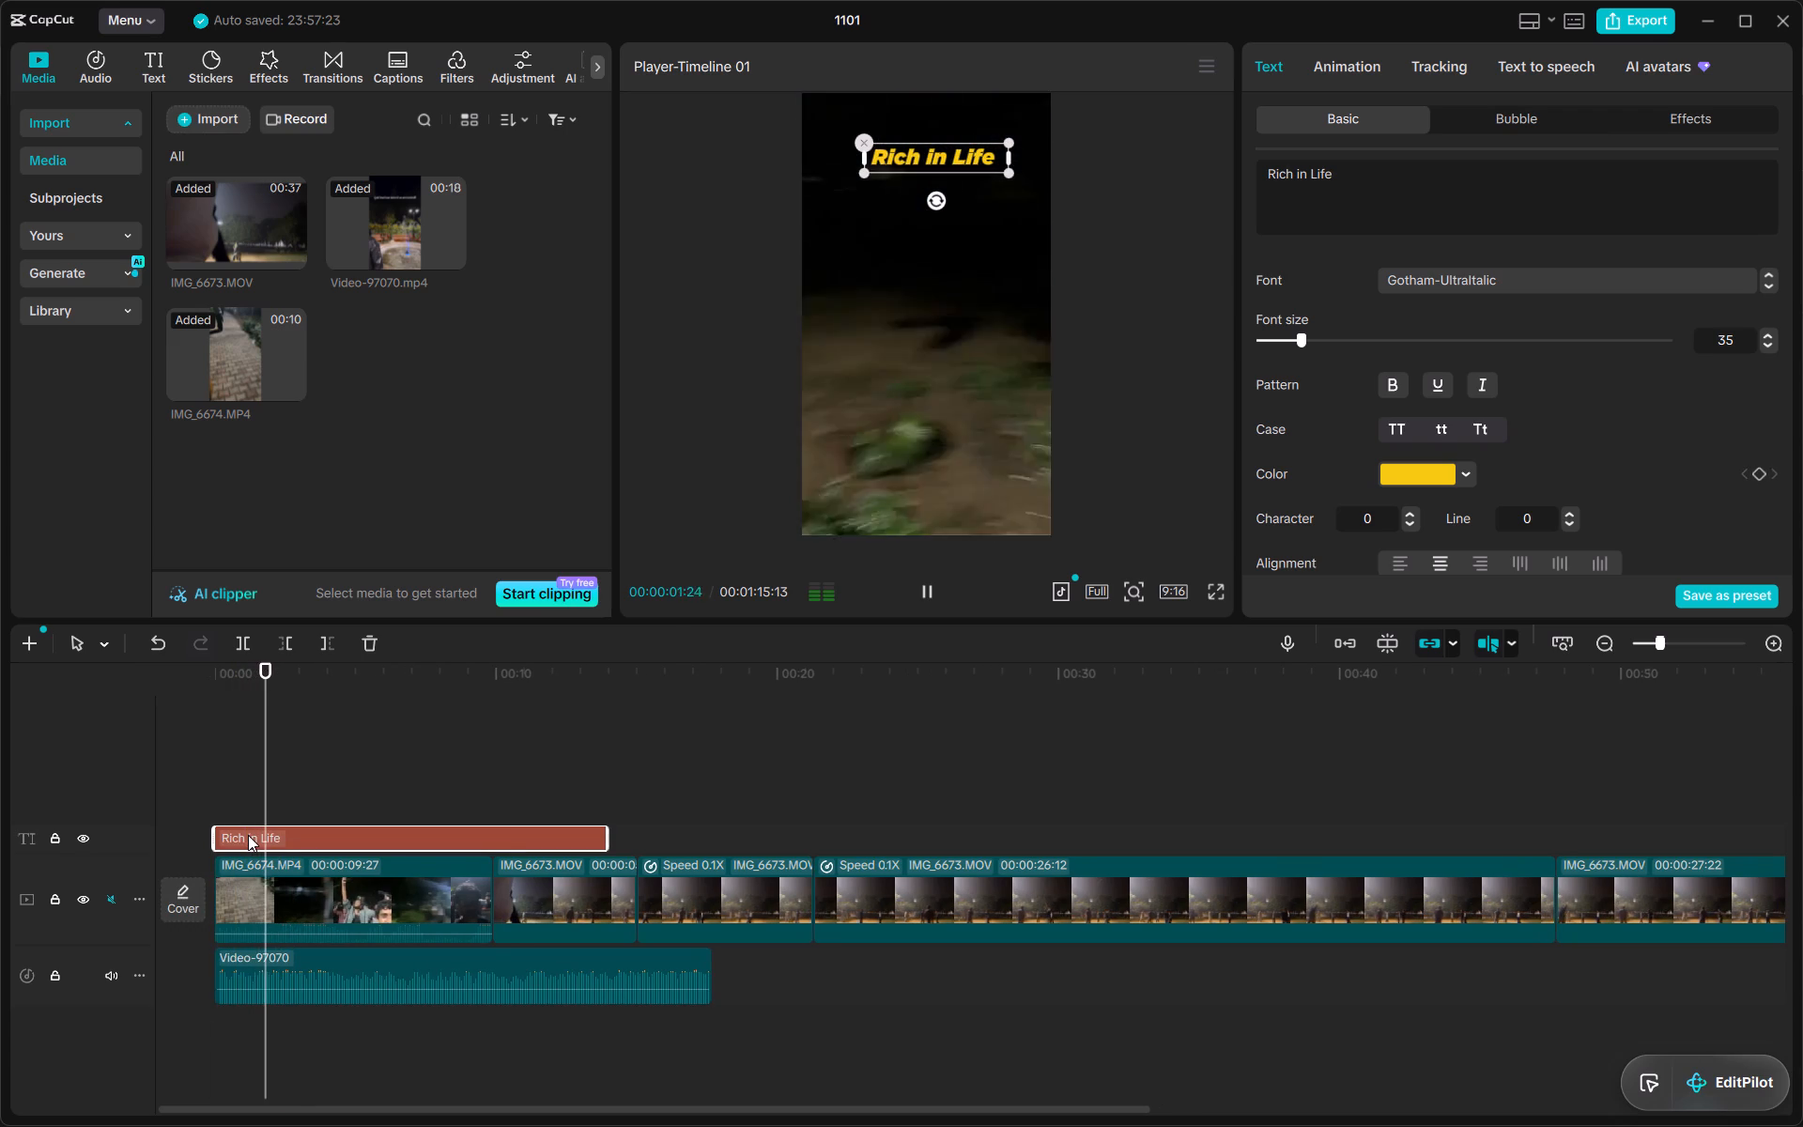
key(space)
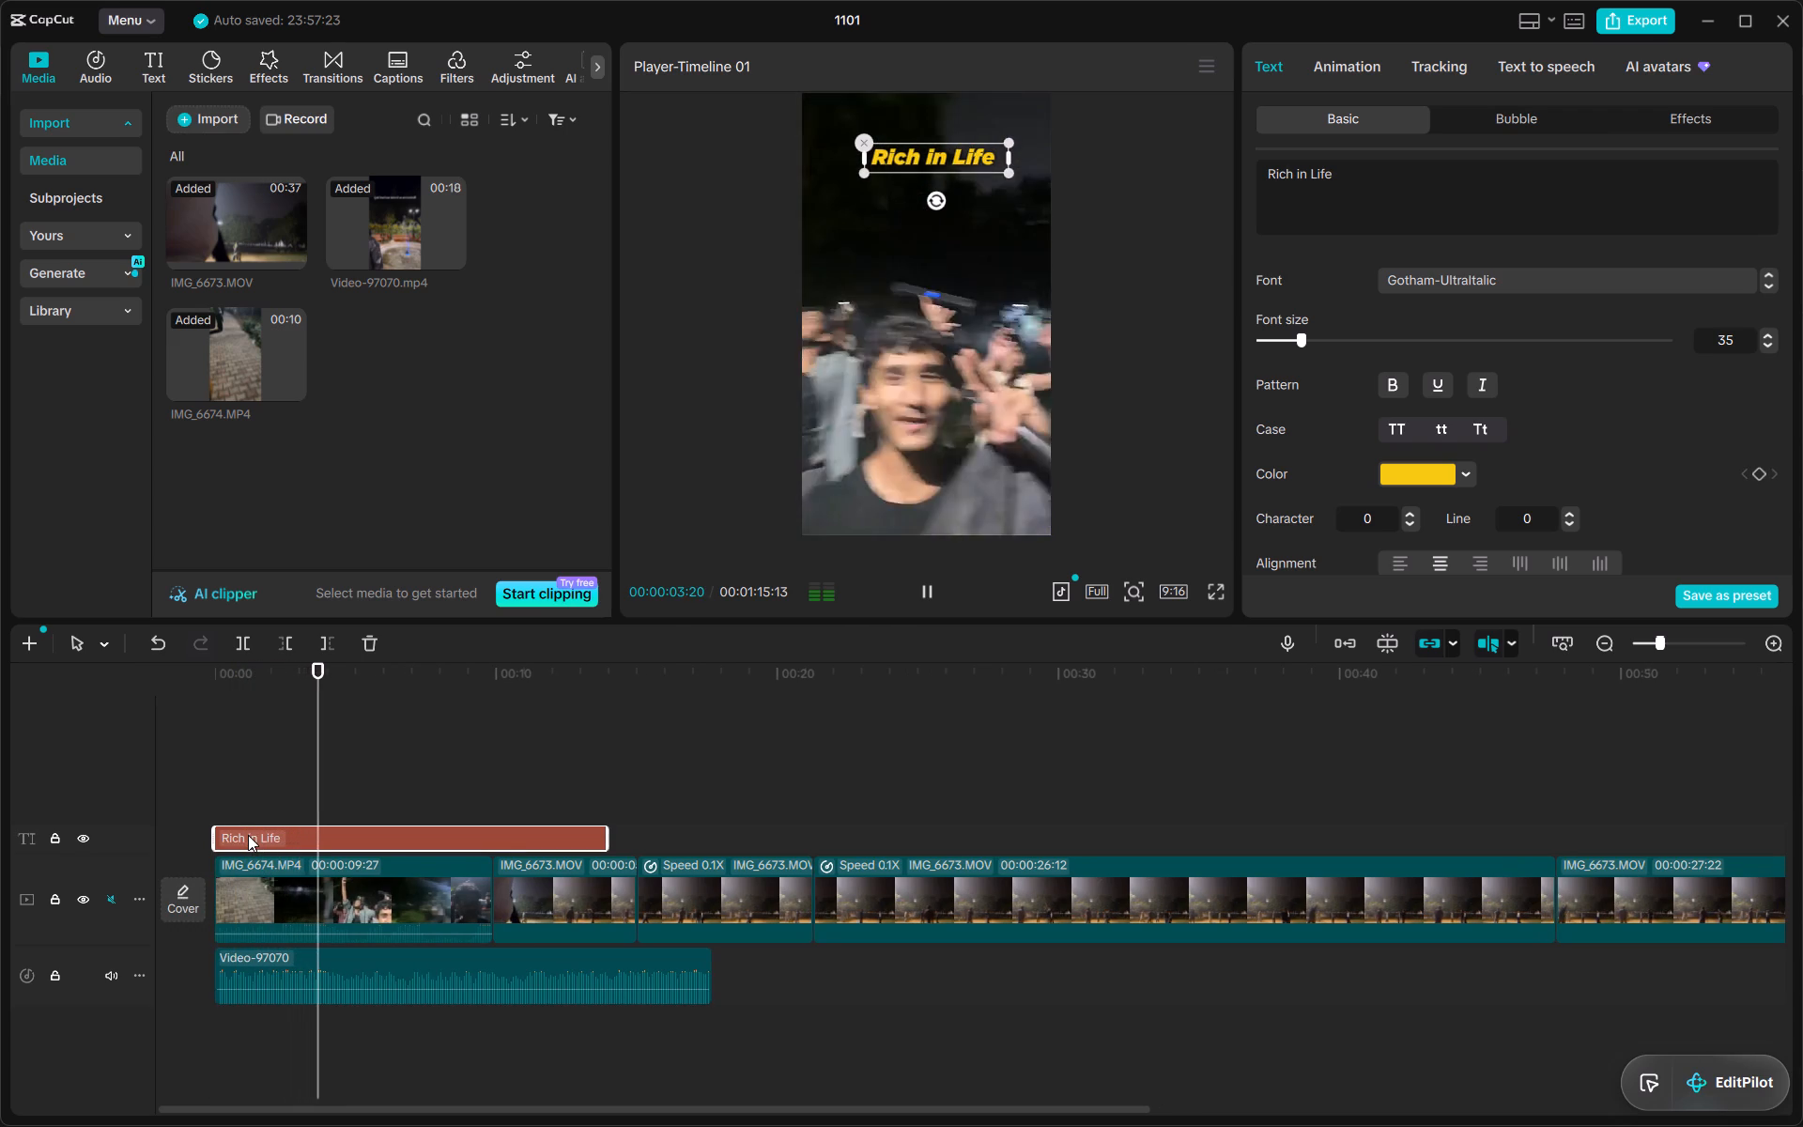
drag(609, 834, 290, 833)
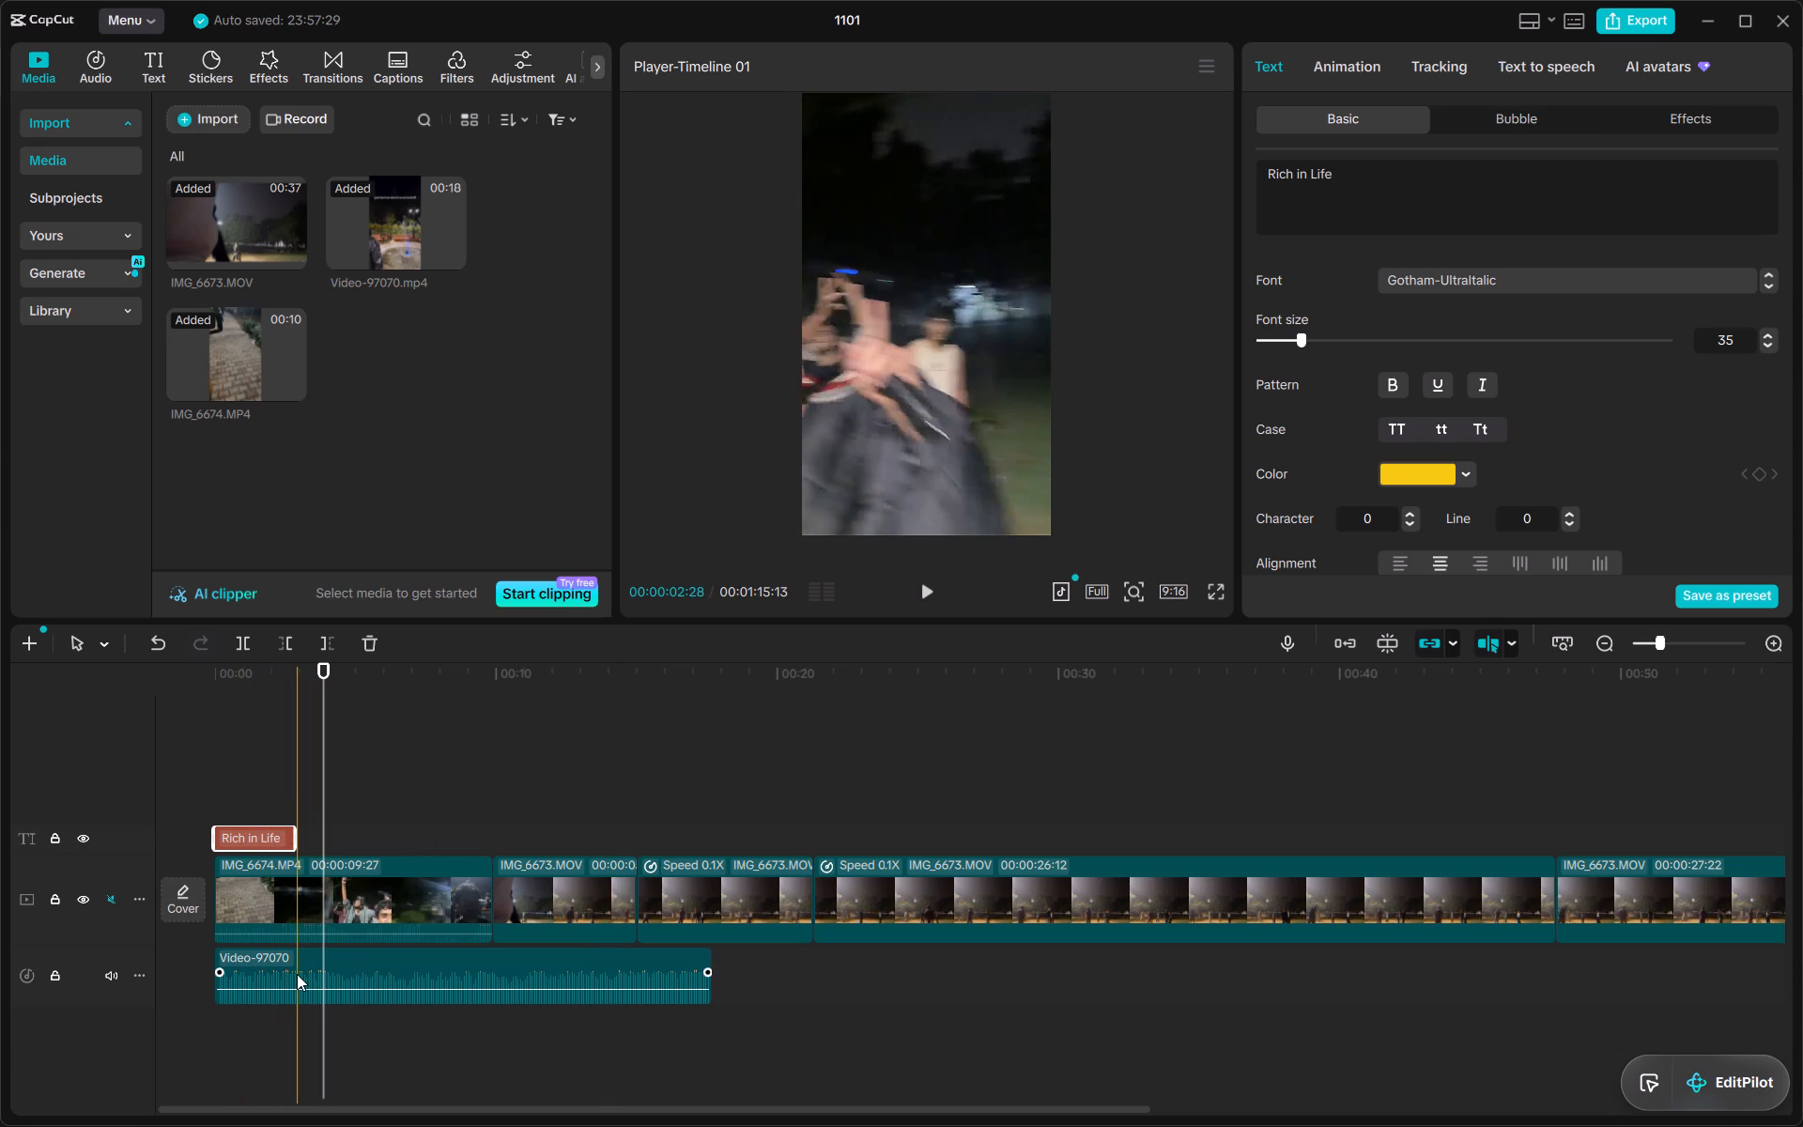
Turn off the timeline's preview axis.
click(1489, 641)
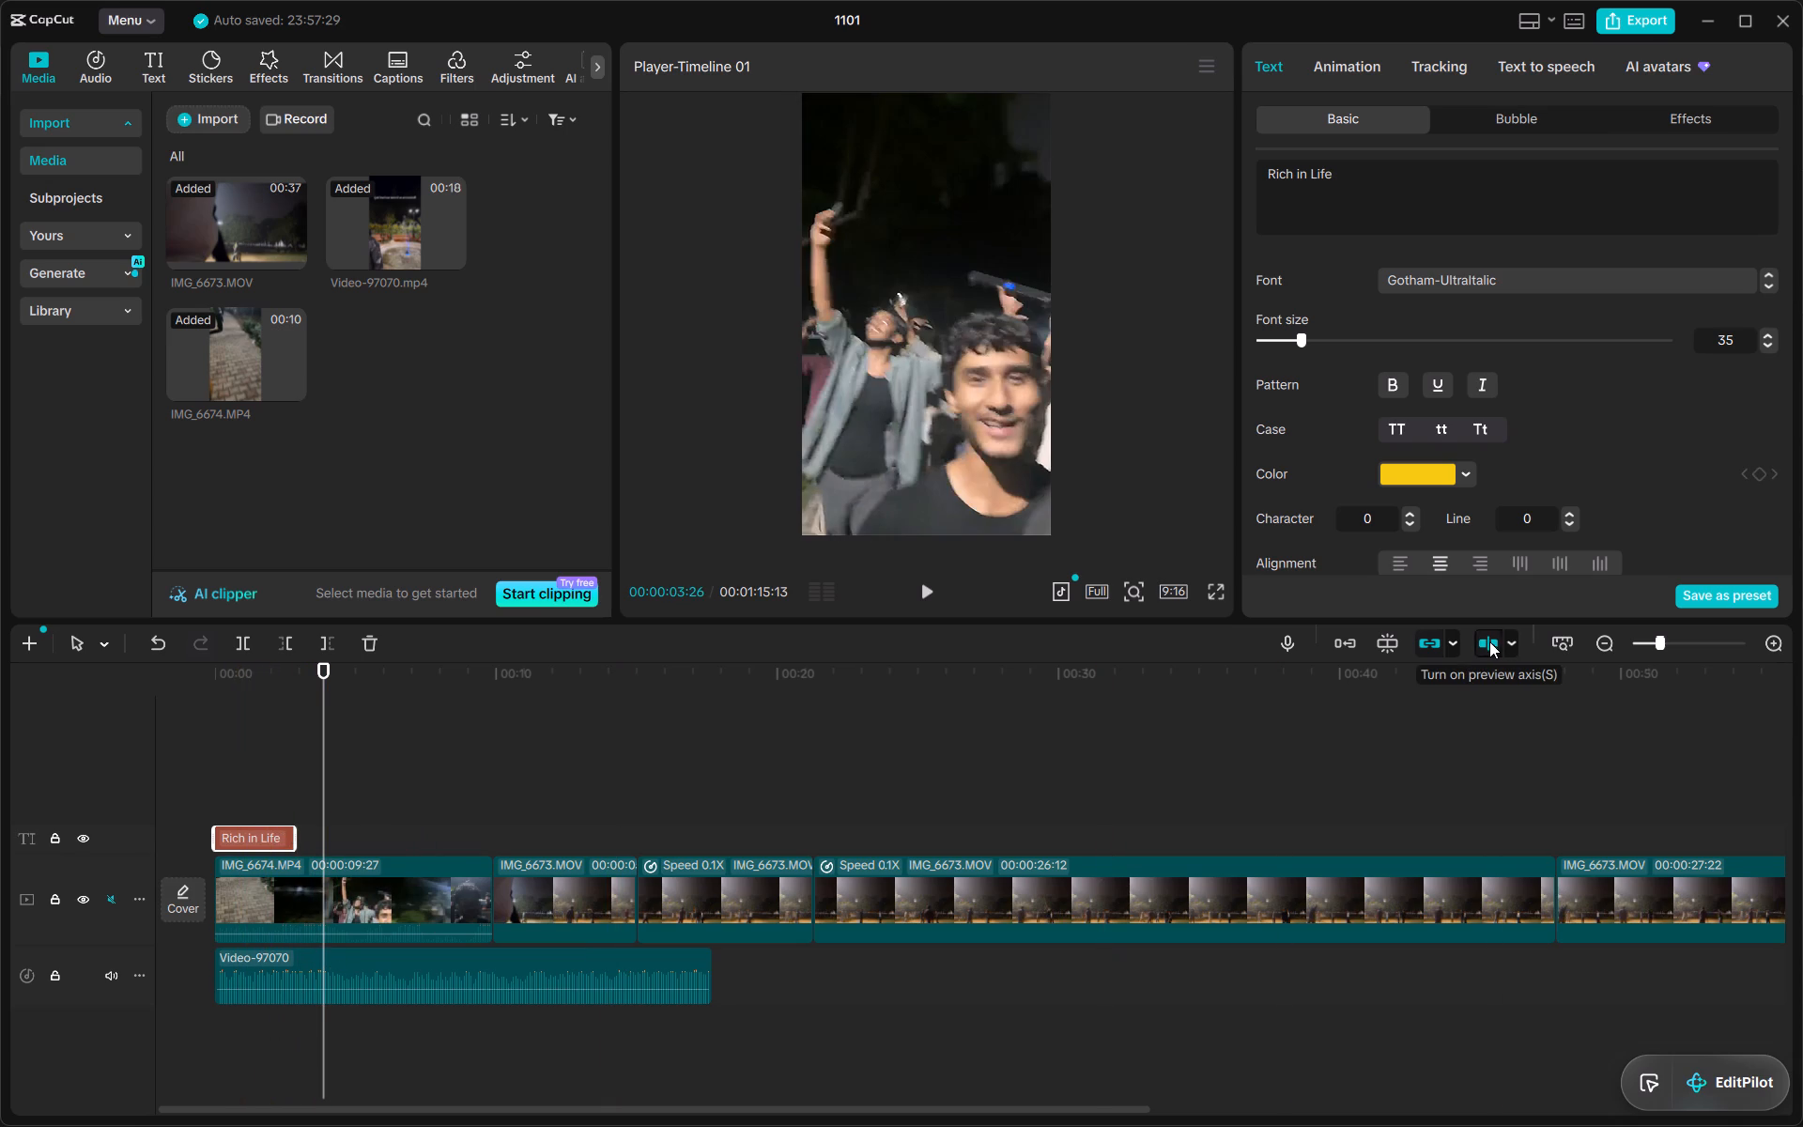
Select the Video-97070 audio clip on the timeline.
click(343, 966)
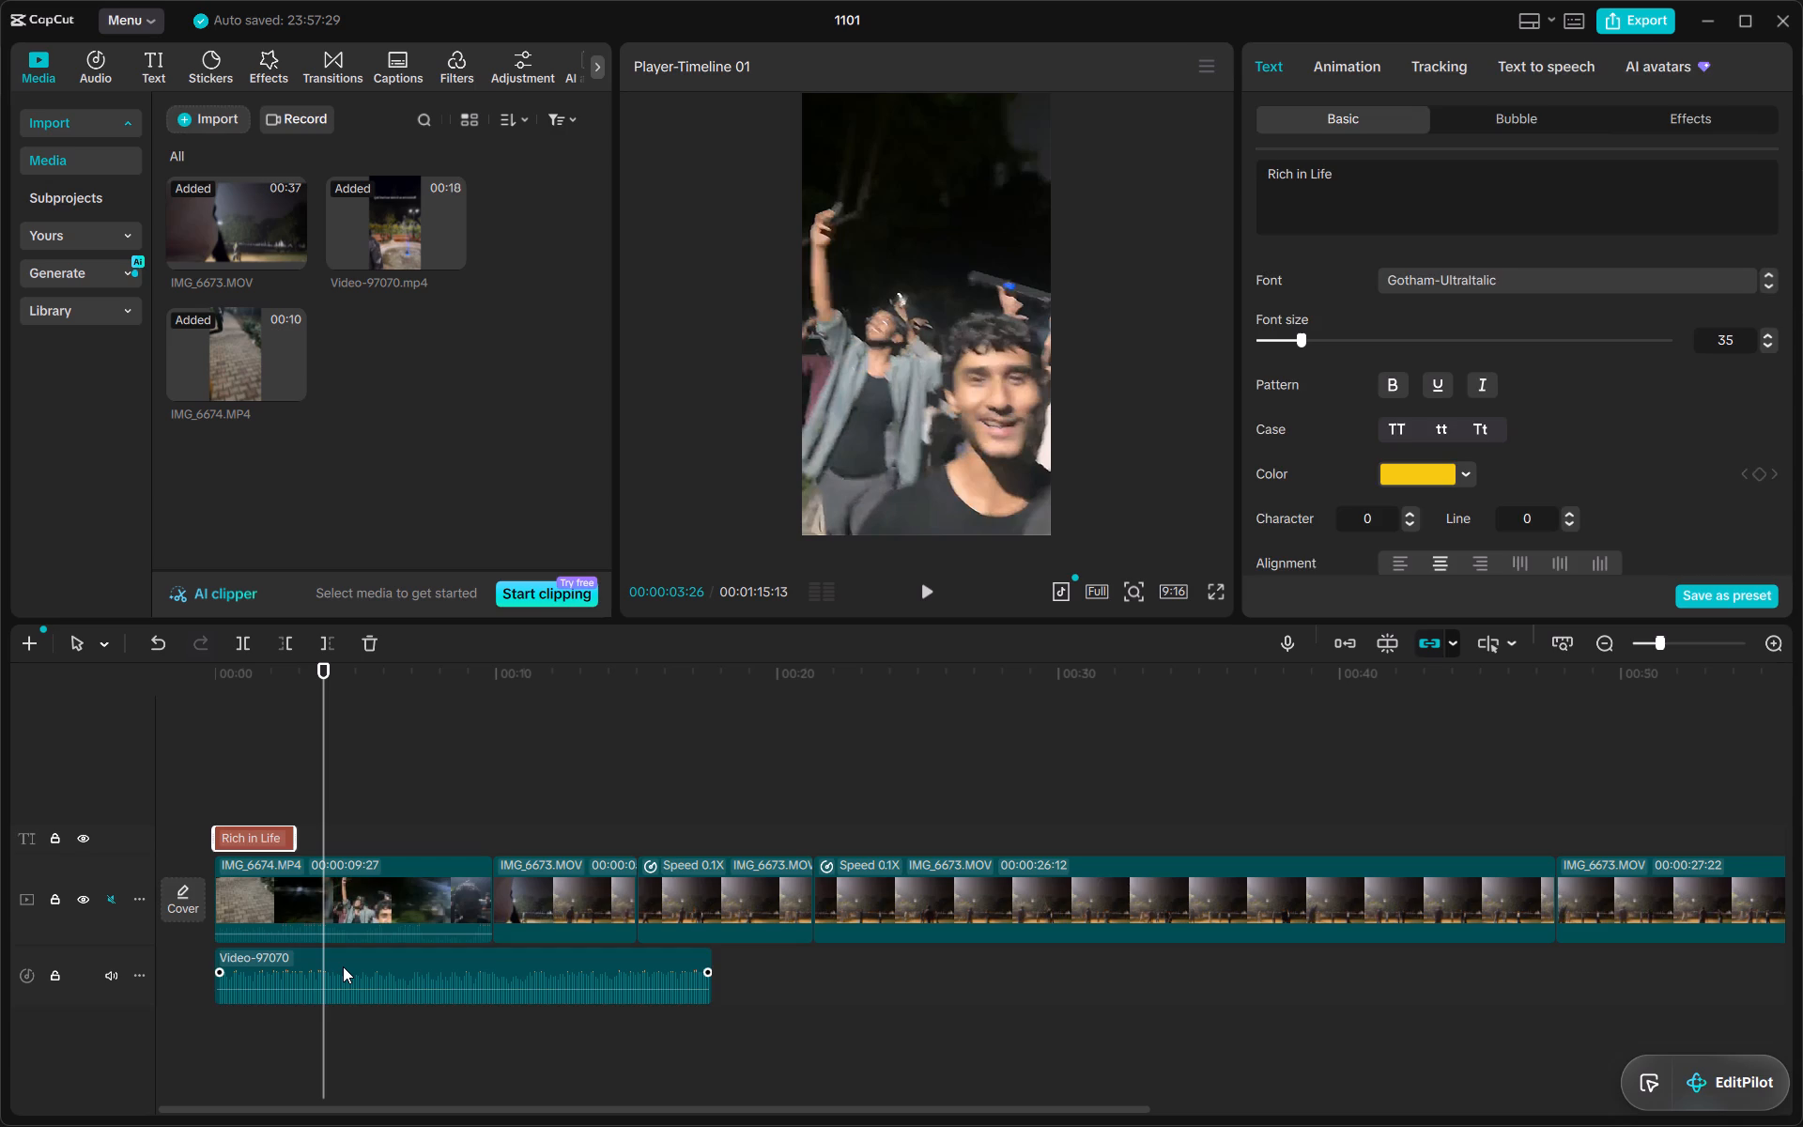
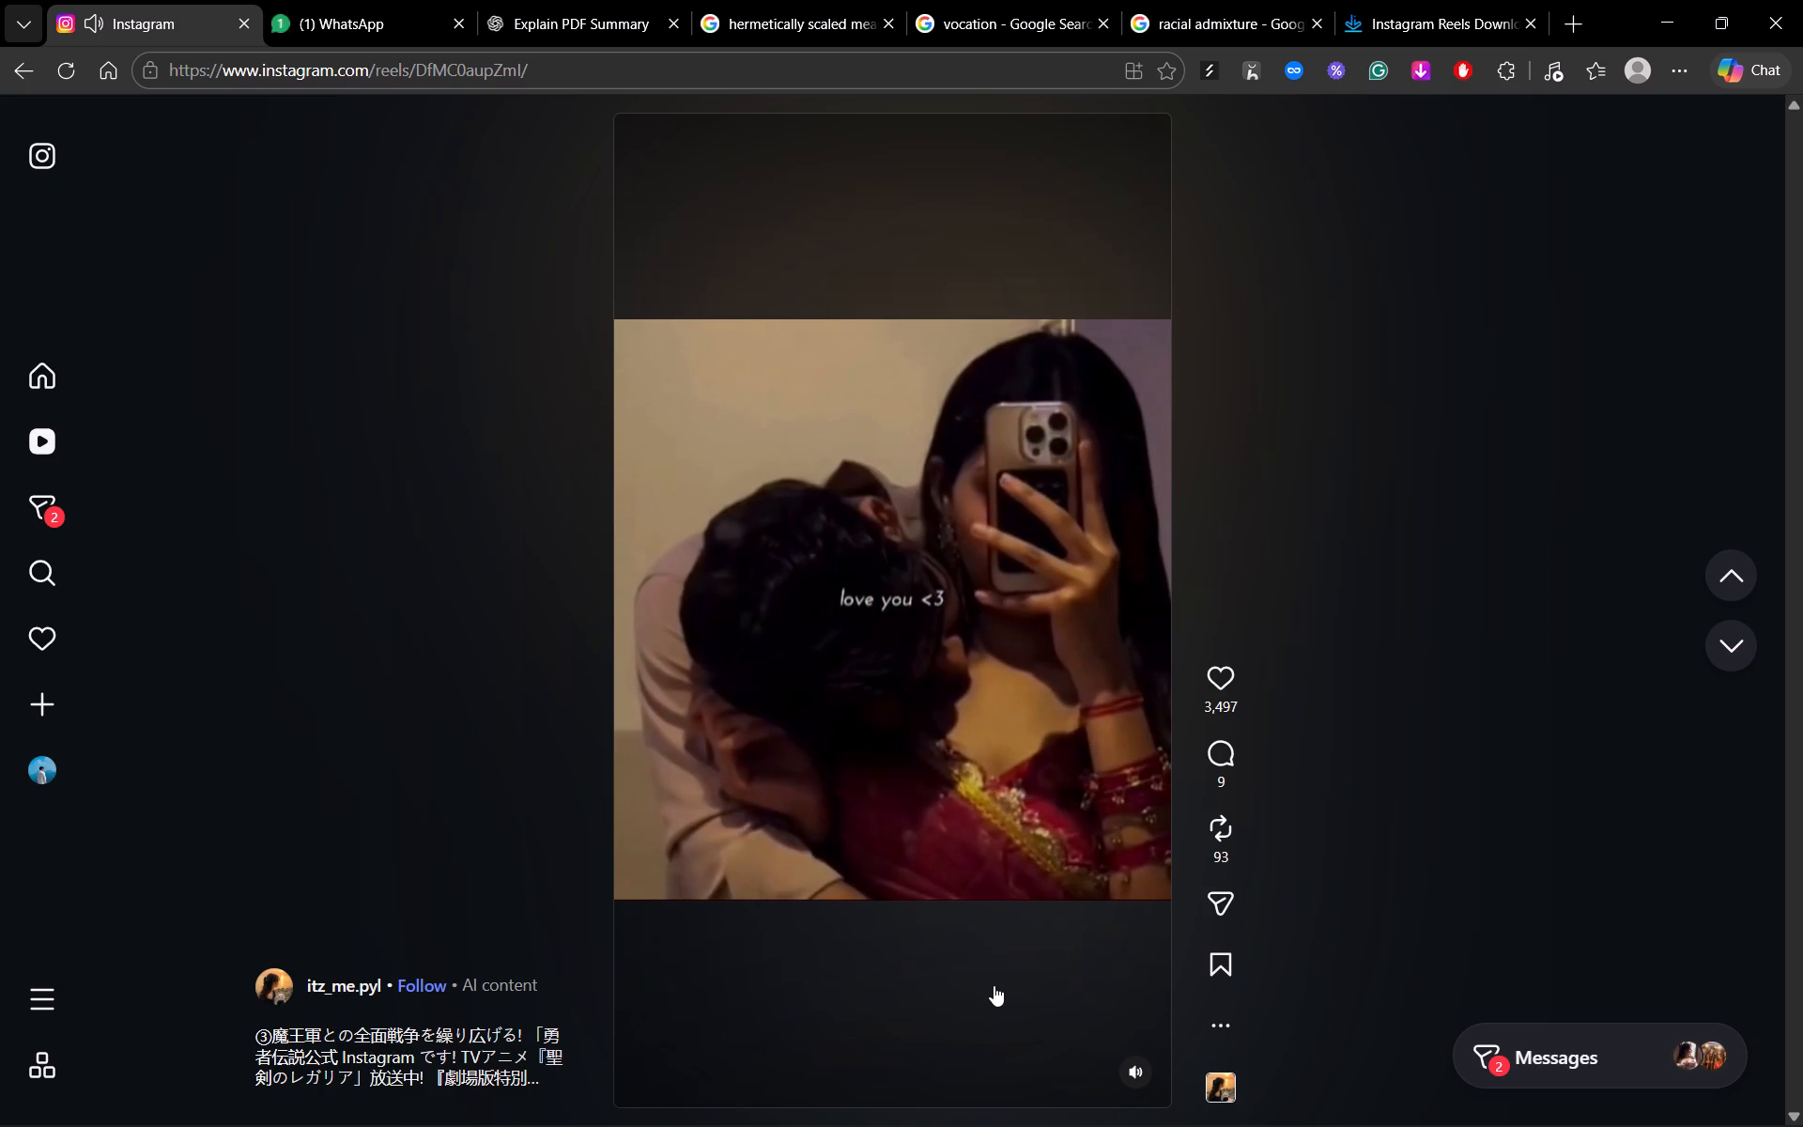
Browse forward through the next few reels in the Instagram feed.
scroll(994, 985, down, 5)
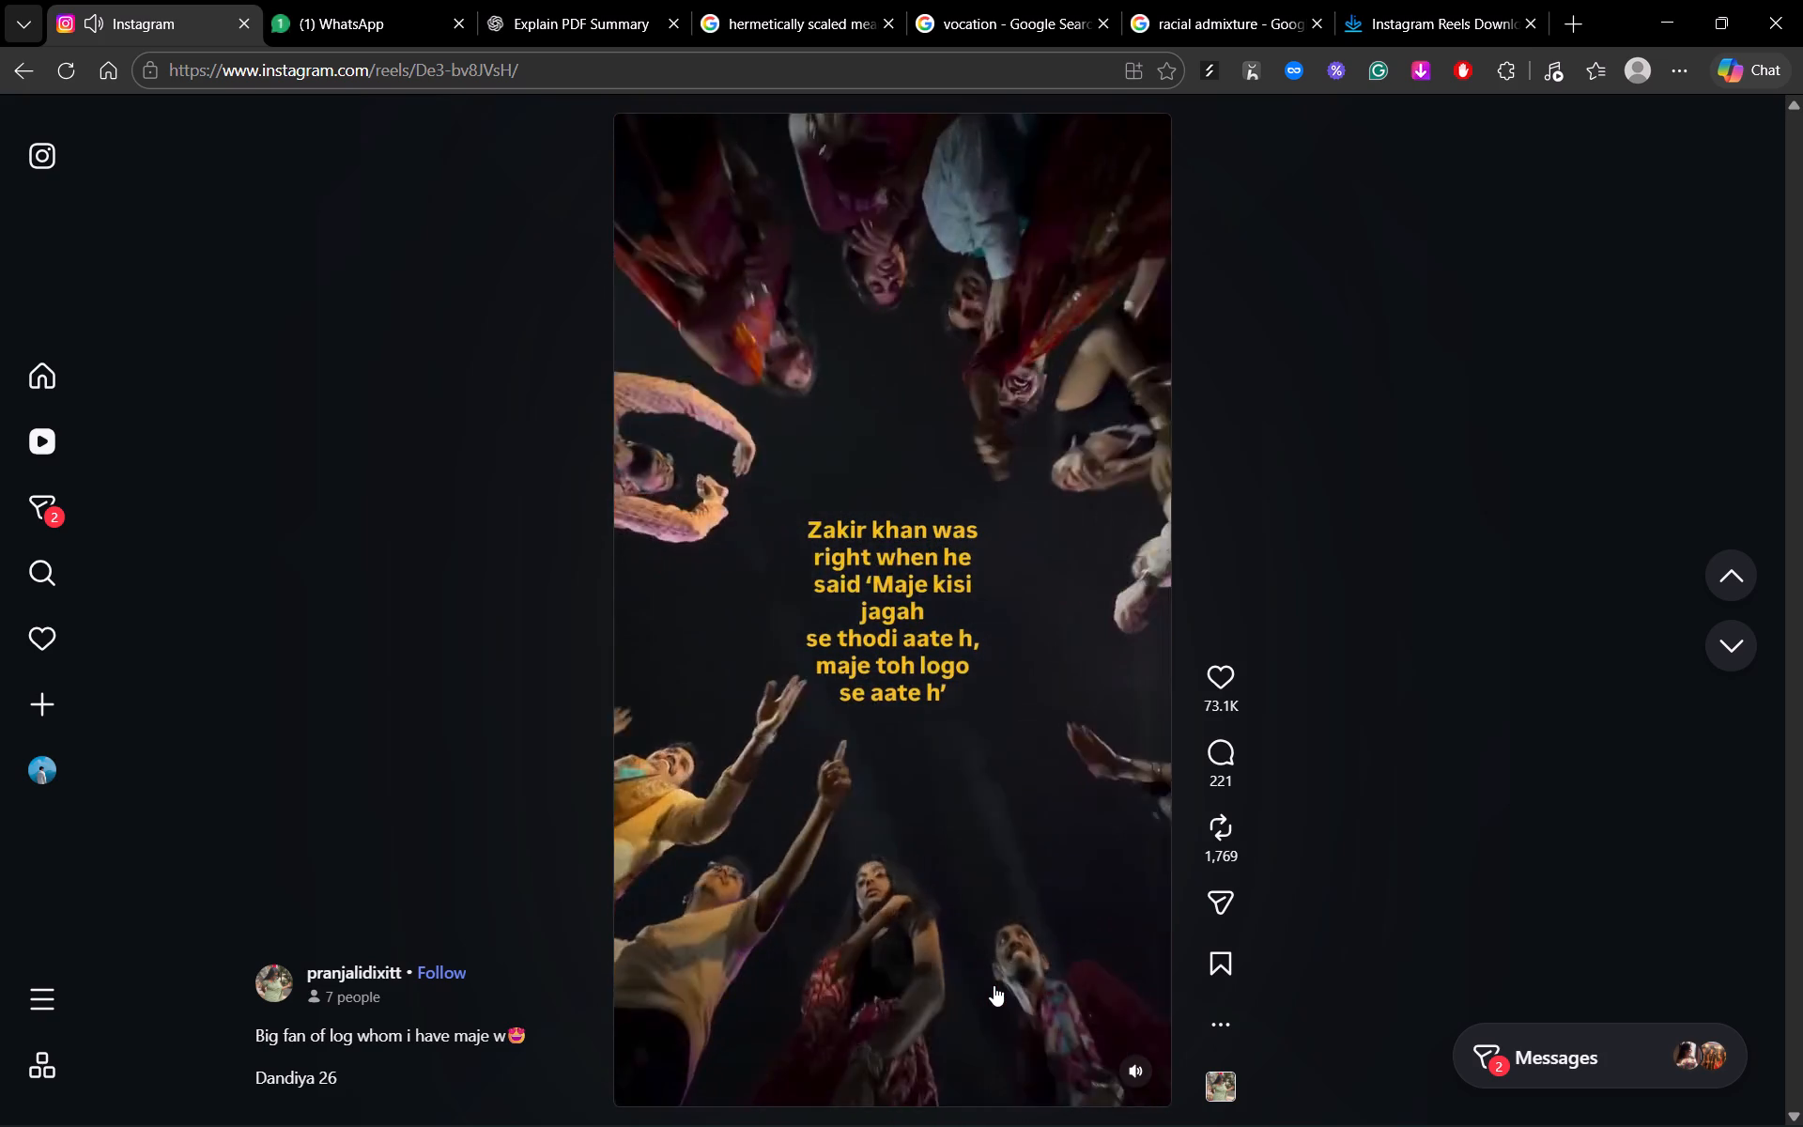
scroll(994, 985, down, 3)
scroll(994, 985, up, 3)
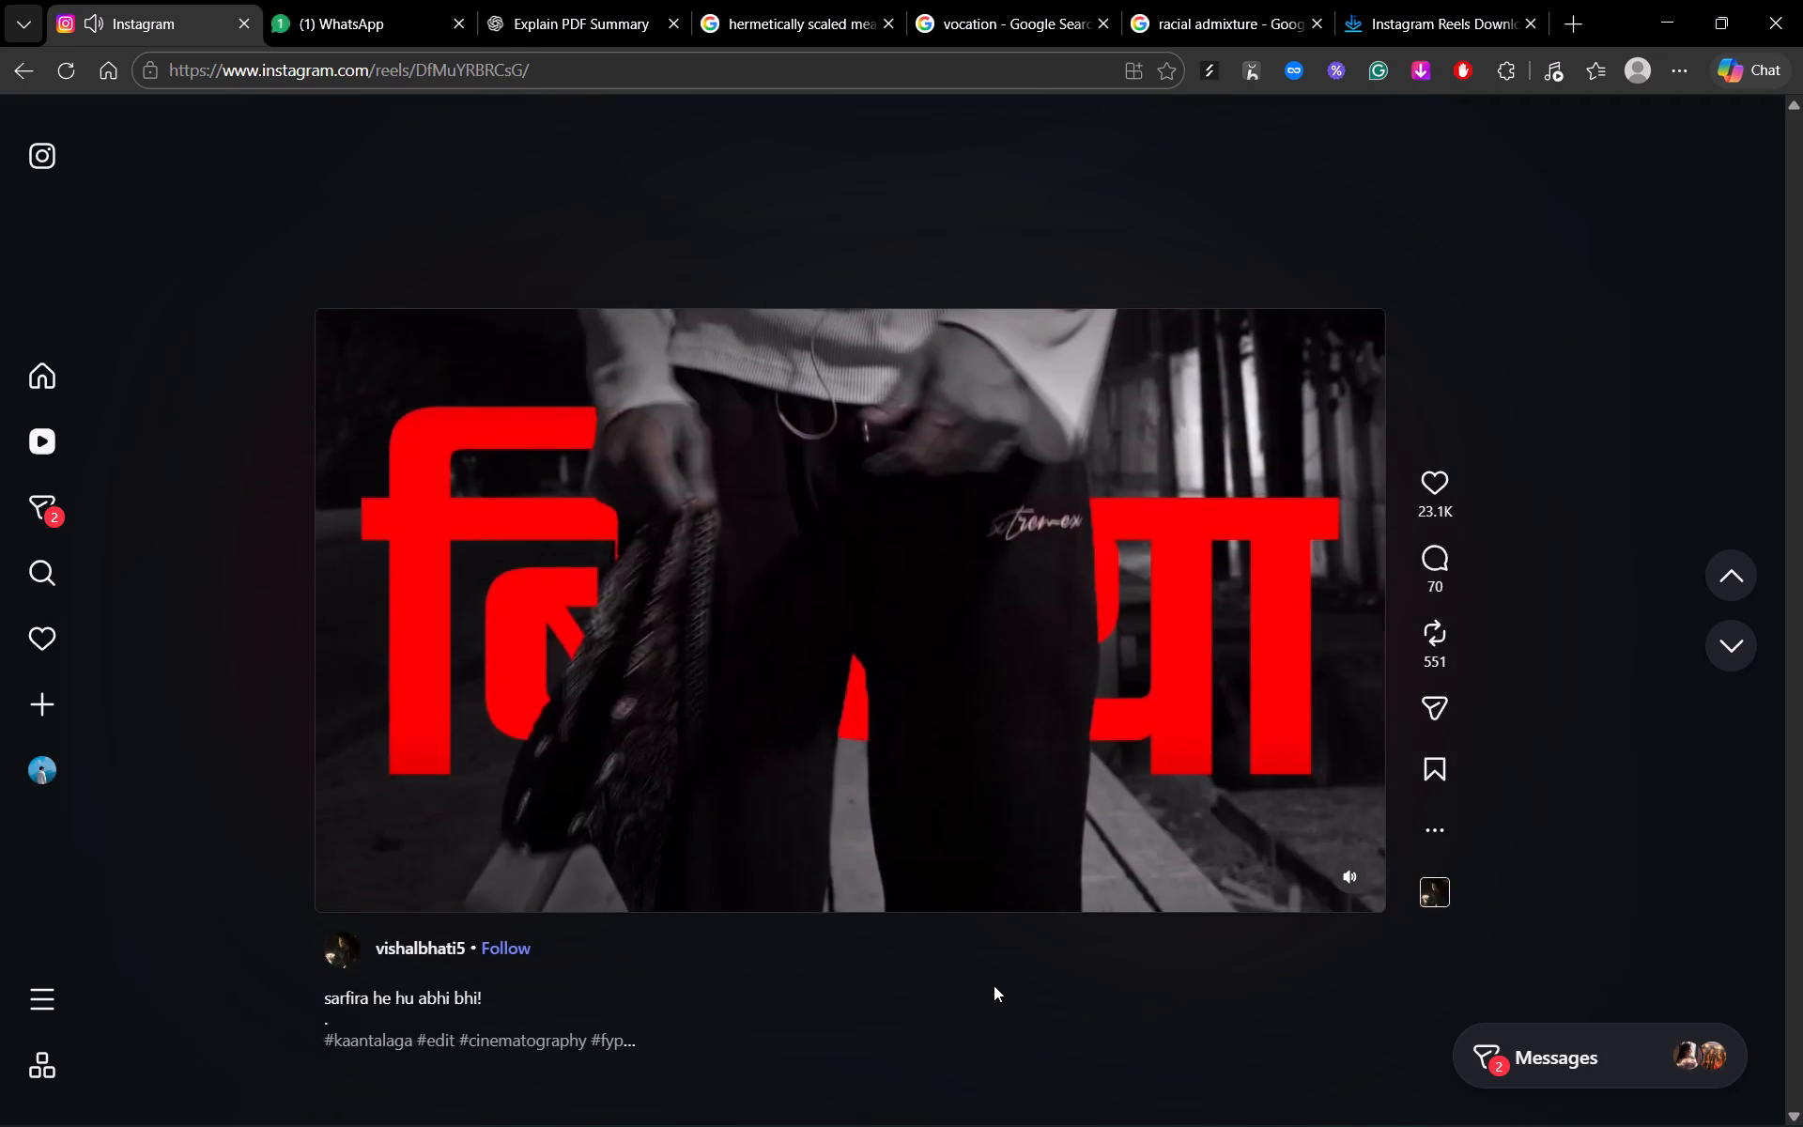
scroll(994, 985, down, 3)
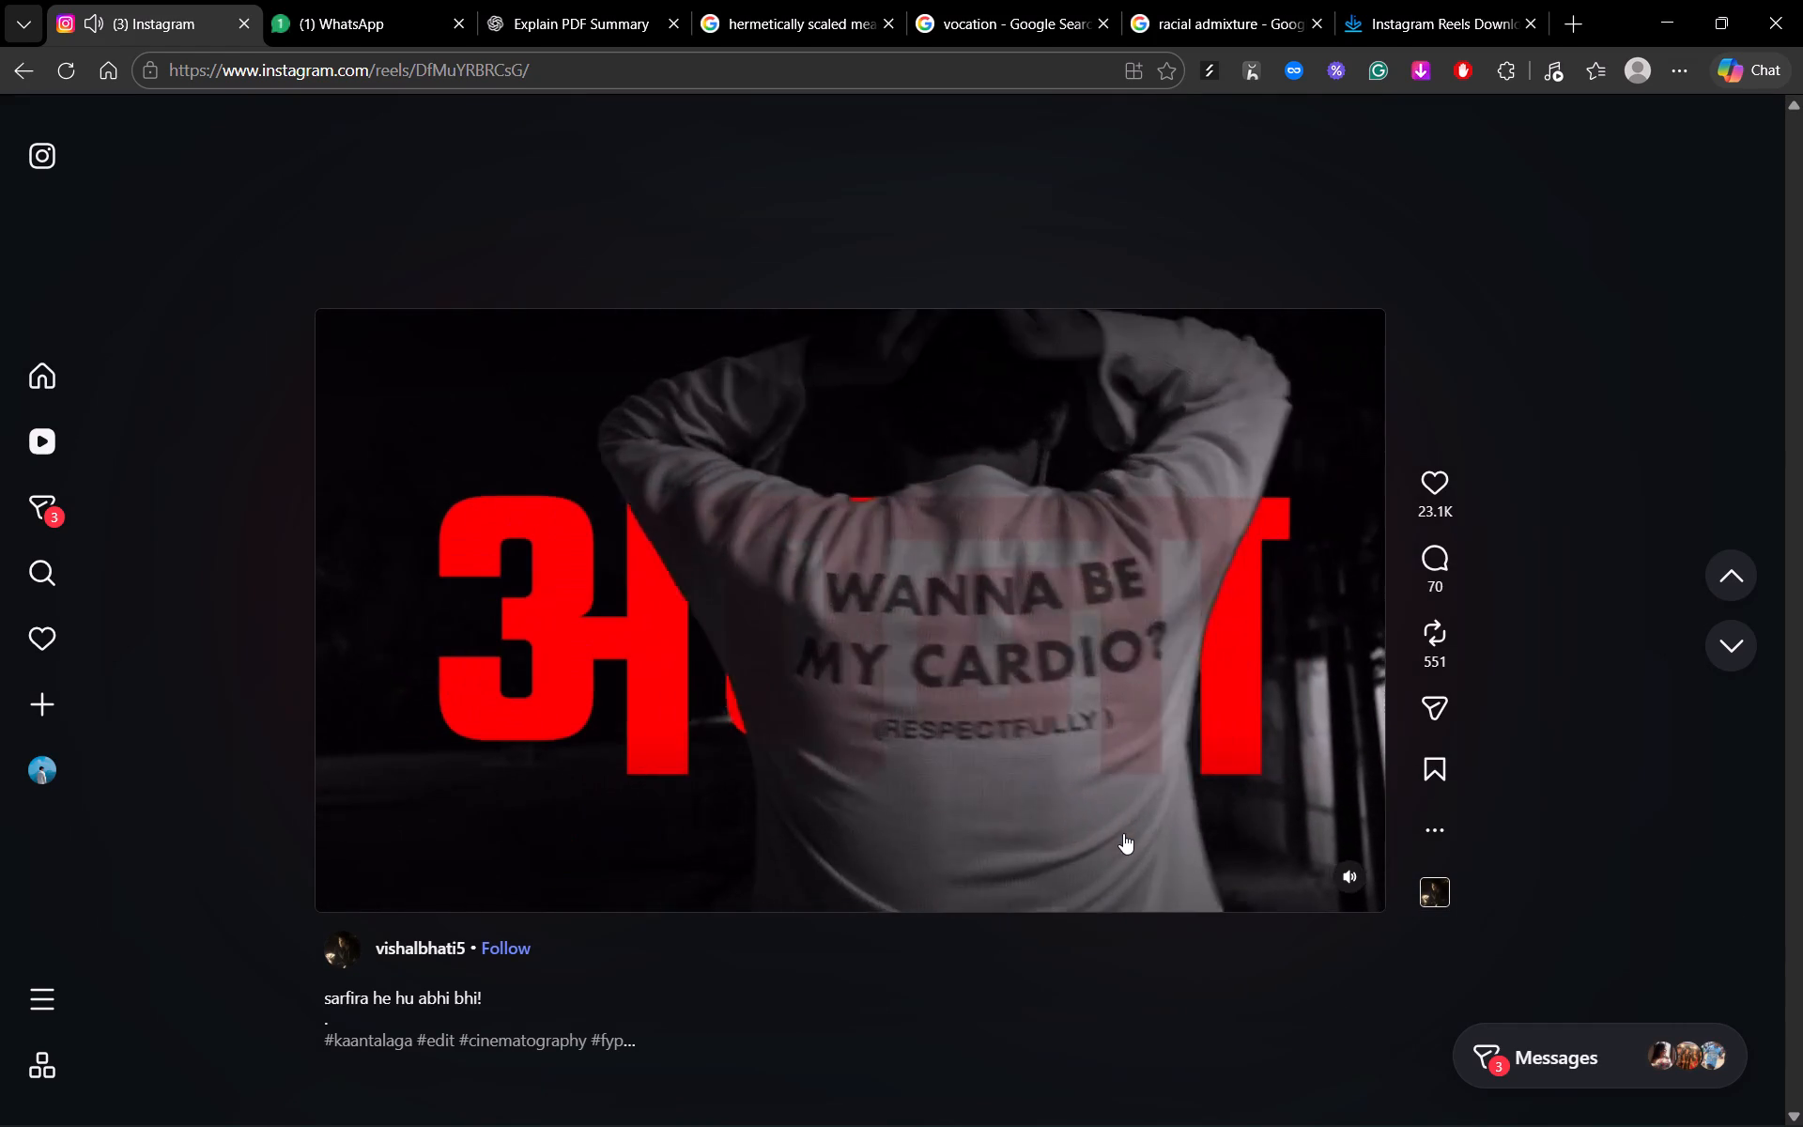
Read the newest unread direct message in the Instagram chat list and pause the playing reel.
click(1558, 1052)
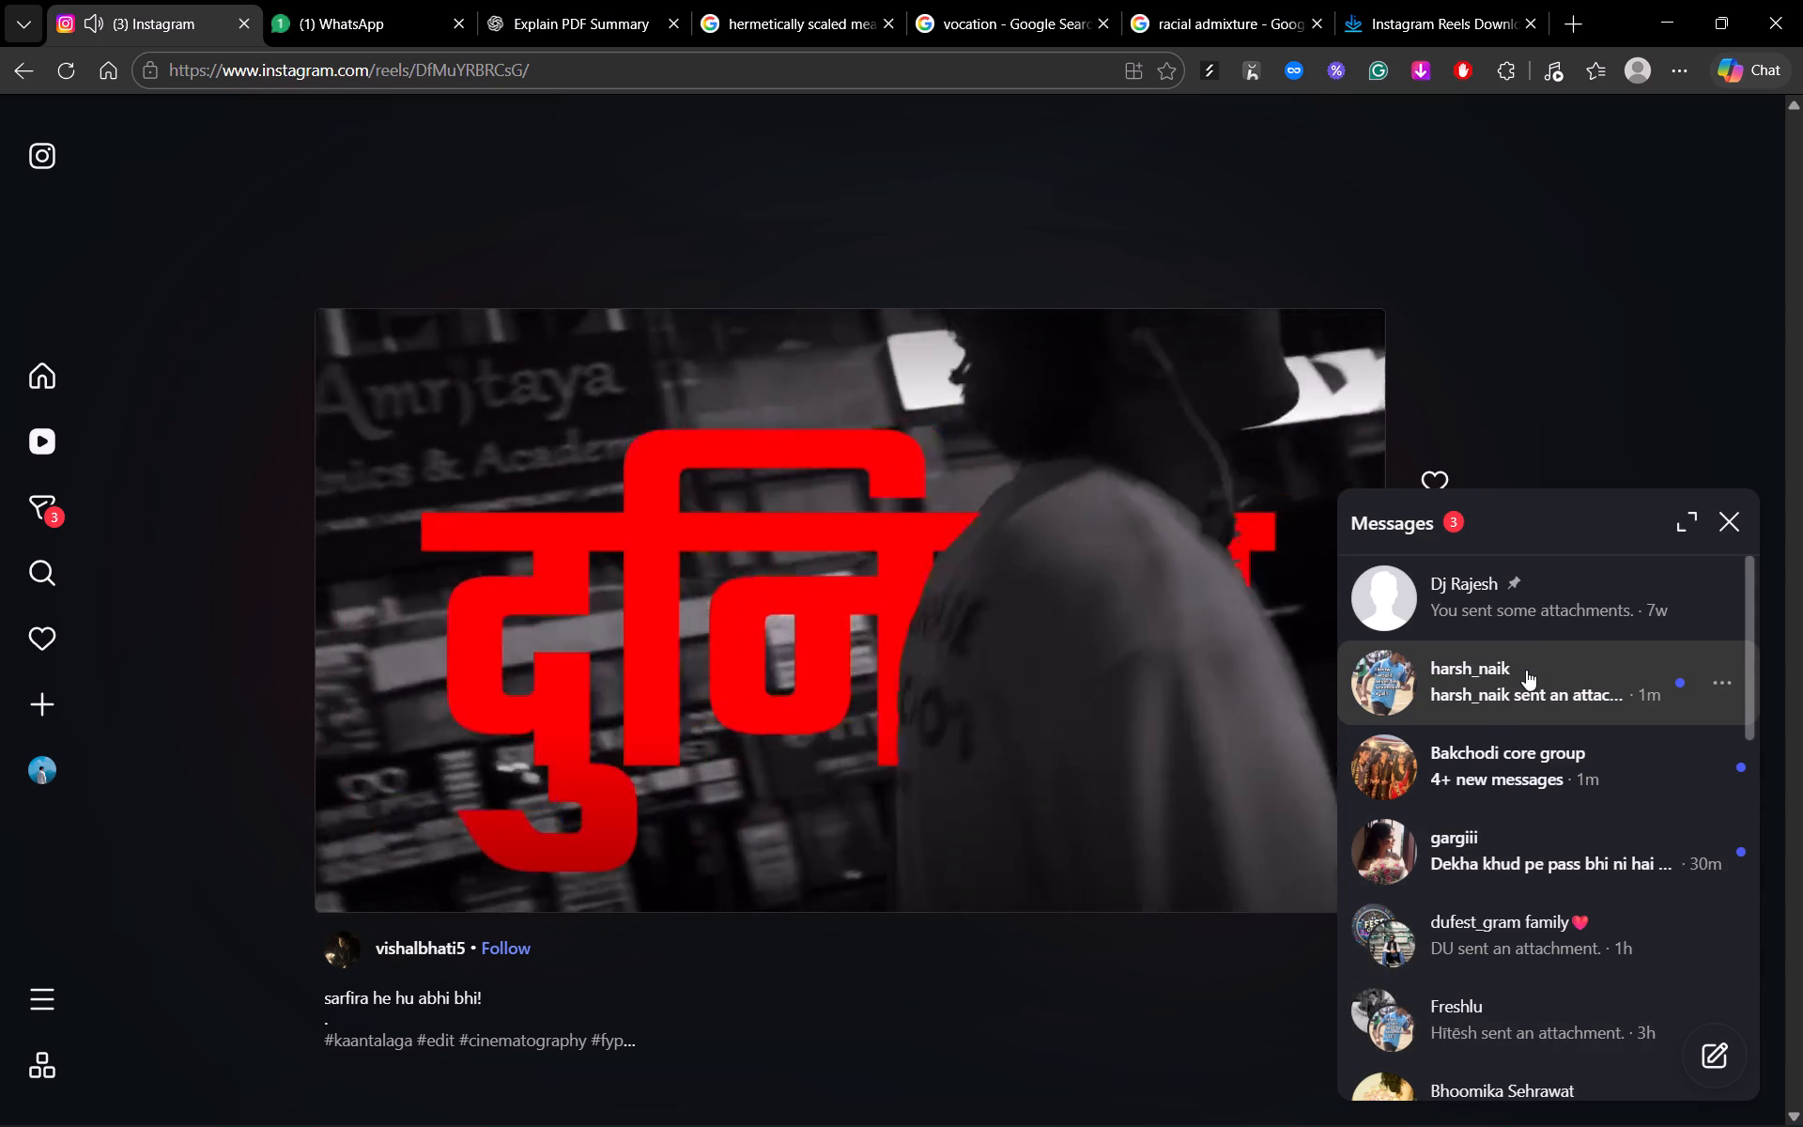
click(1526, 670)
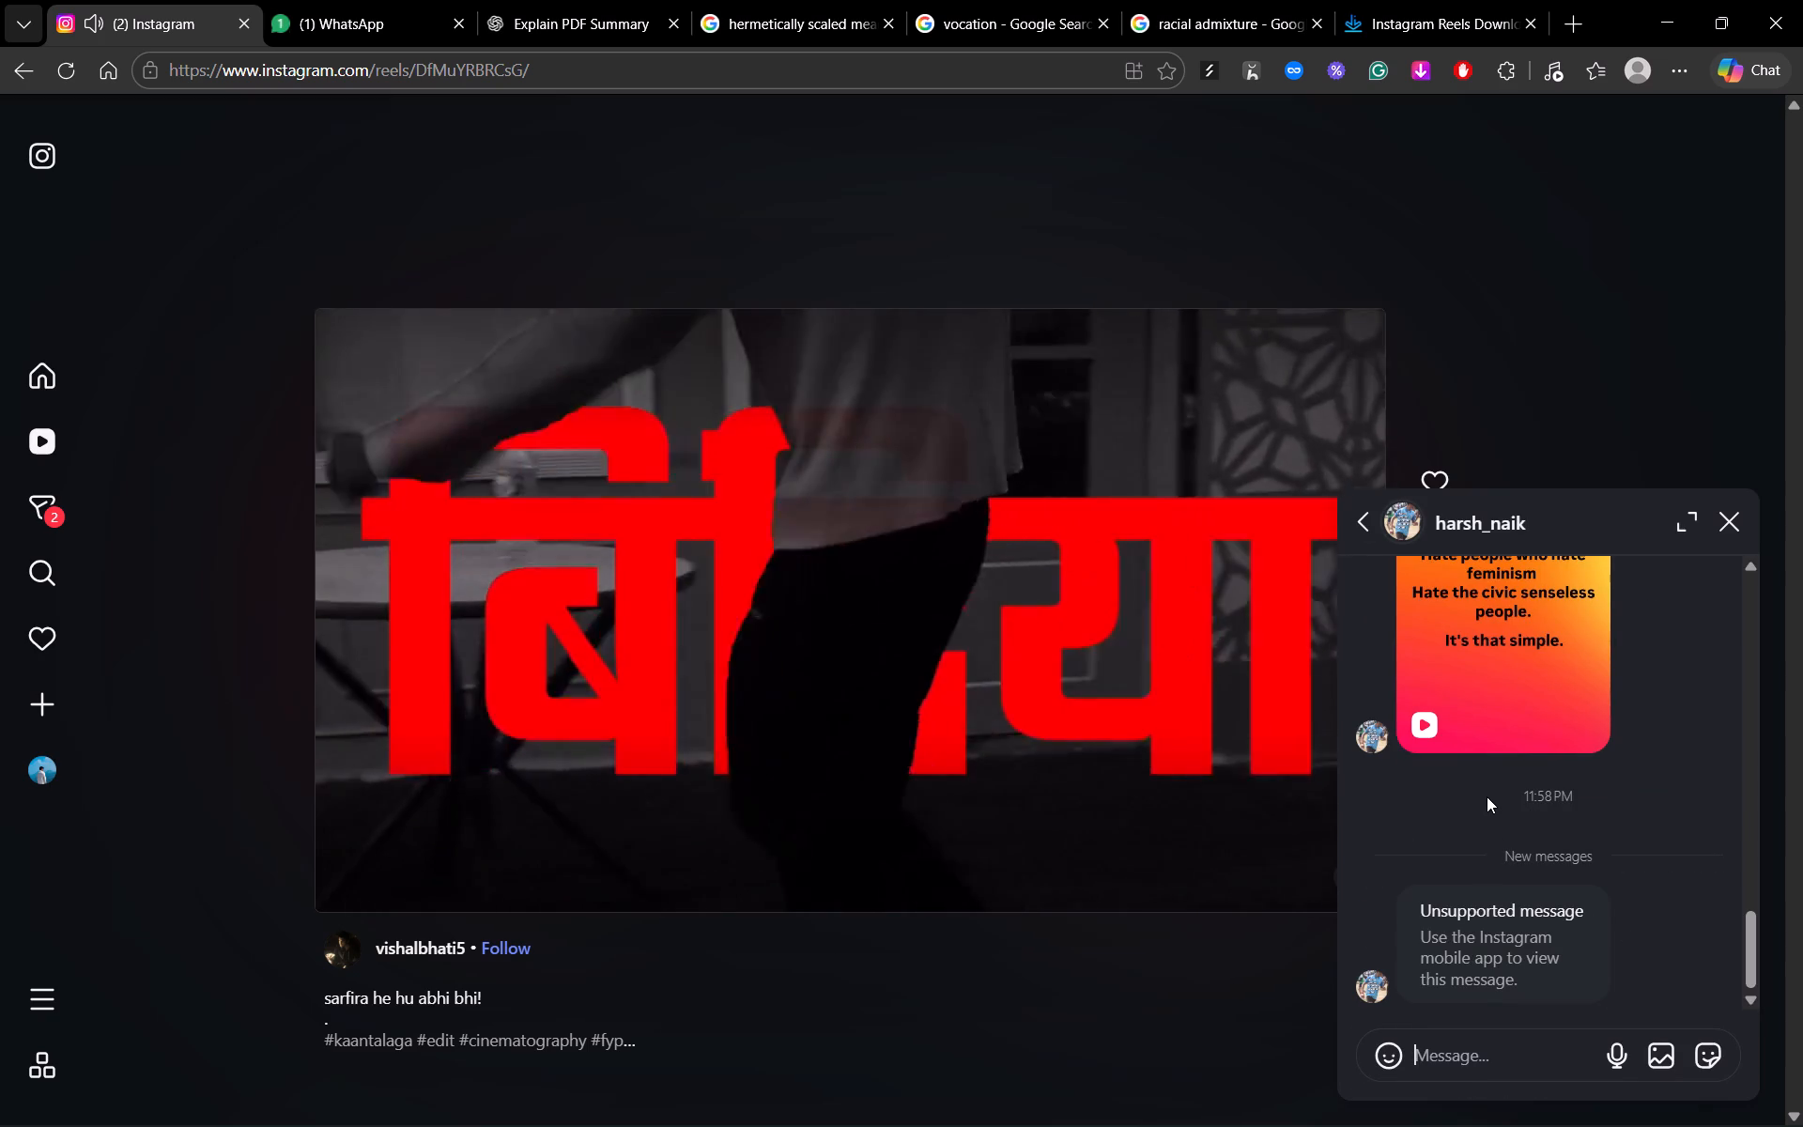
click(938, 594)
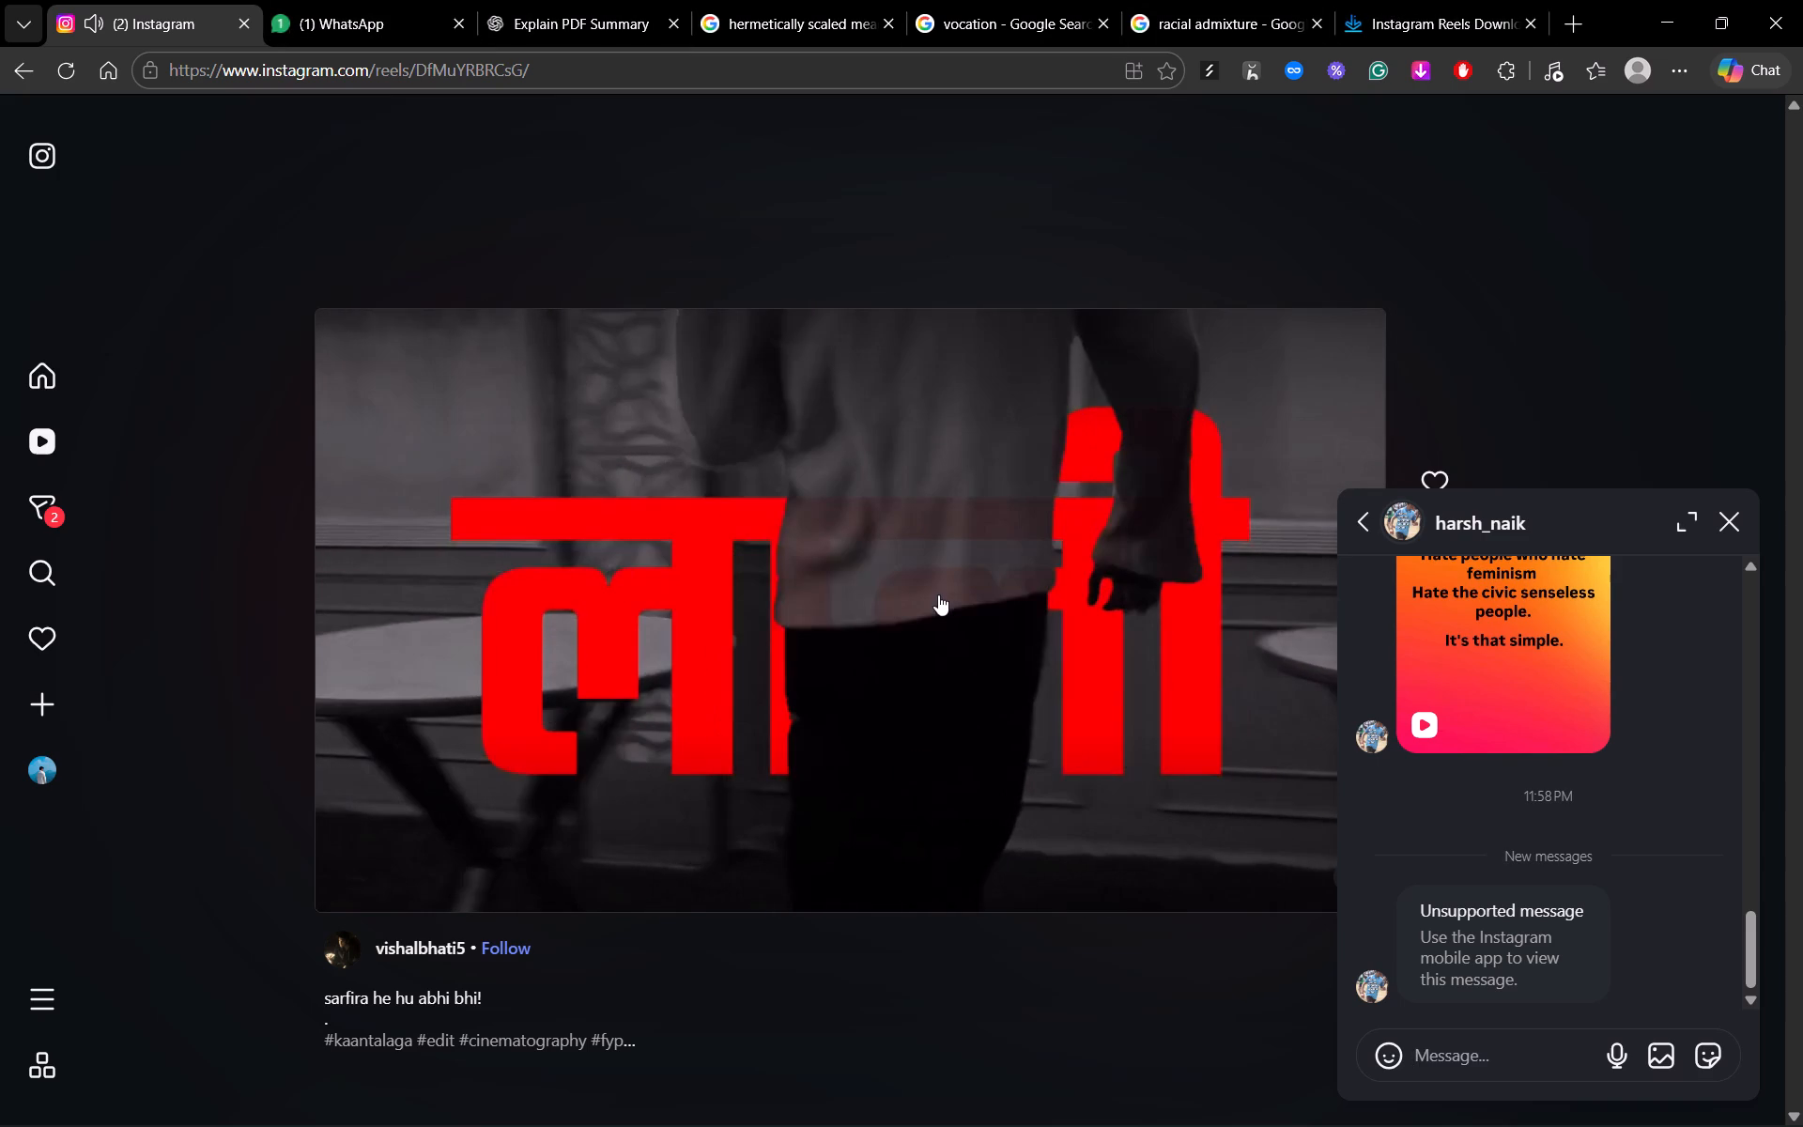
Open YouTube in a new browser tab and enter "bitter" as the start of a video search.
click(1568, 15)
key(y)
key(Return)
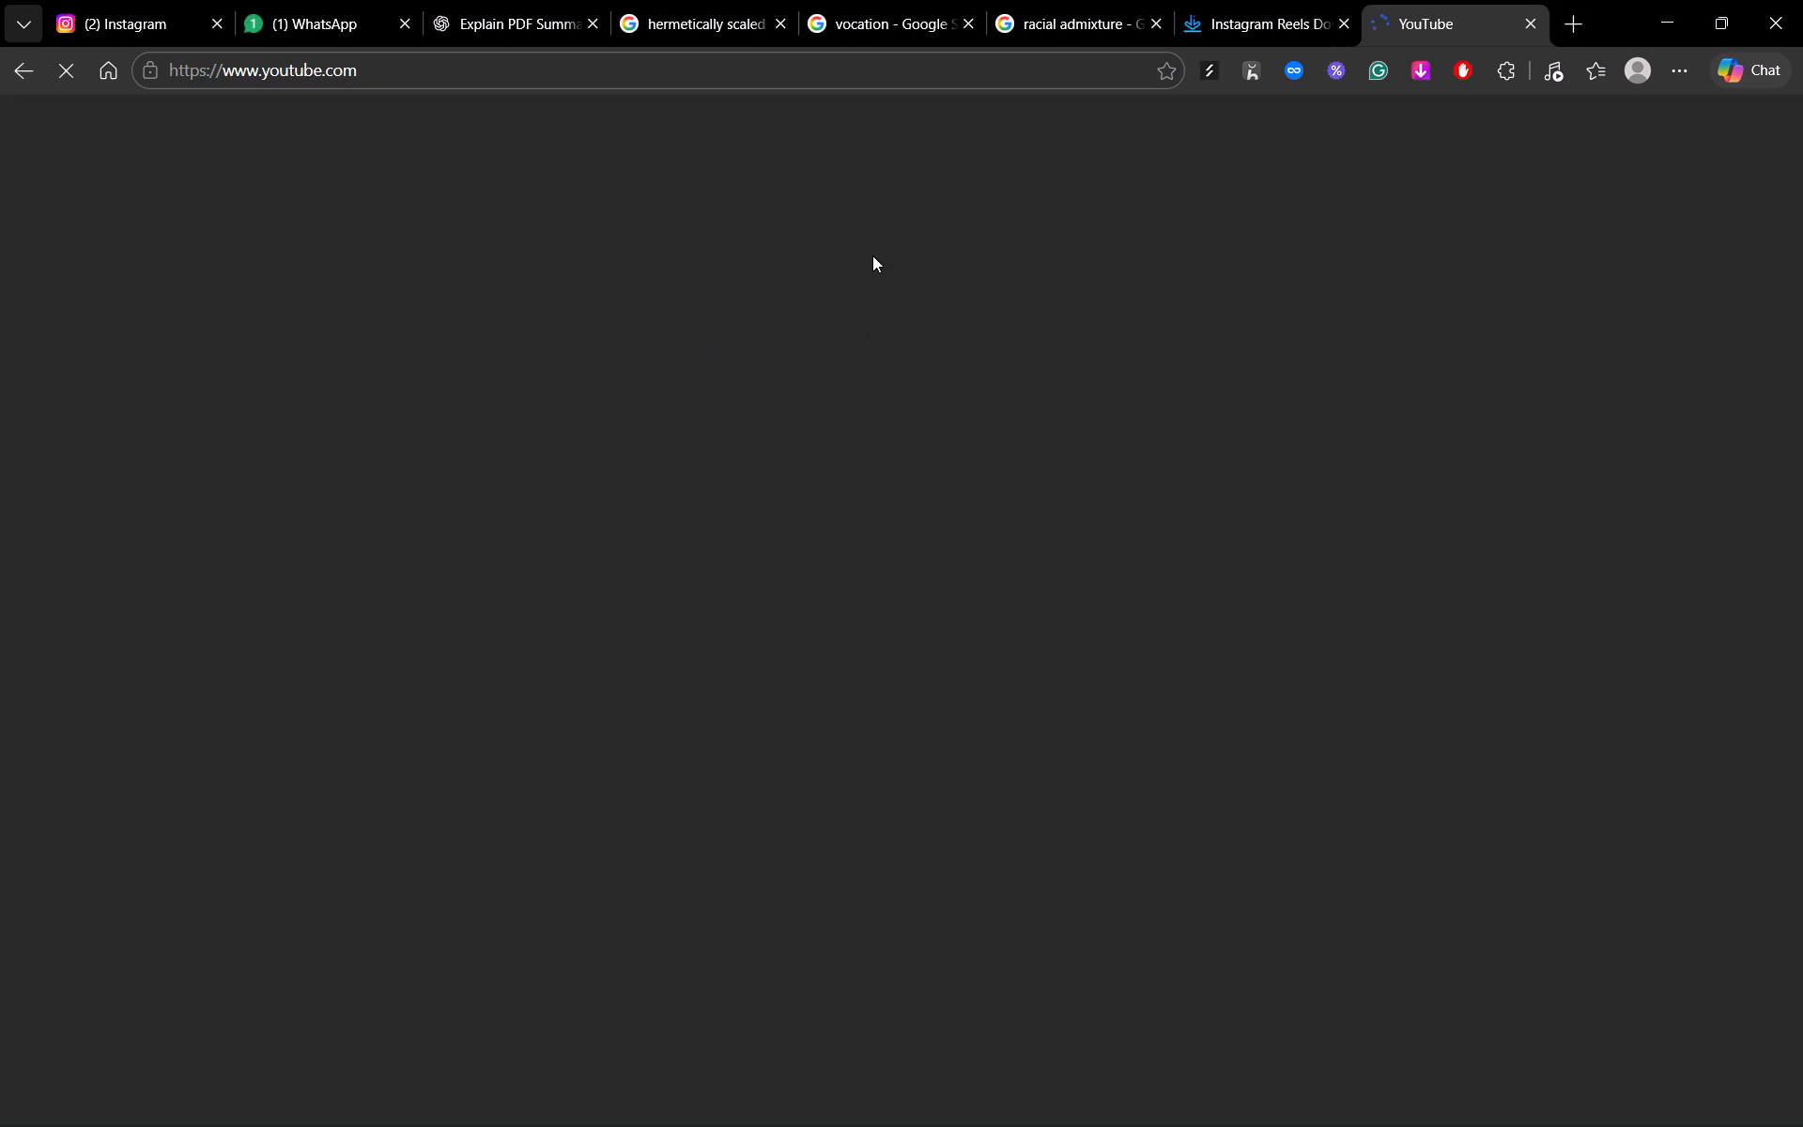
click(687, 134)
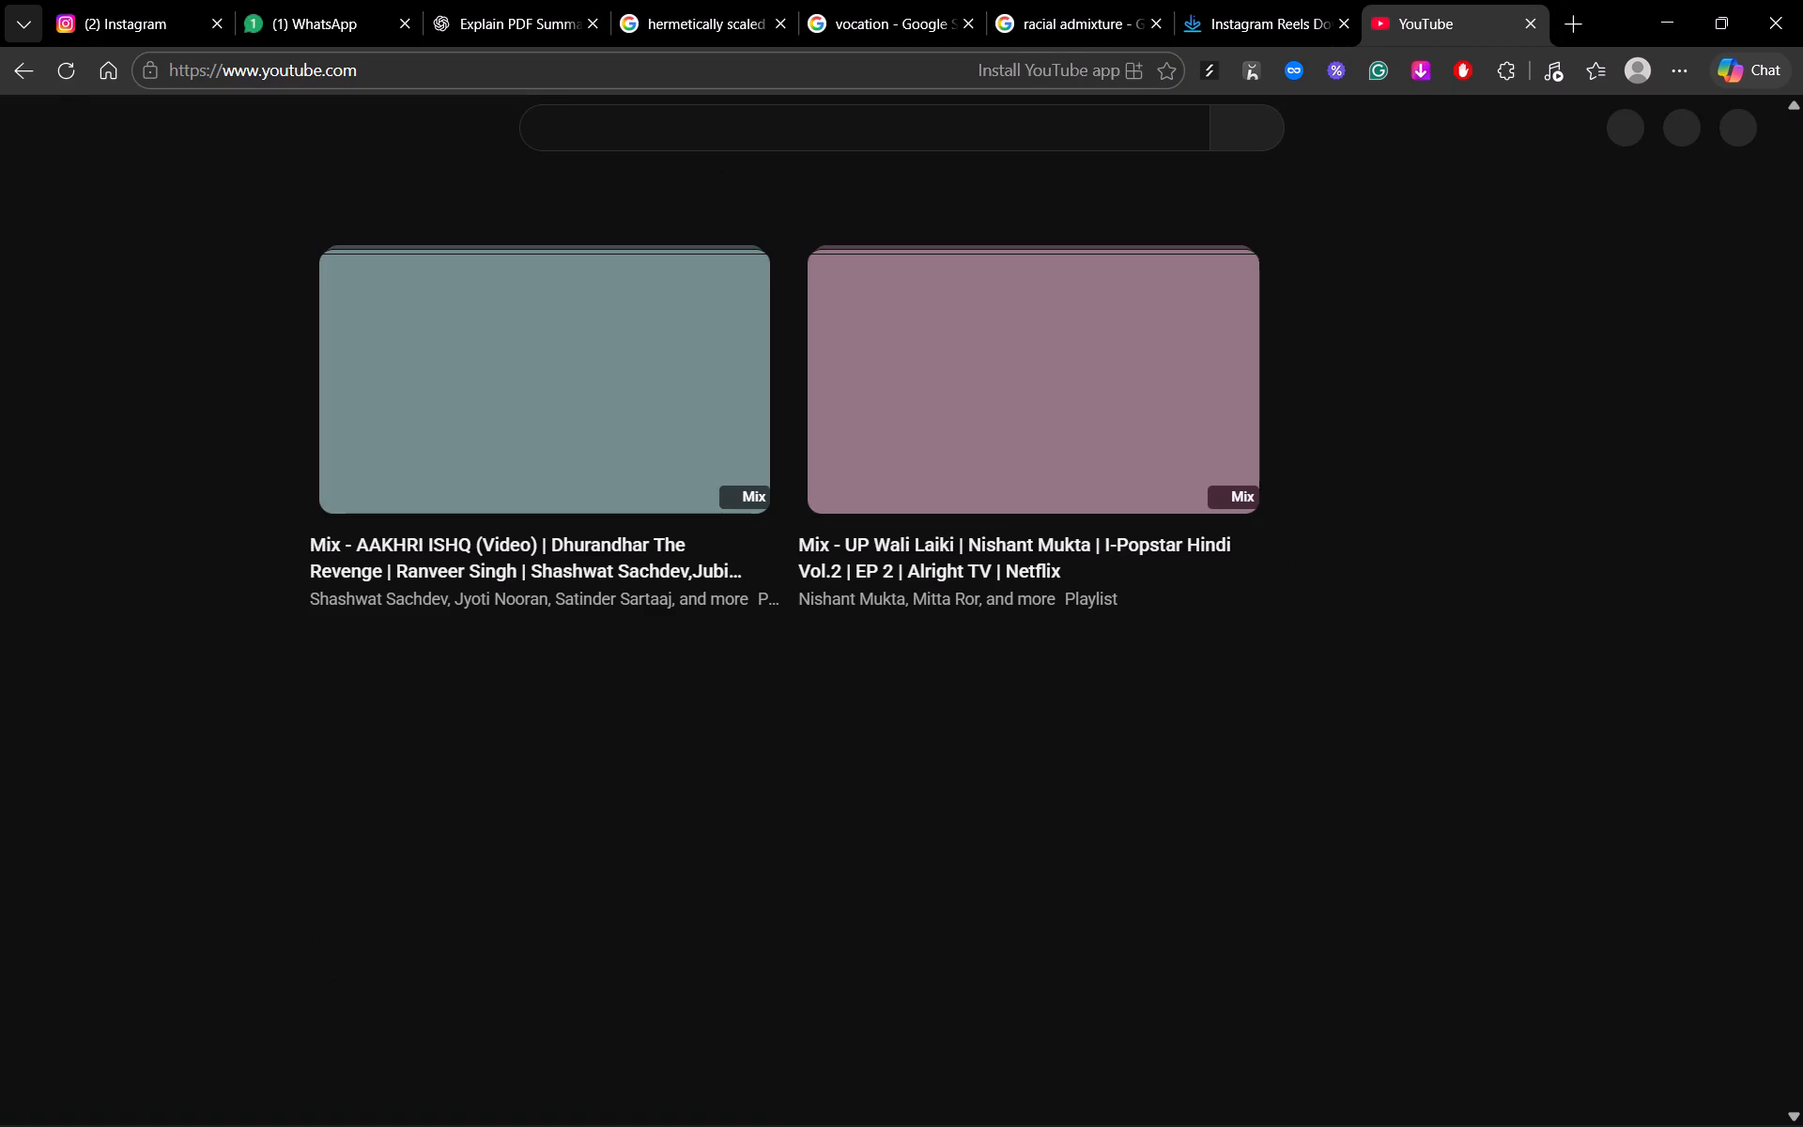
click(687, 134)
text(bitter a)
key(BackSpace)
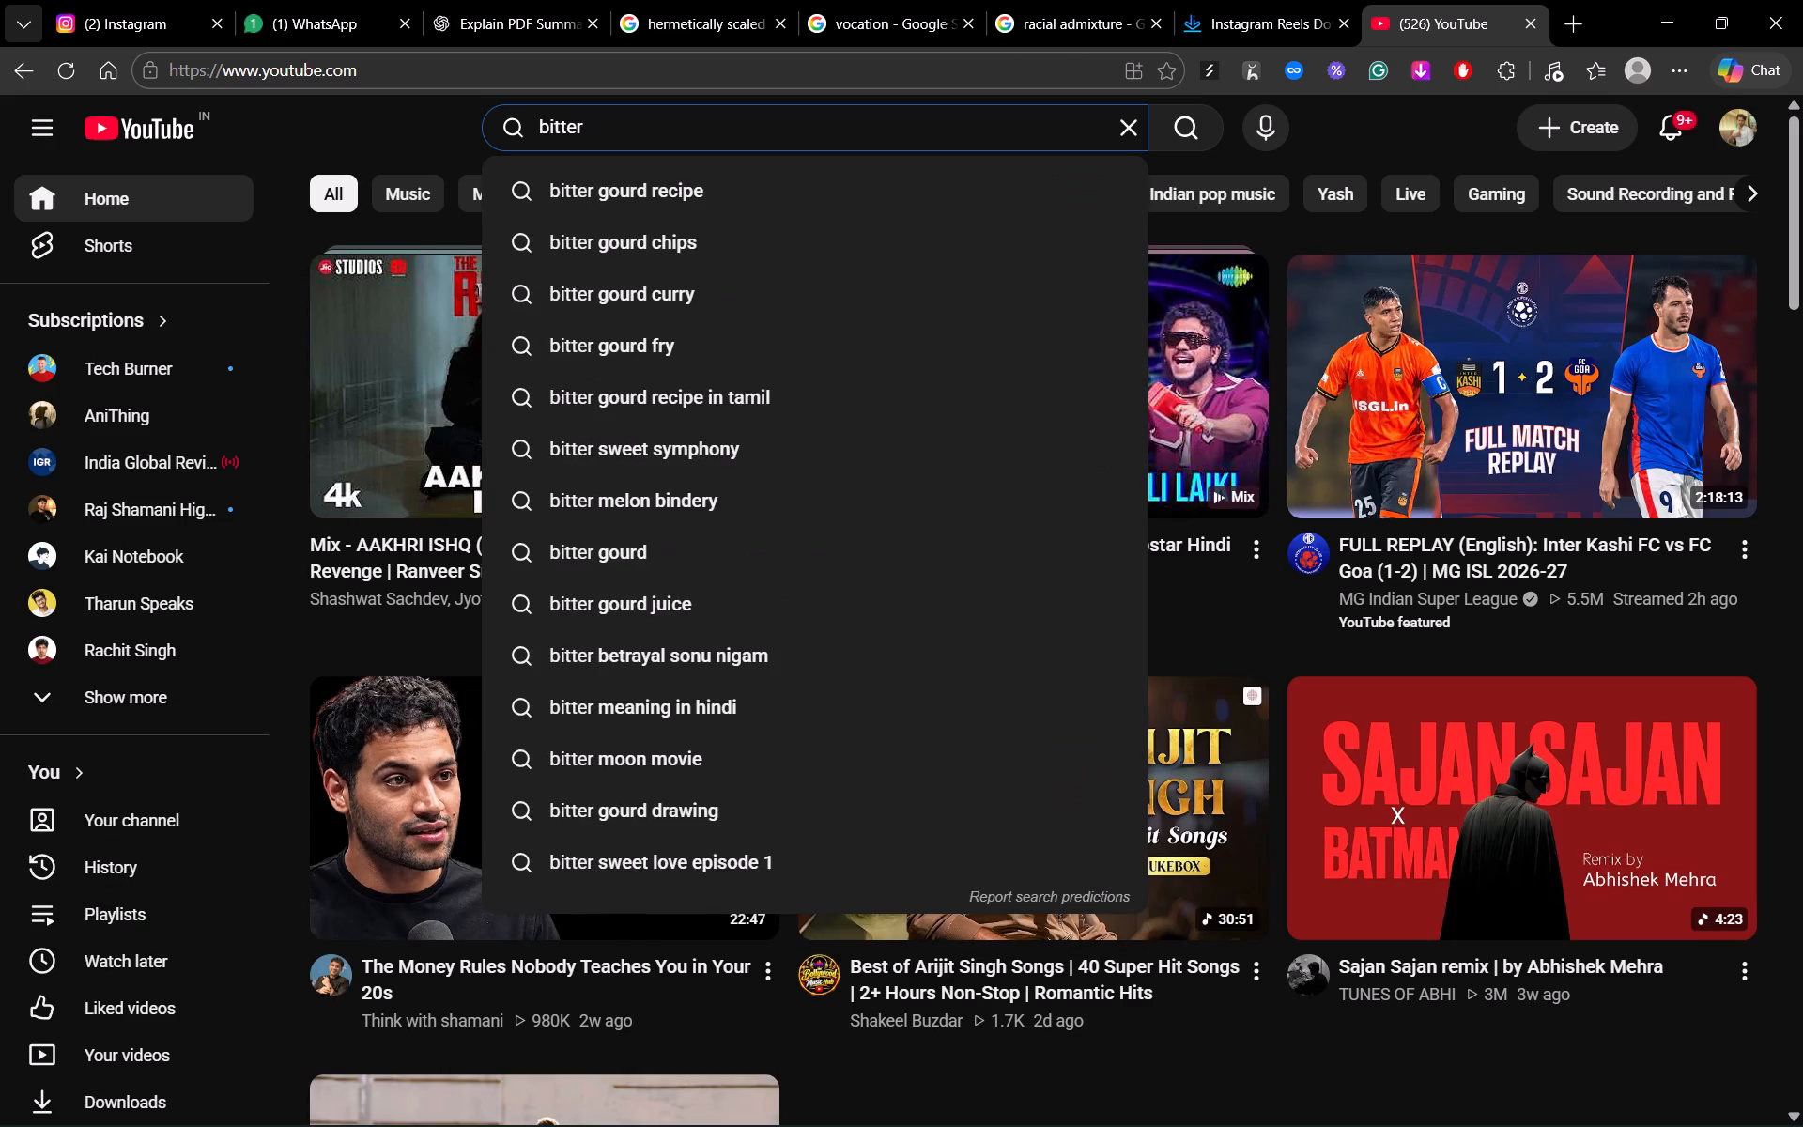
Search YouTube for "bitter sweet symphony" and open the music video by The Verve.
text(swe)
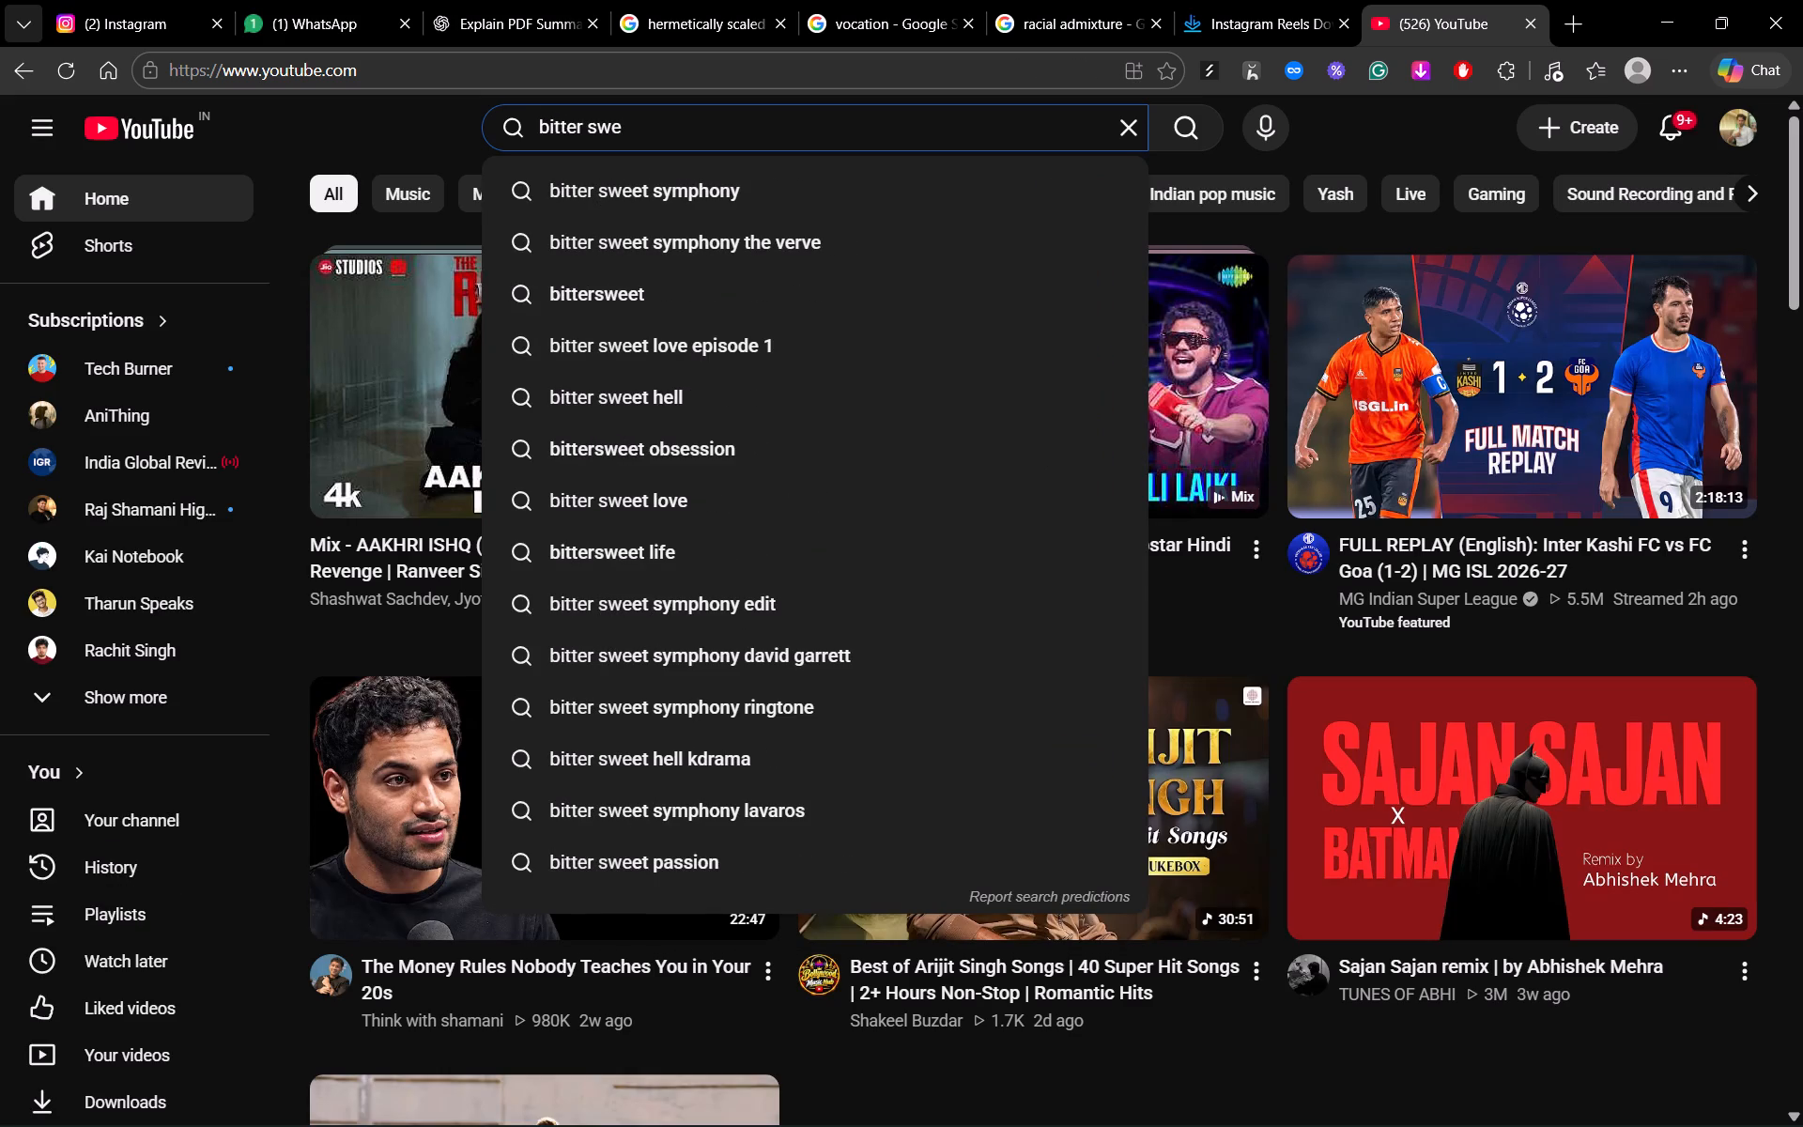
click(650, 197)
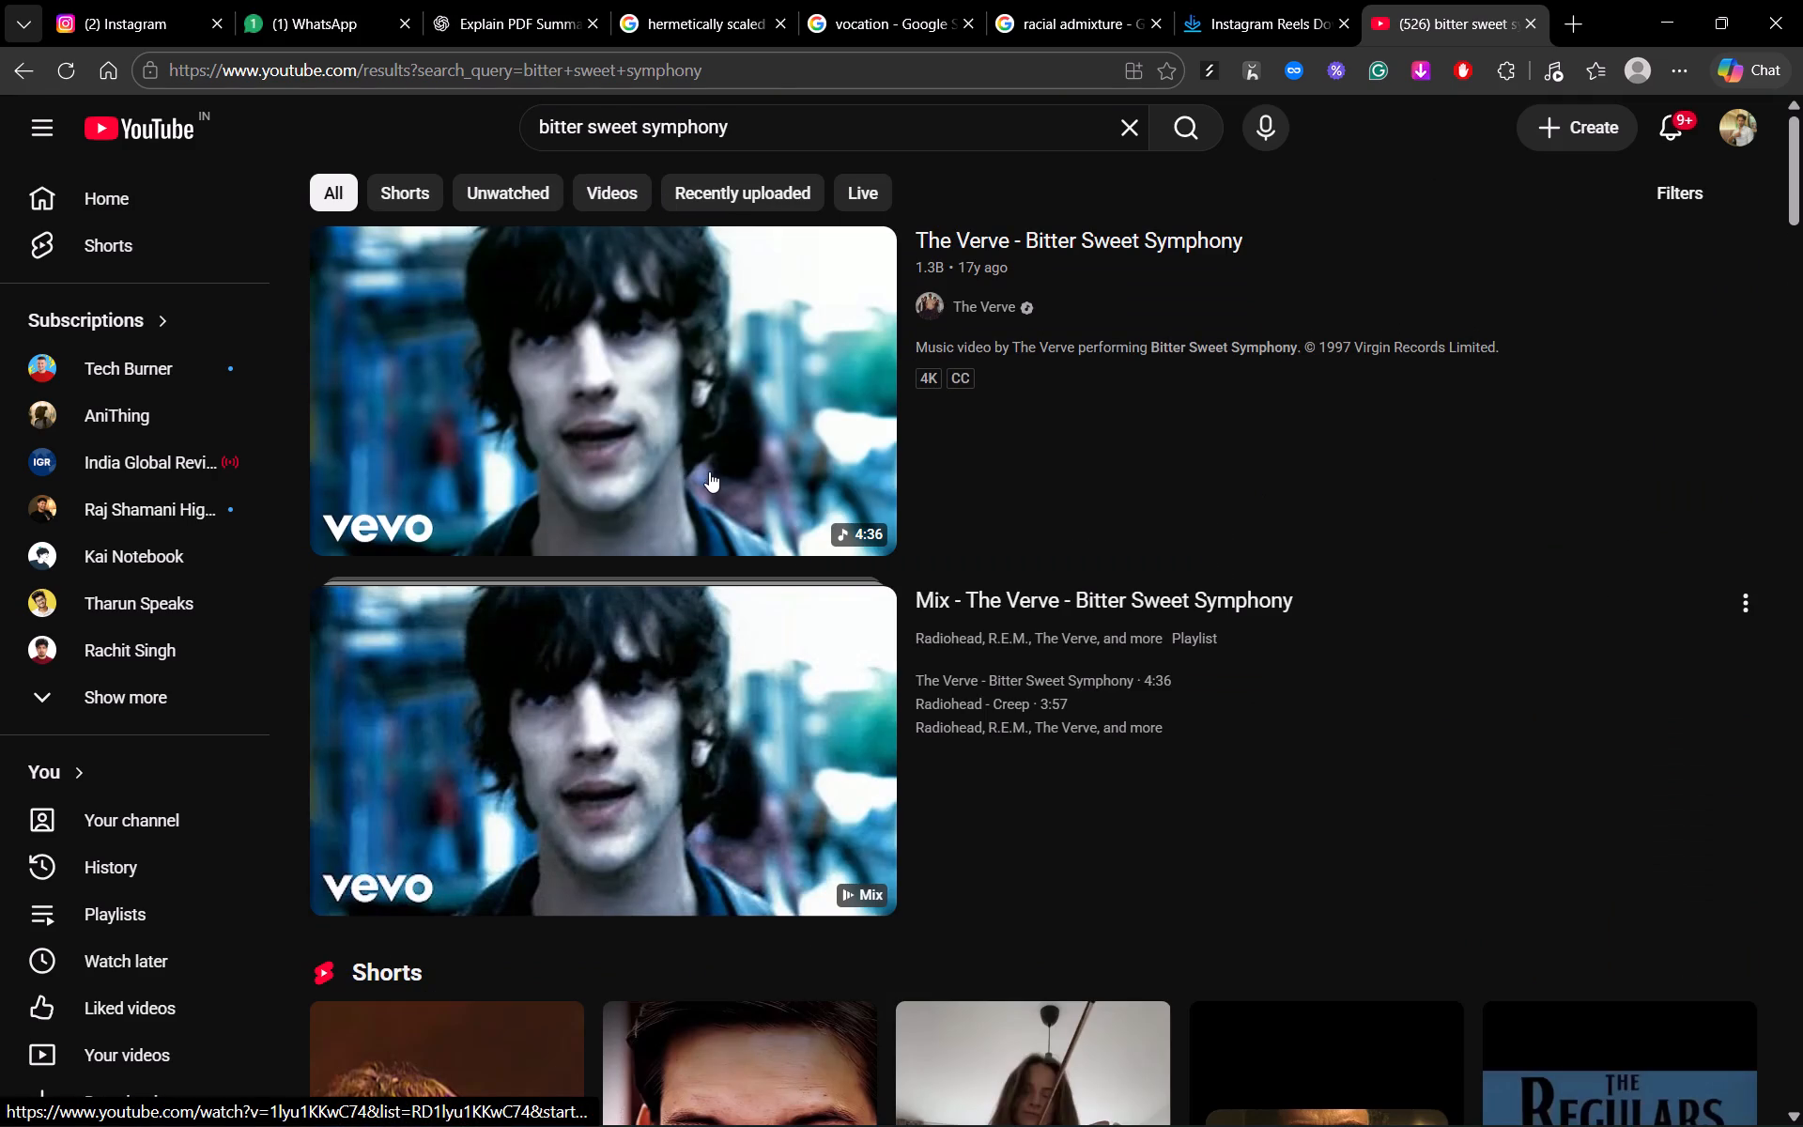
click(710, 468)
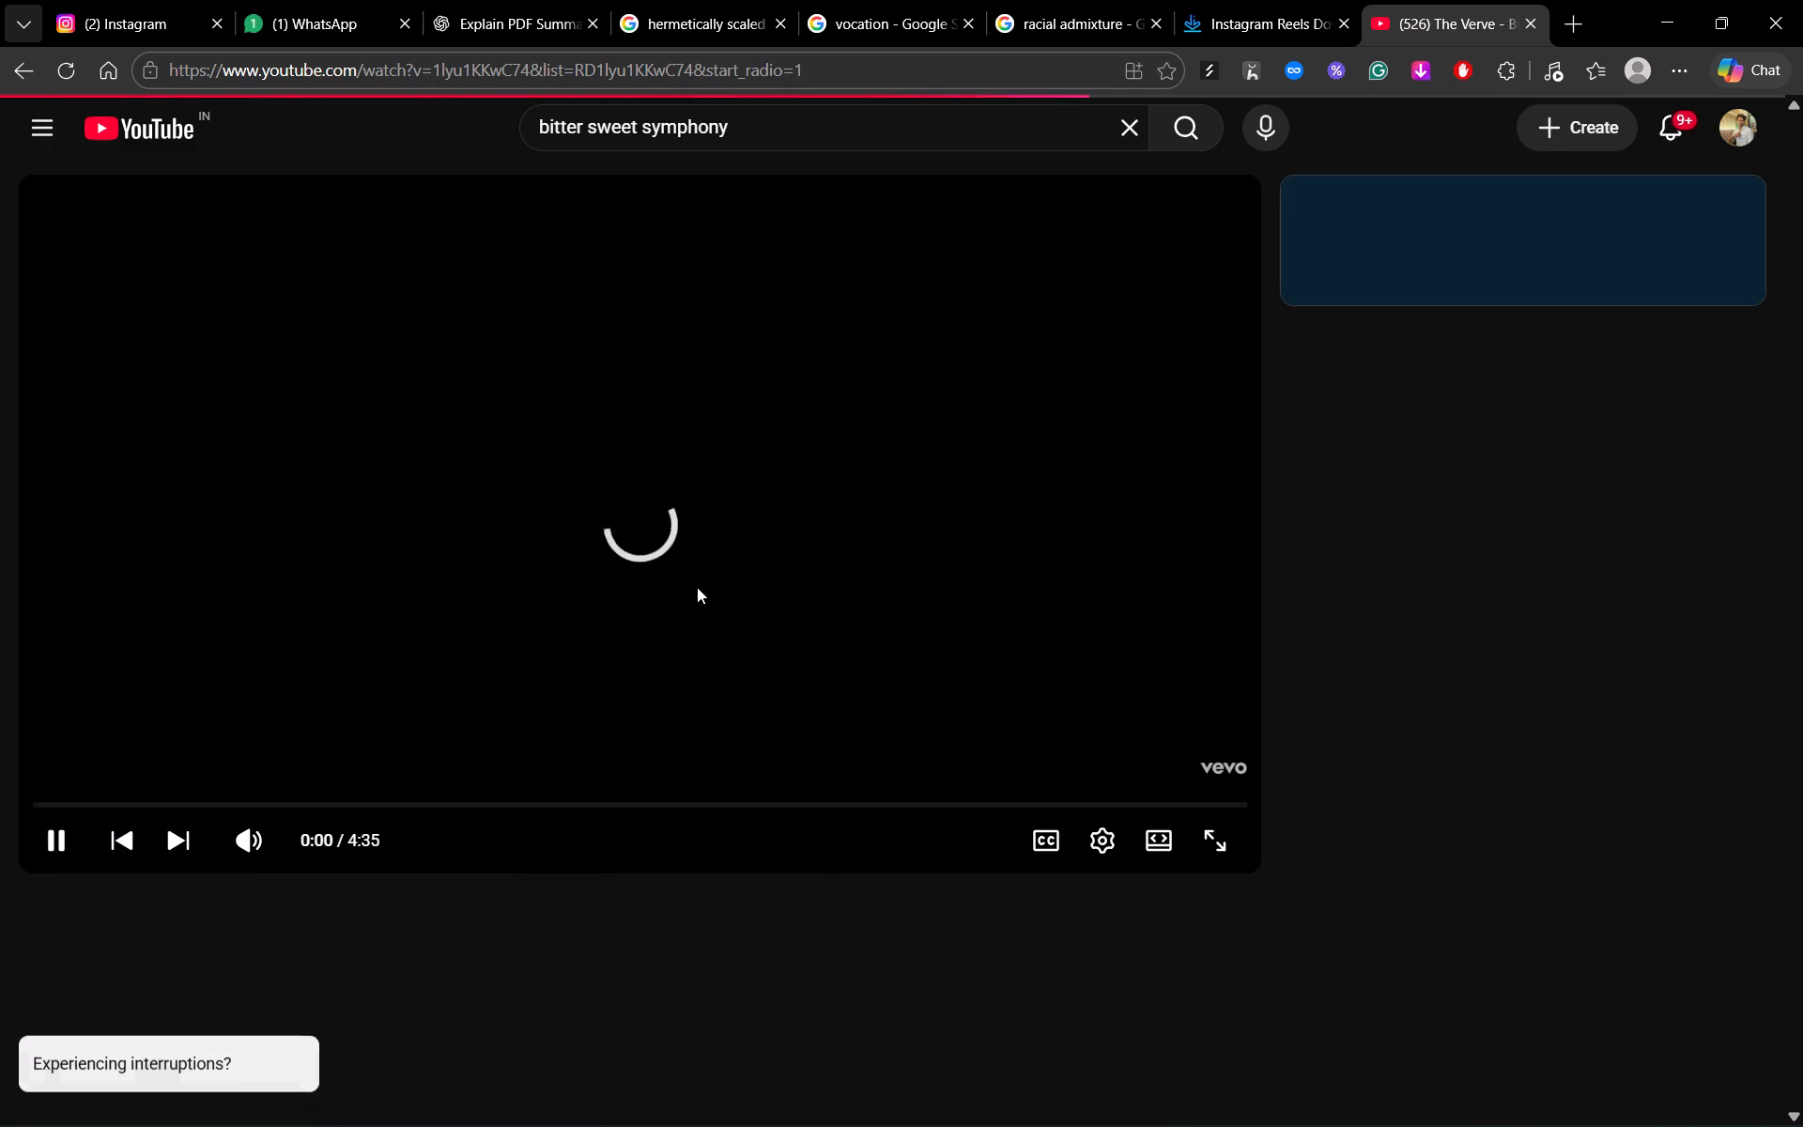
Open the Y2mate downloader site in a new browser tab.
click(1564, 31)
text(y2)
key(Return)
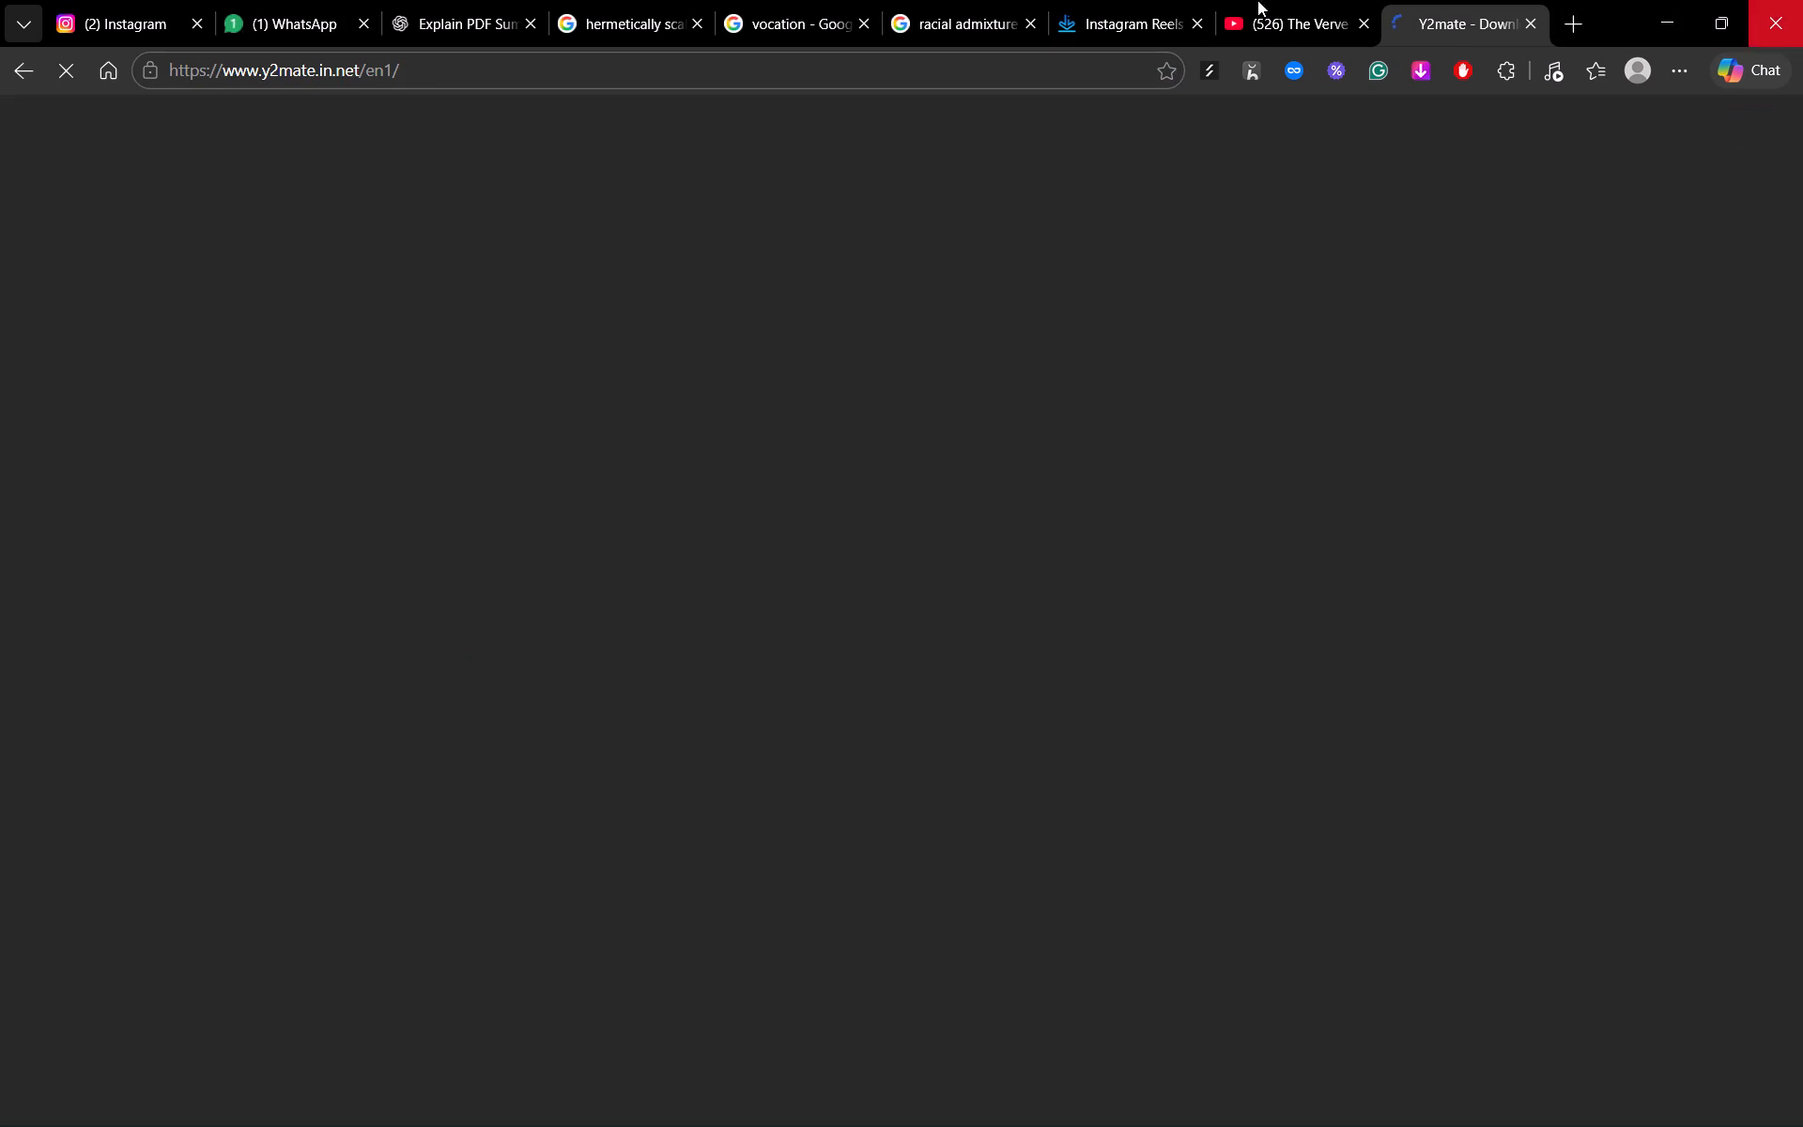
Return to The Verve's "Bitter Sweet Symphony" video and skim through it from the opening past the three-minute mark, listening to its sections.
click(1312, 0)
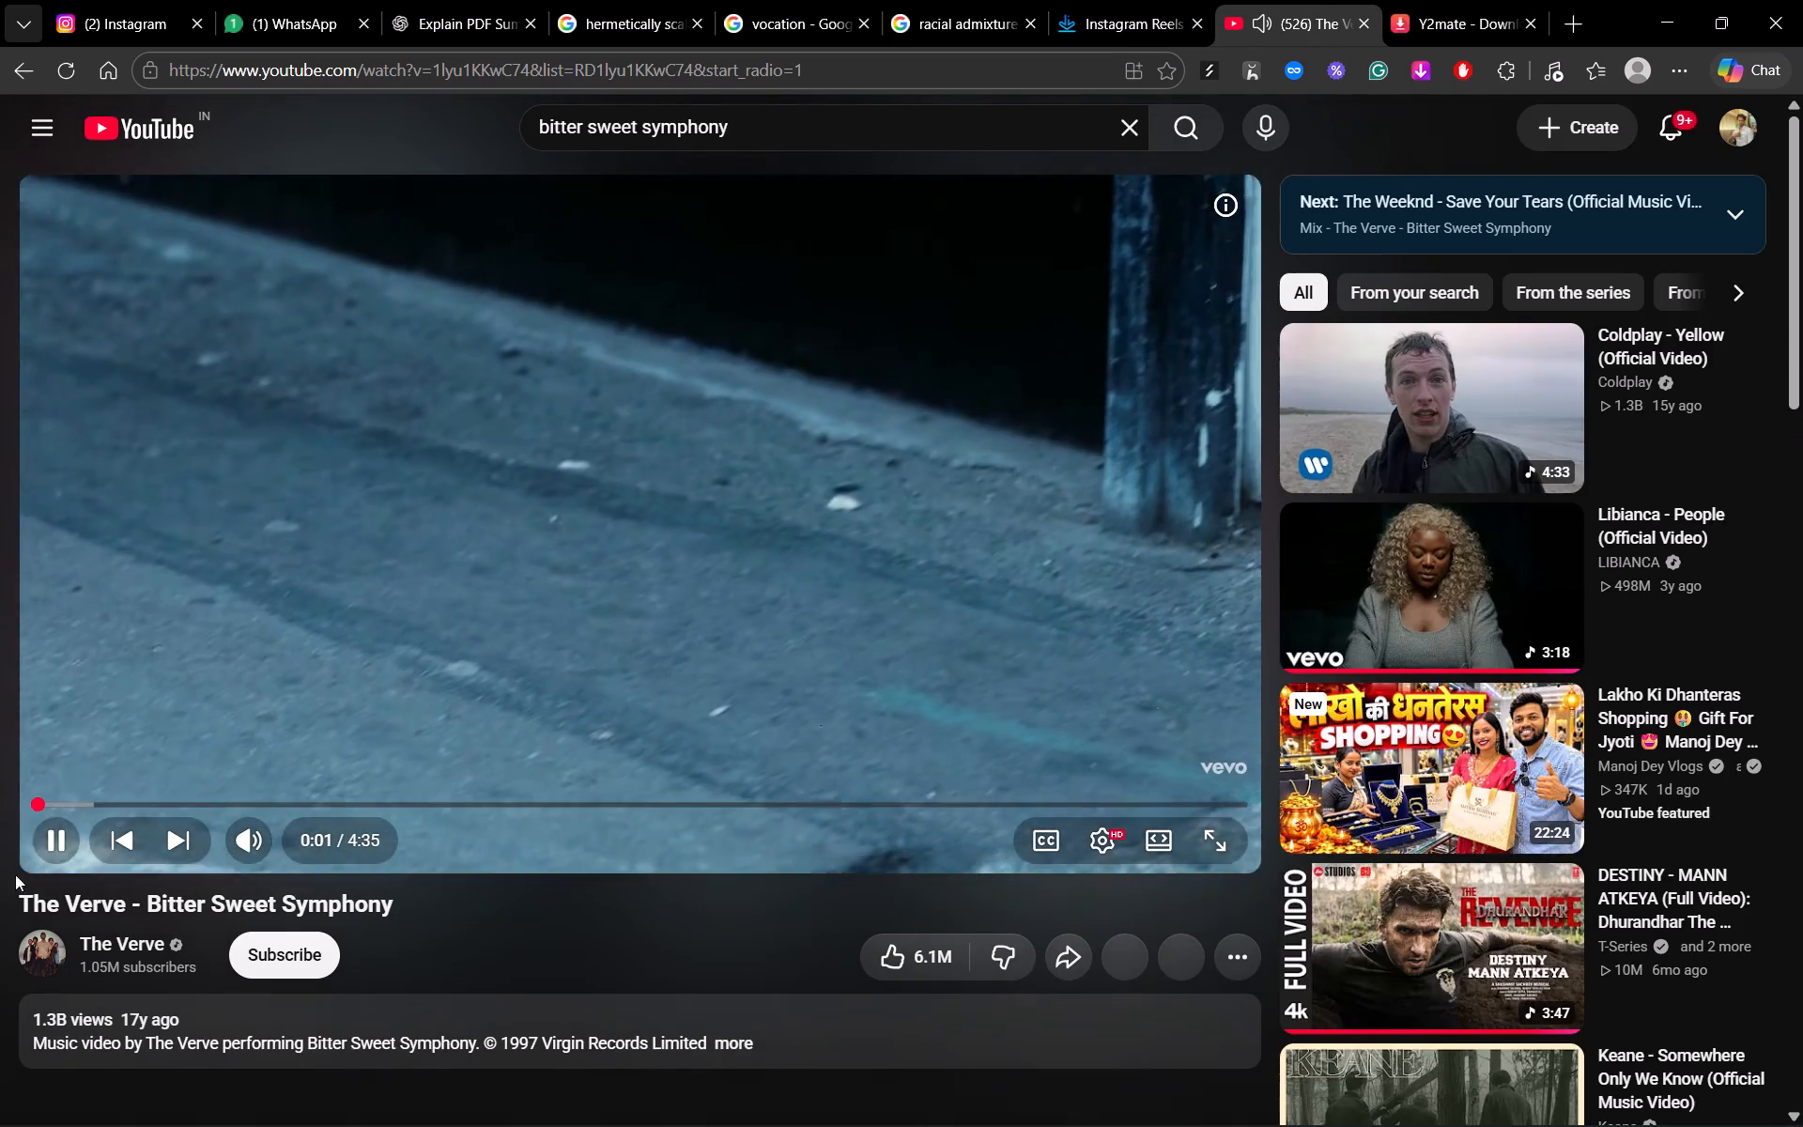
click(93, 802)
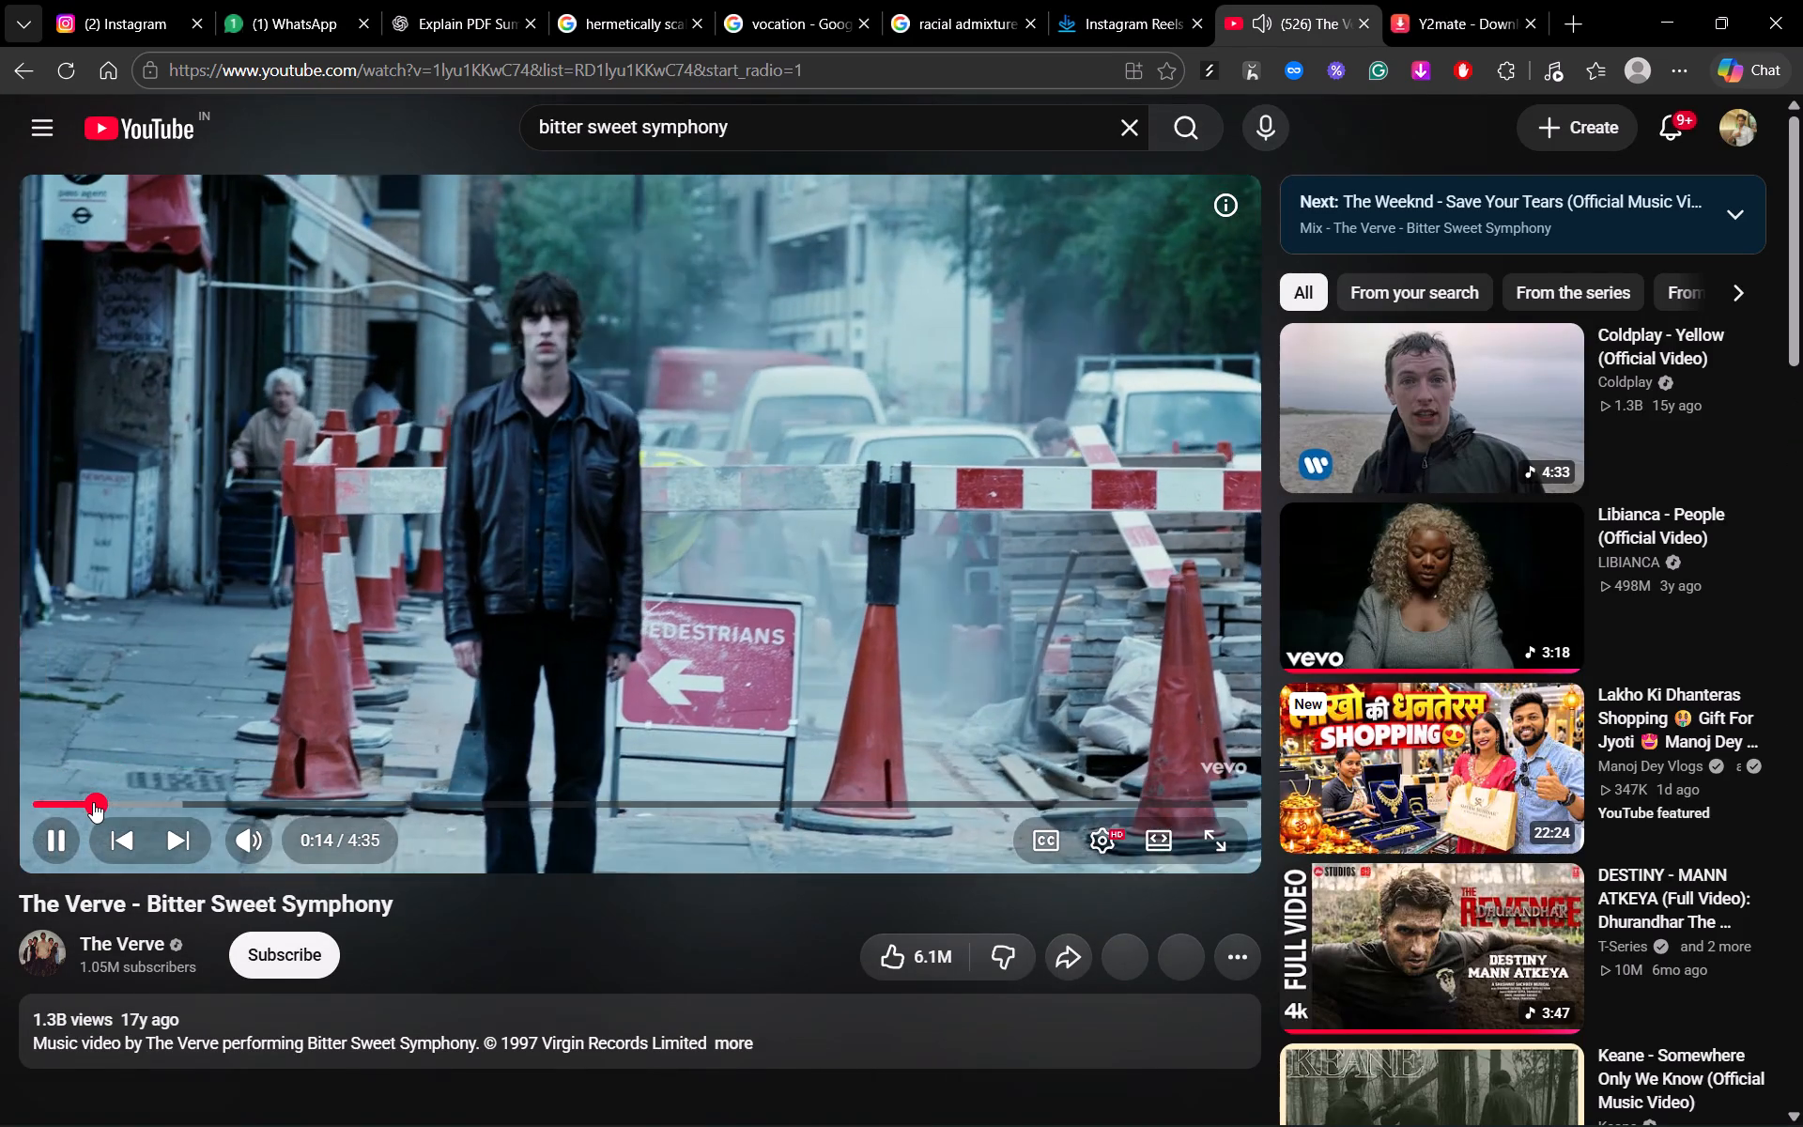
click(190, 789)
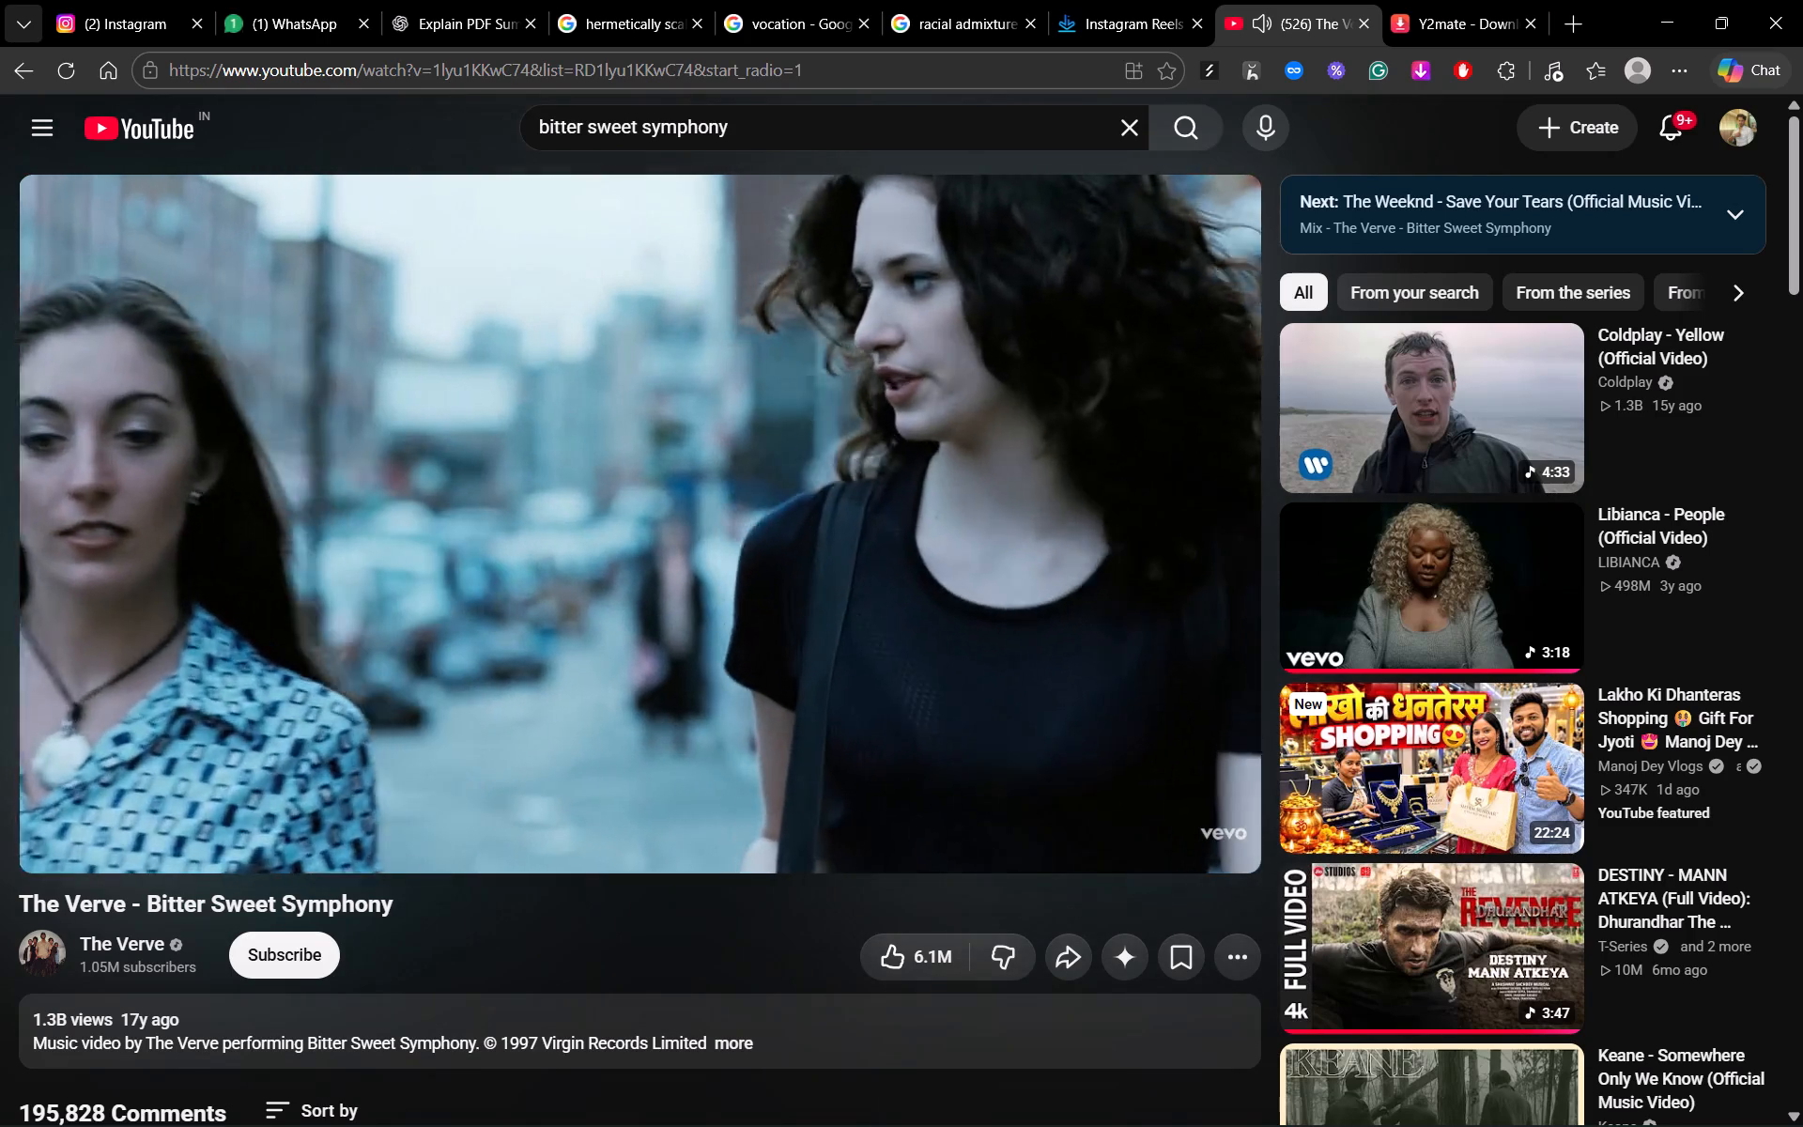
key(Right)
key(Right)
key(Right)
key(Right)
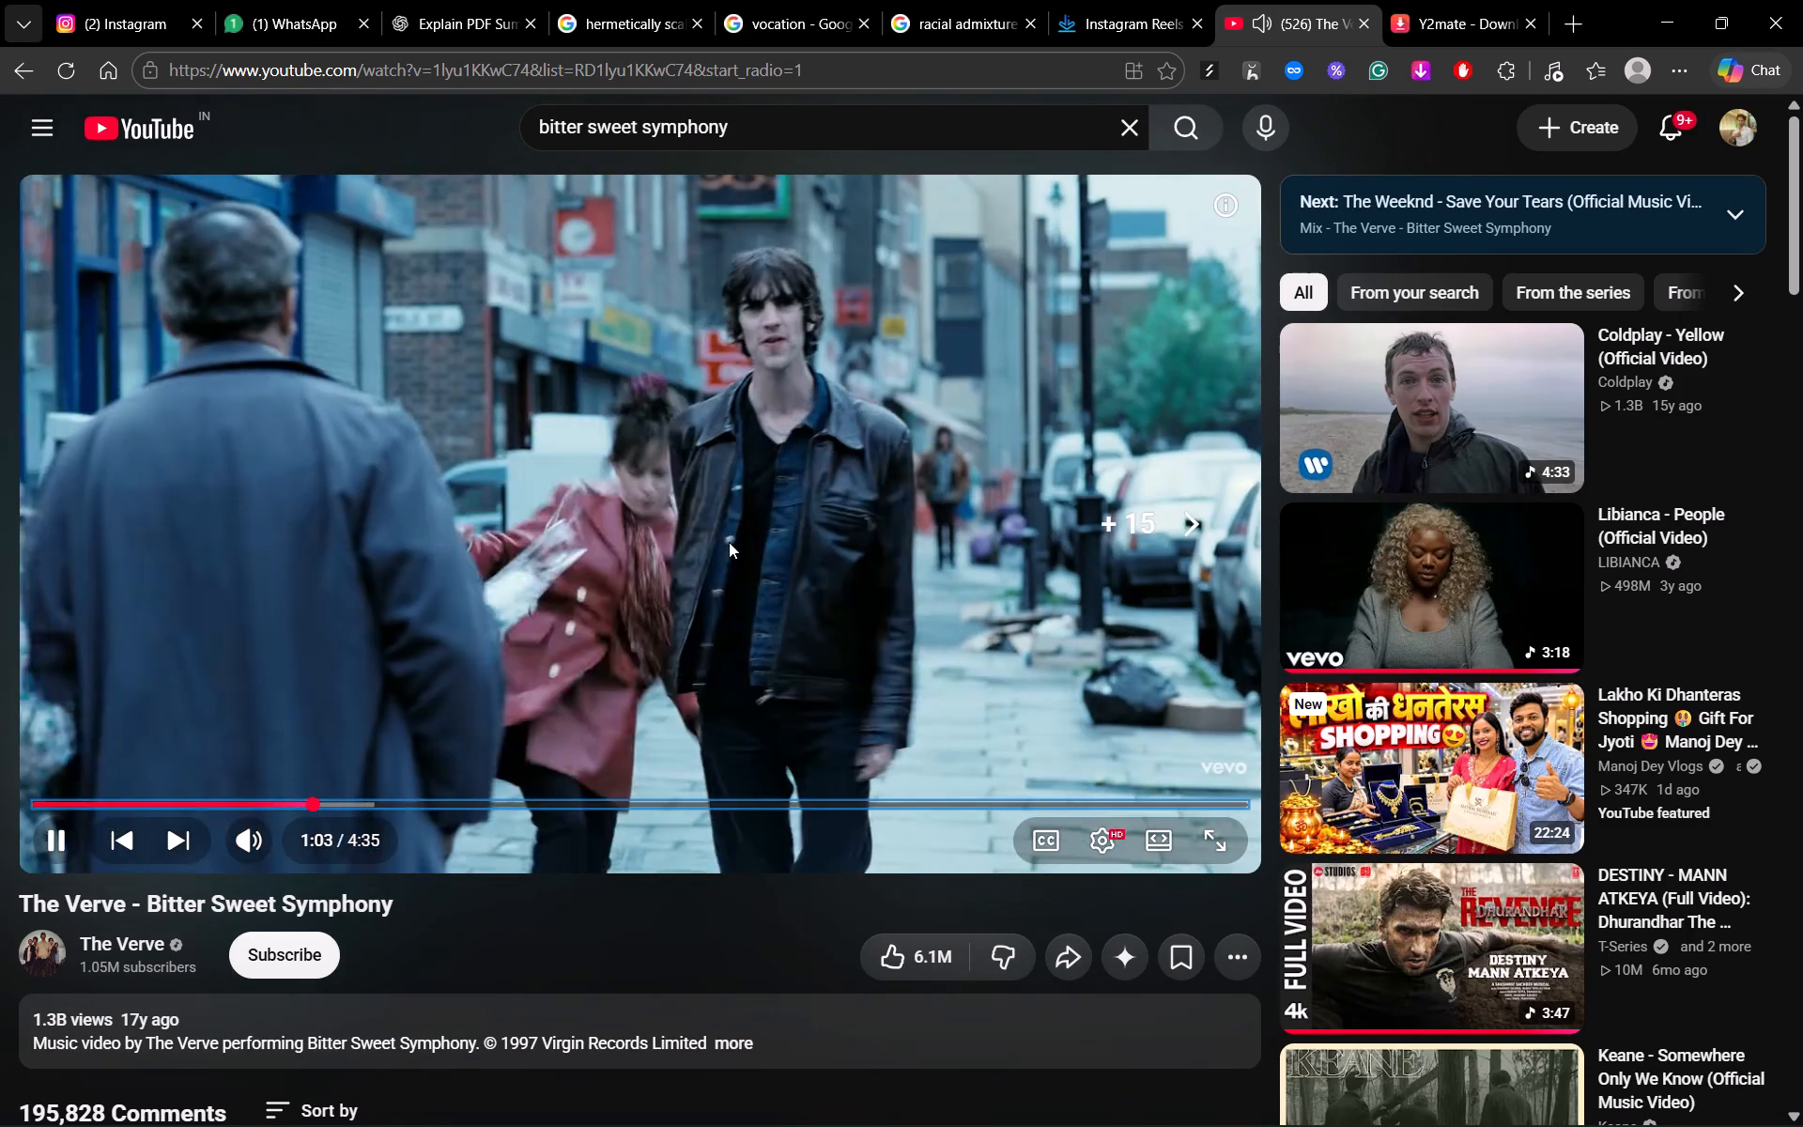
key(Left)
key(Left)
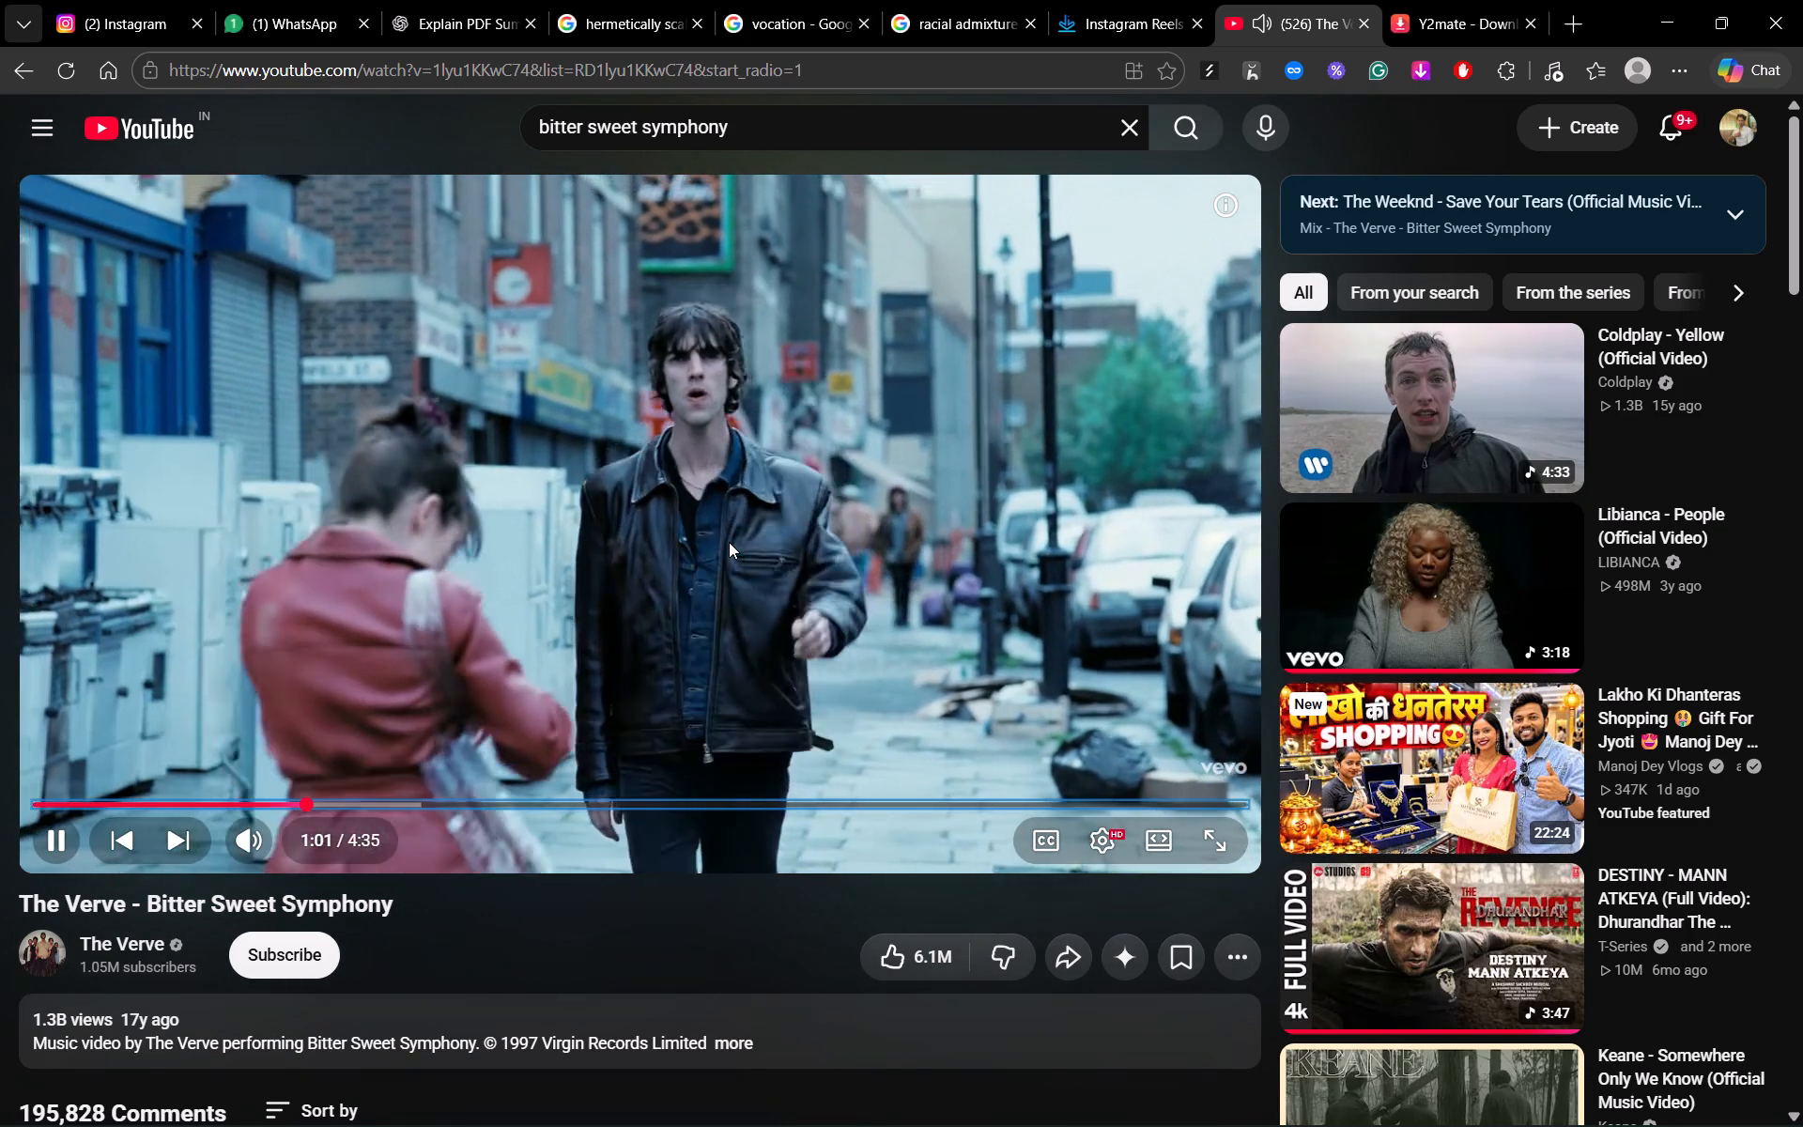
key(Right)
key(Right)
key(Right)
key(Right)
key(Right)
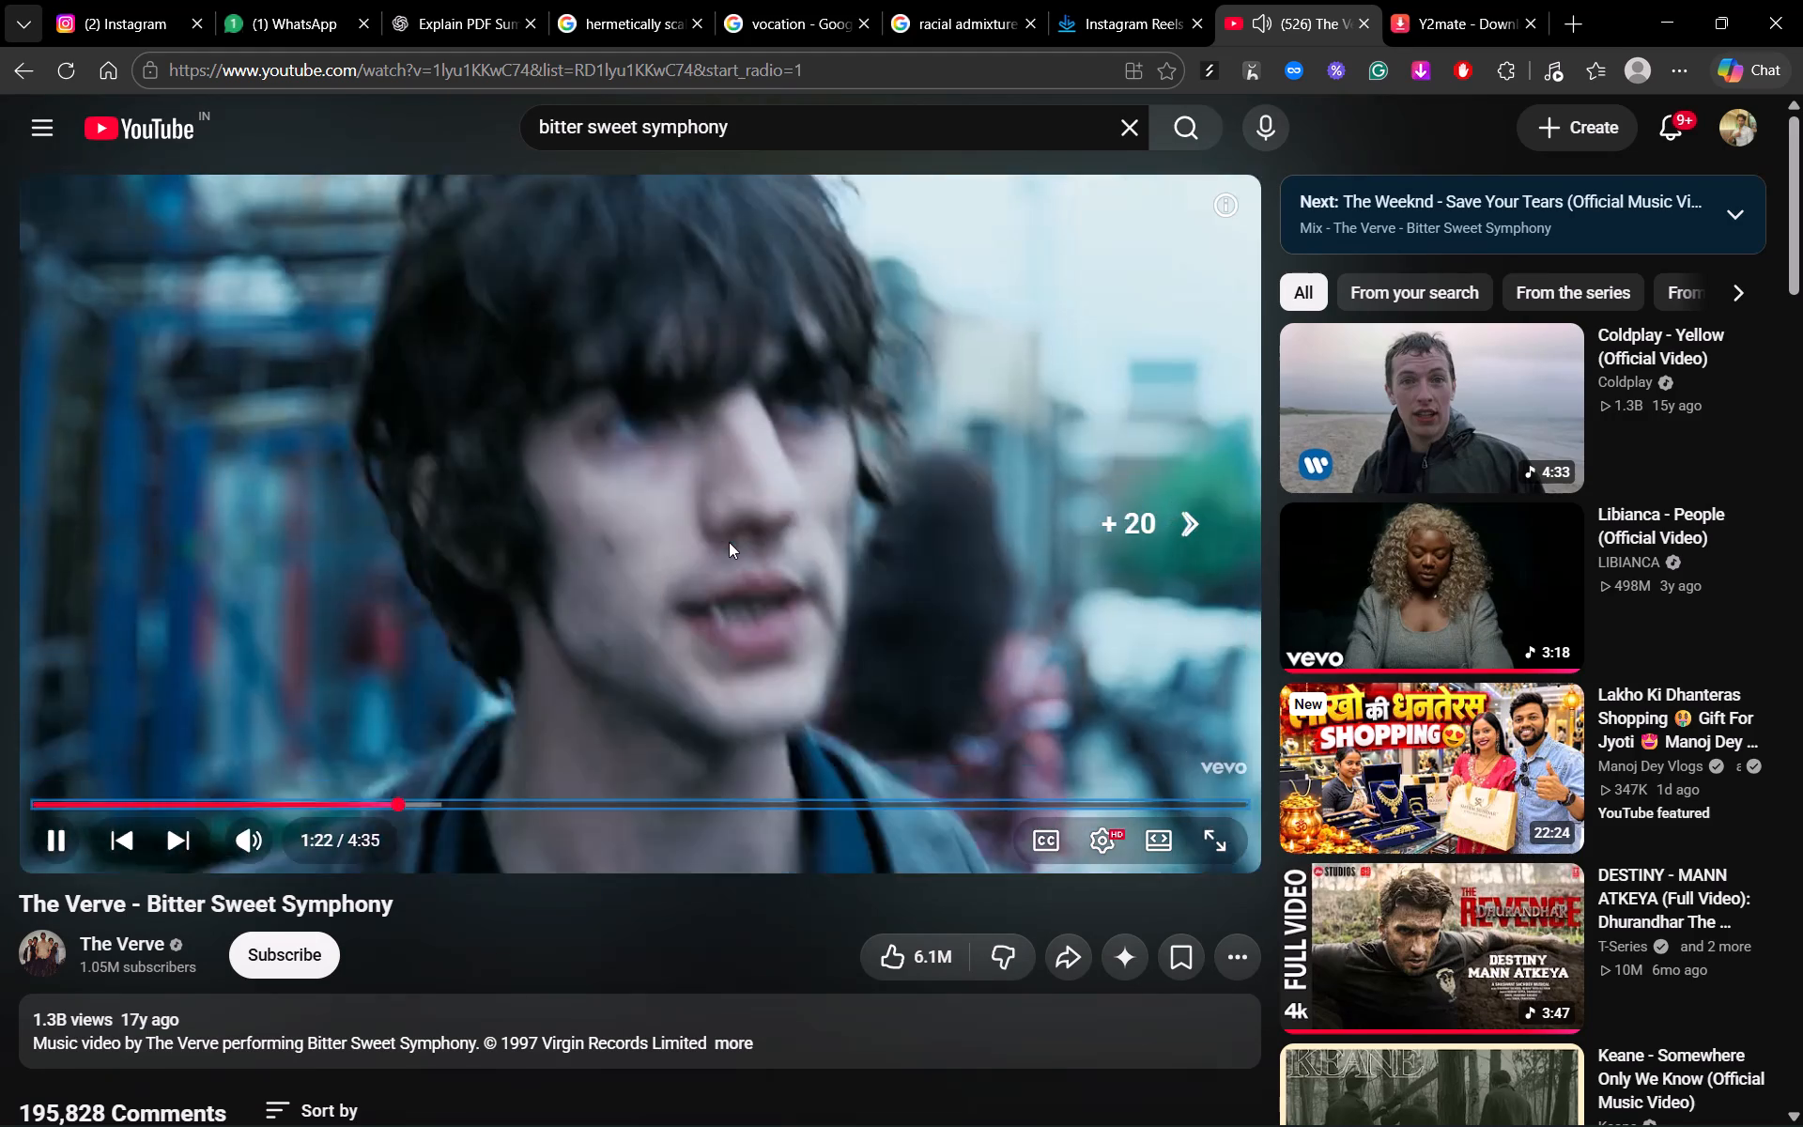
key(Right)
key(Right)
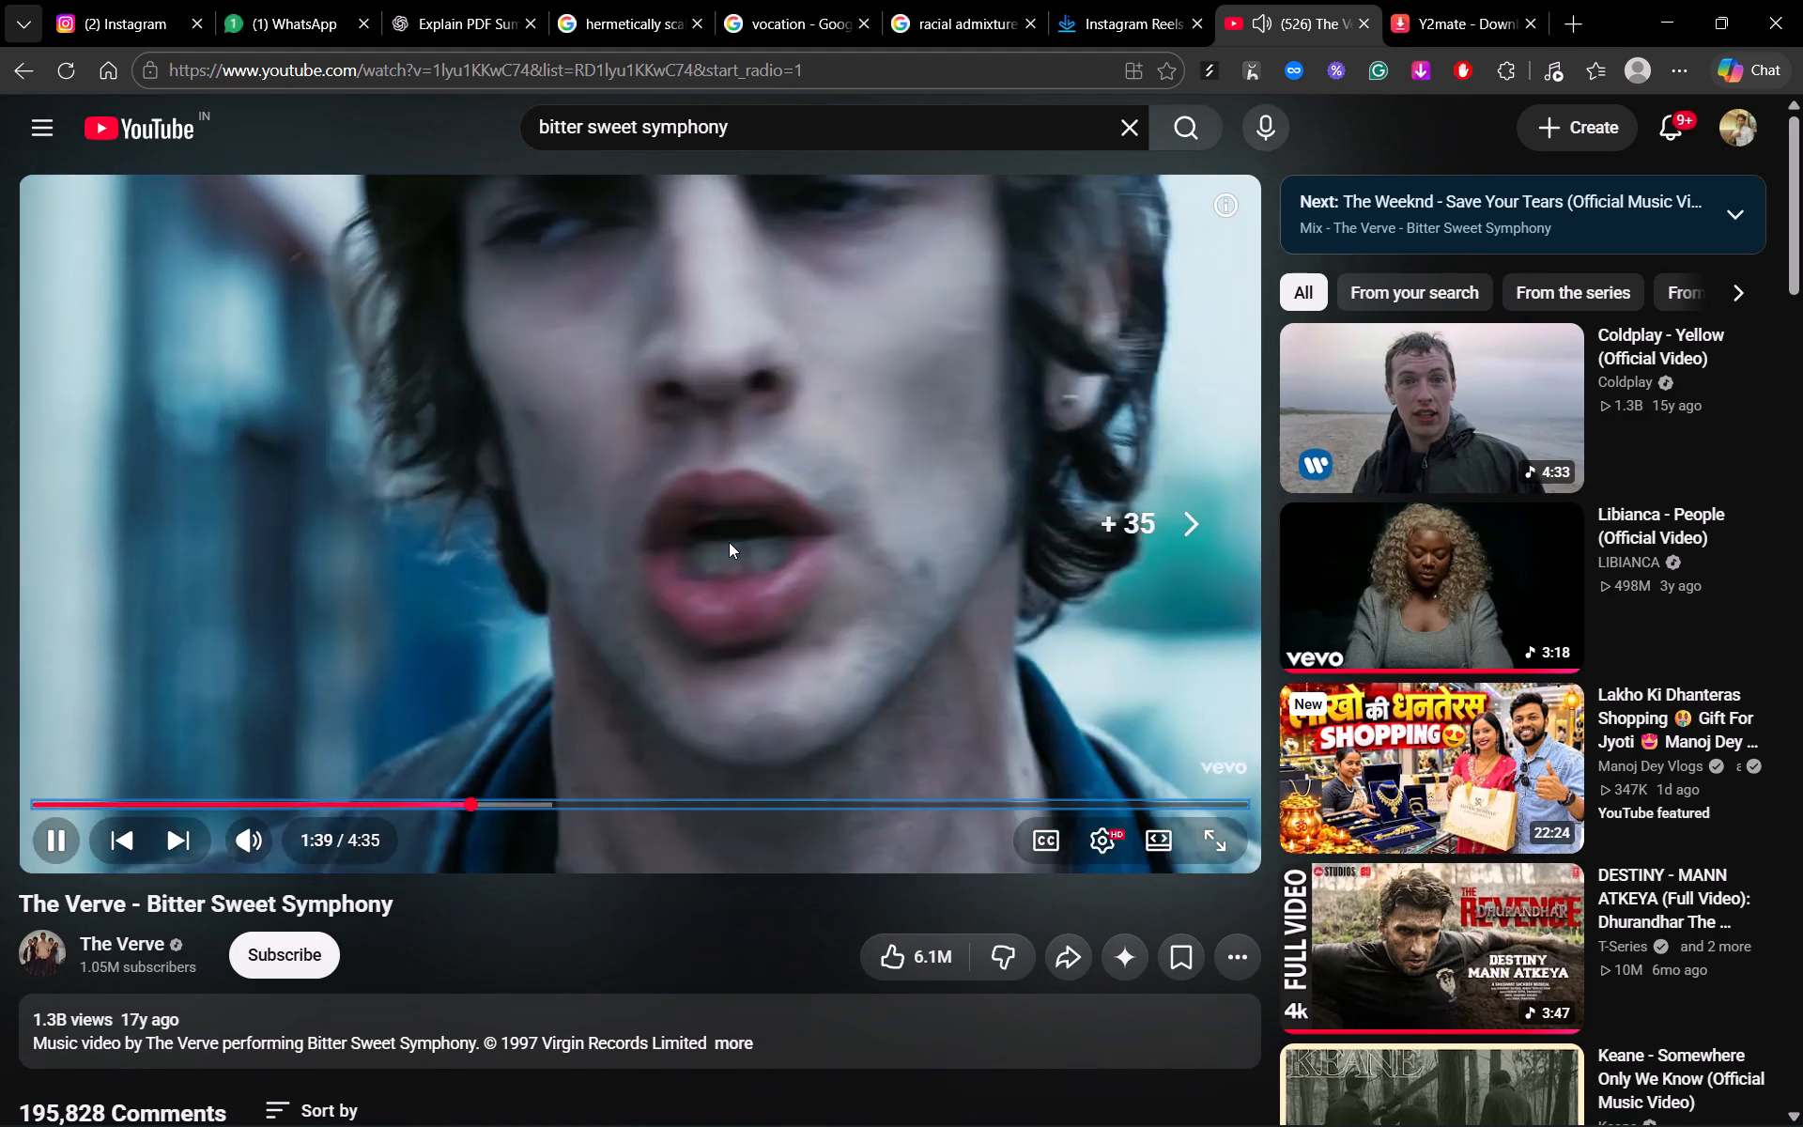
key(Right)
key(Right)
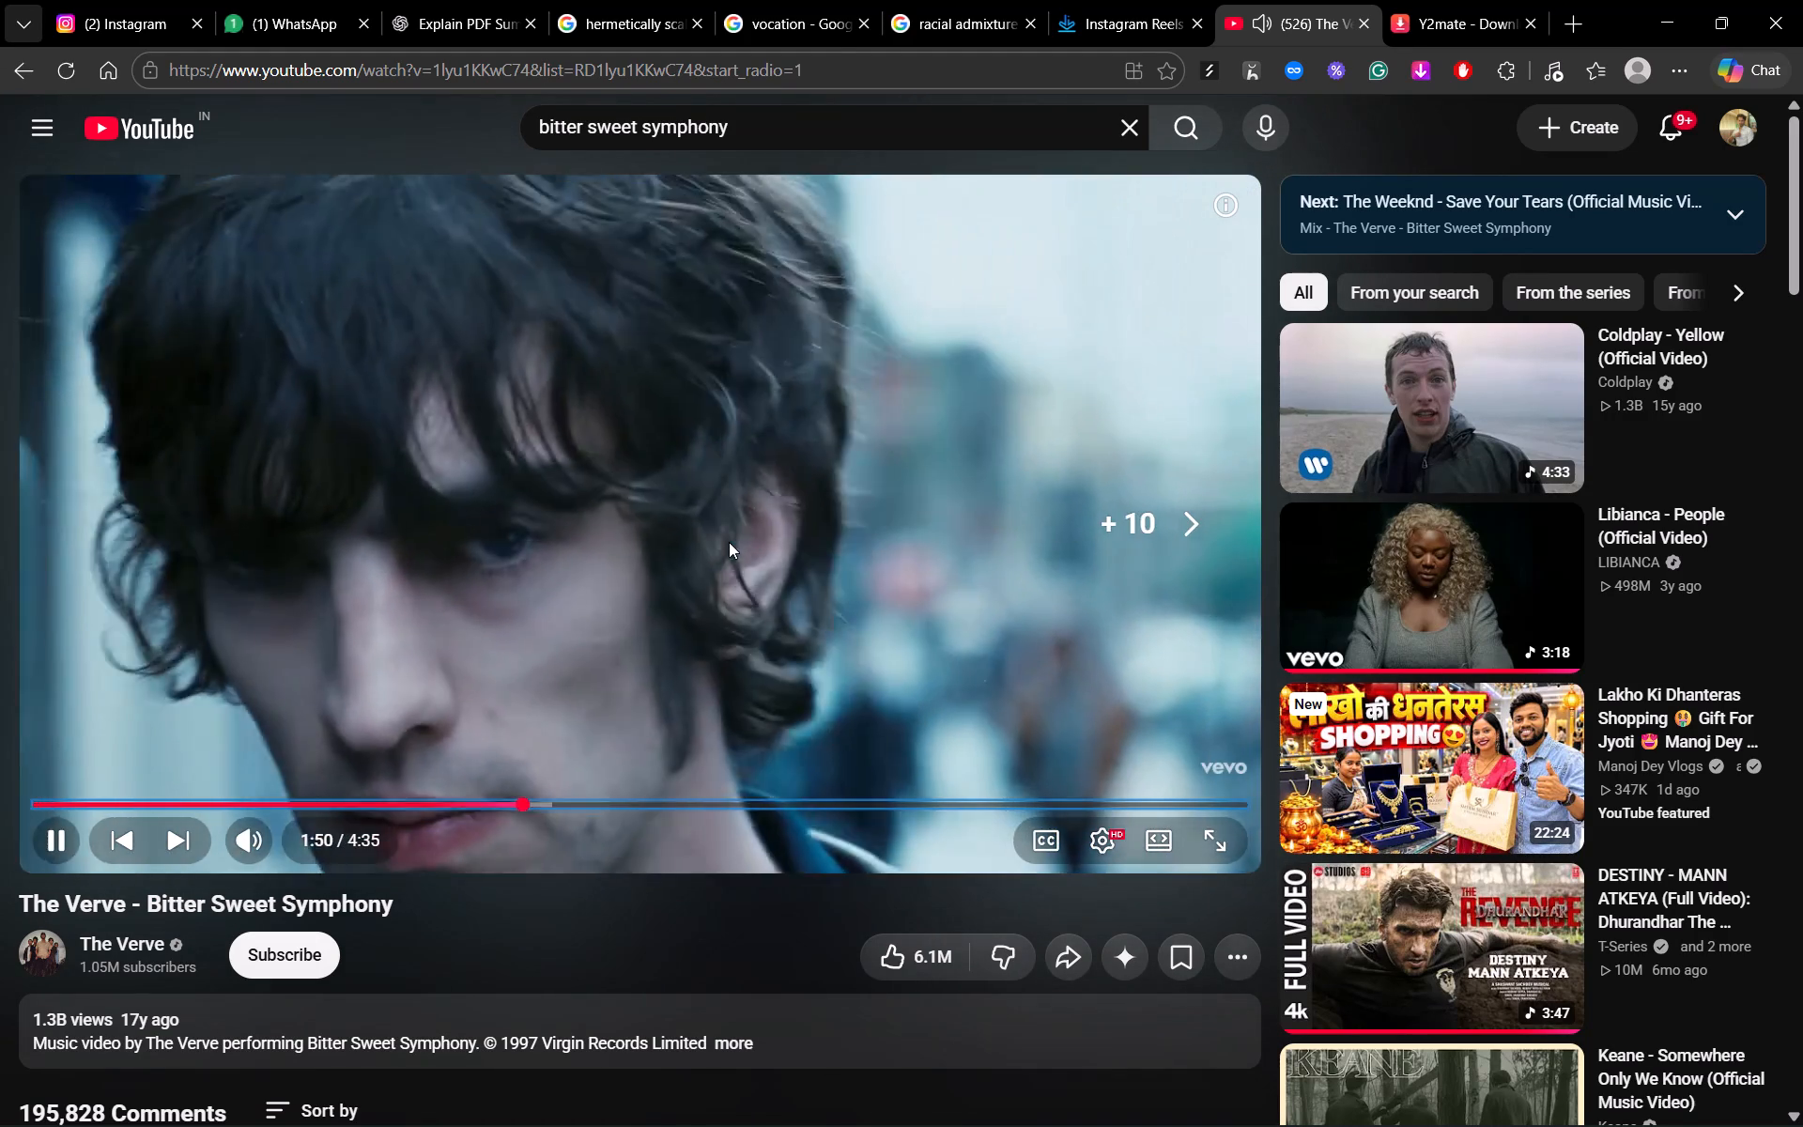
key(Right)
key(Right)
key(Right)
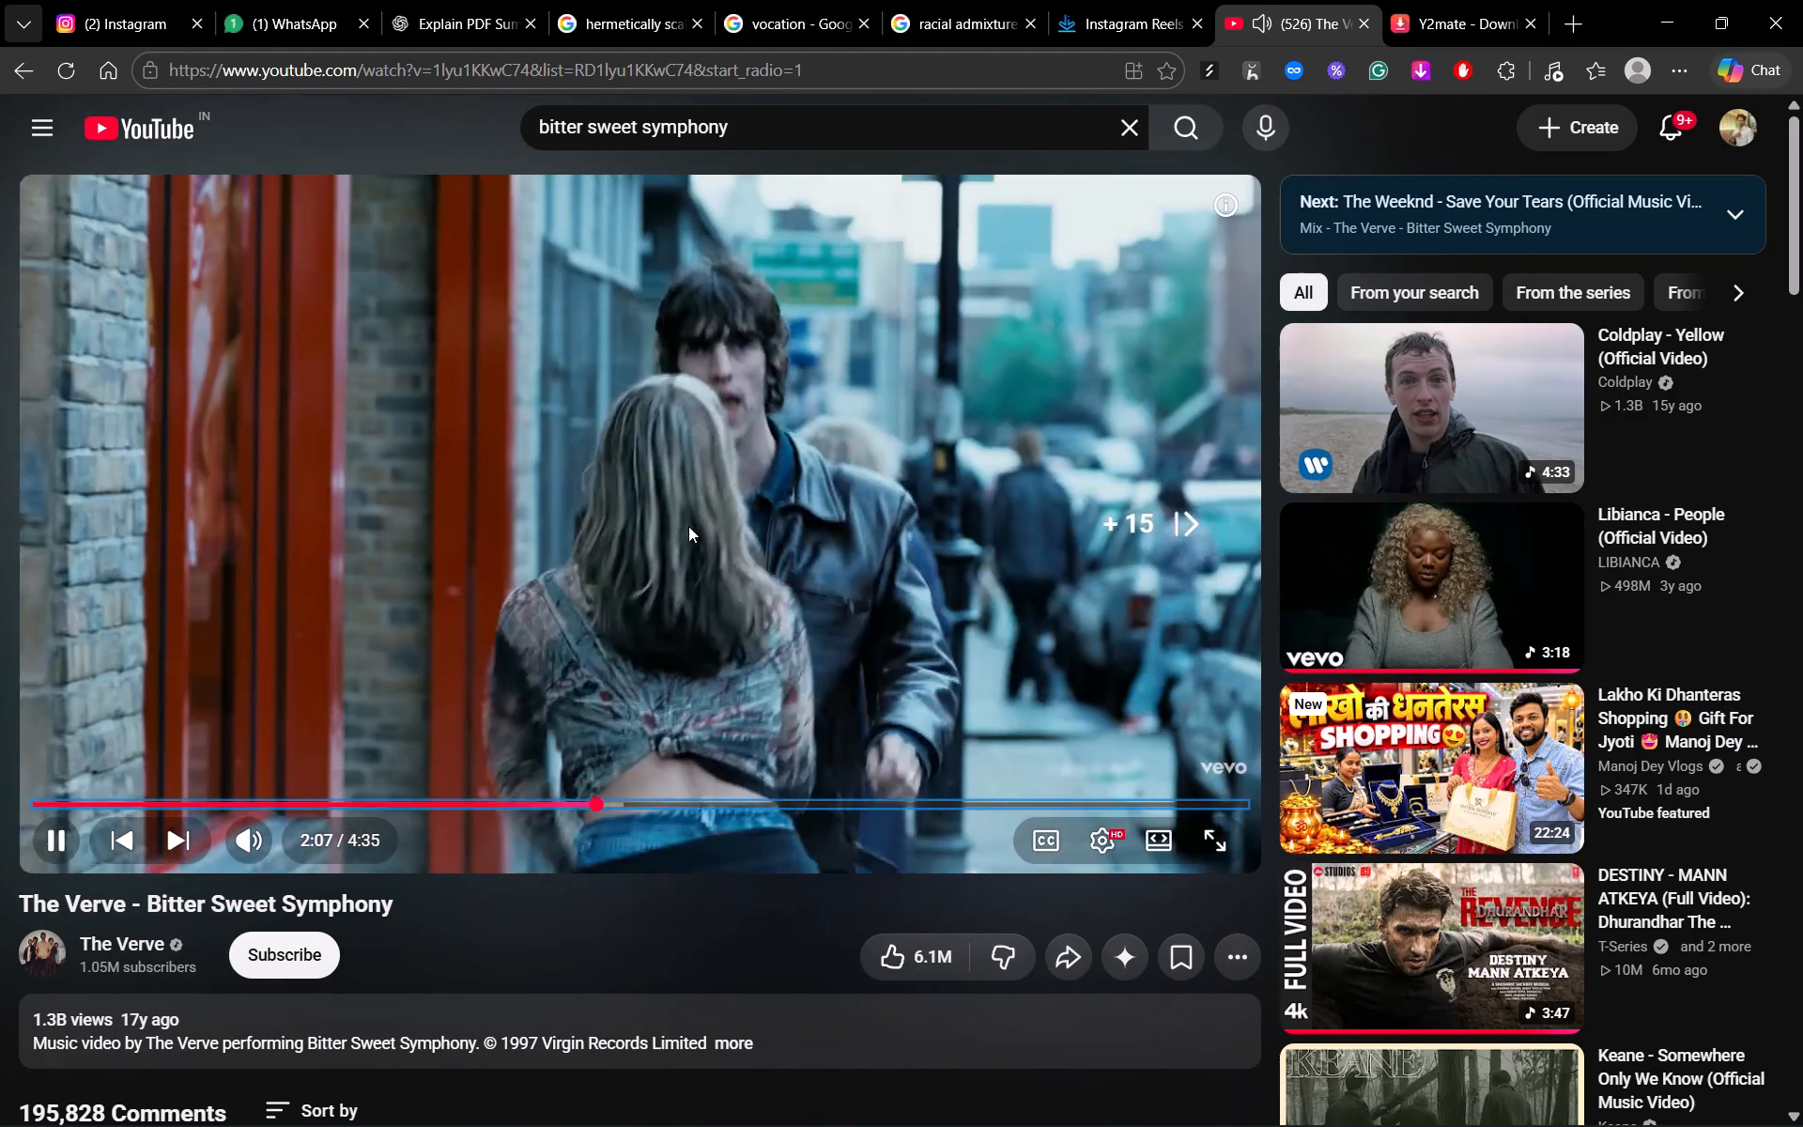
key(Right)
key(Right)
key(Right)
key(Right)
key(Right)
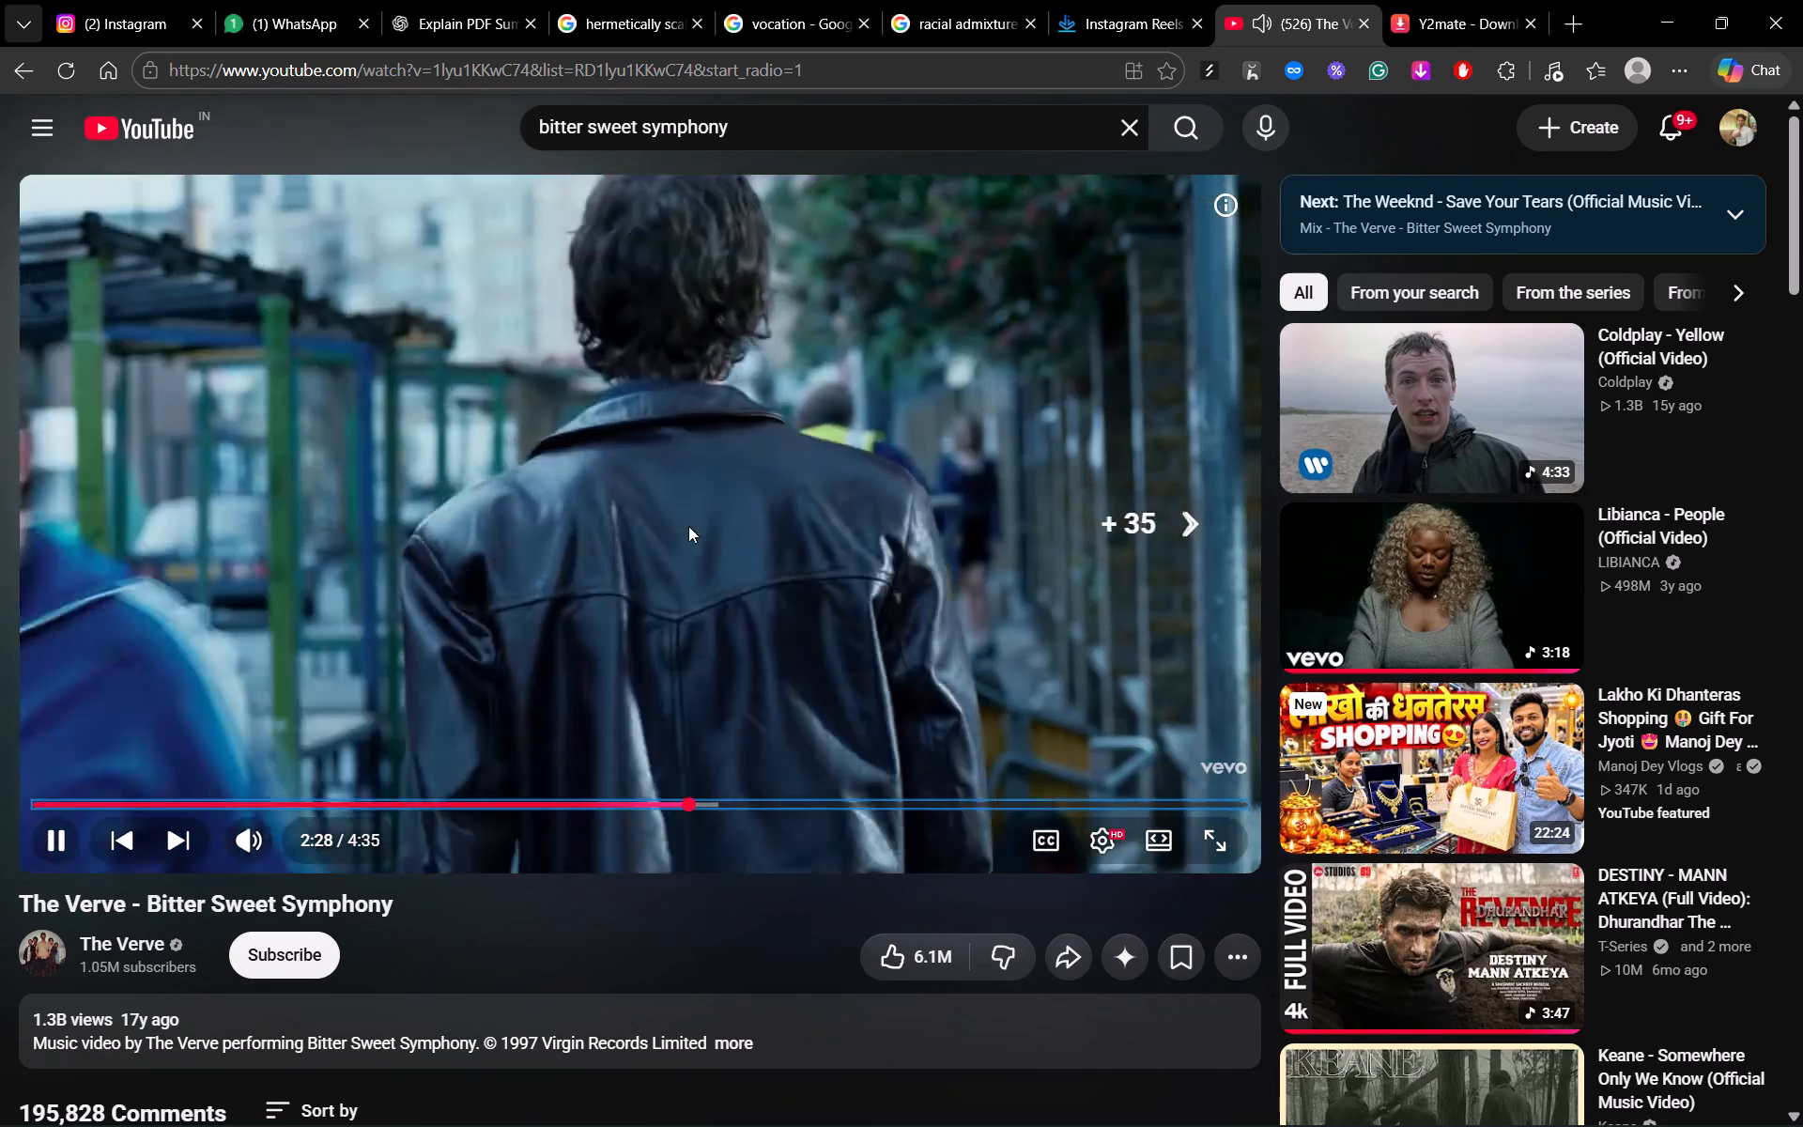
key(Right)
key(Right)
key(Right)
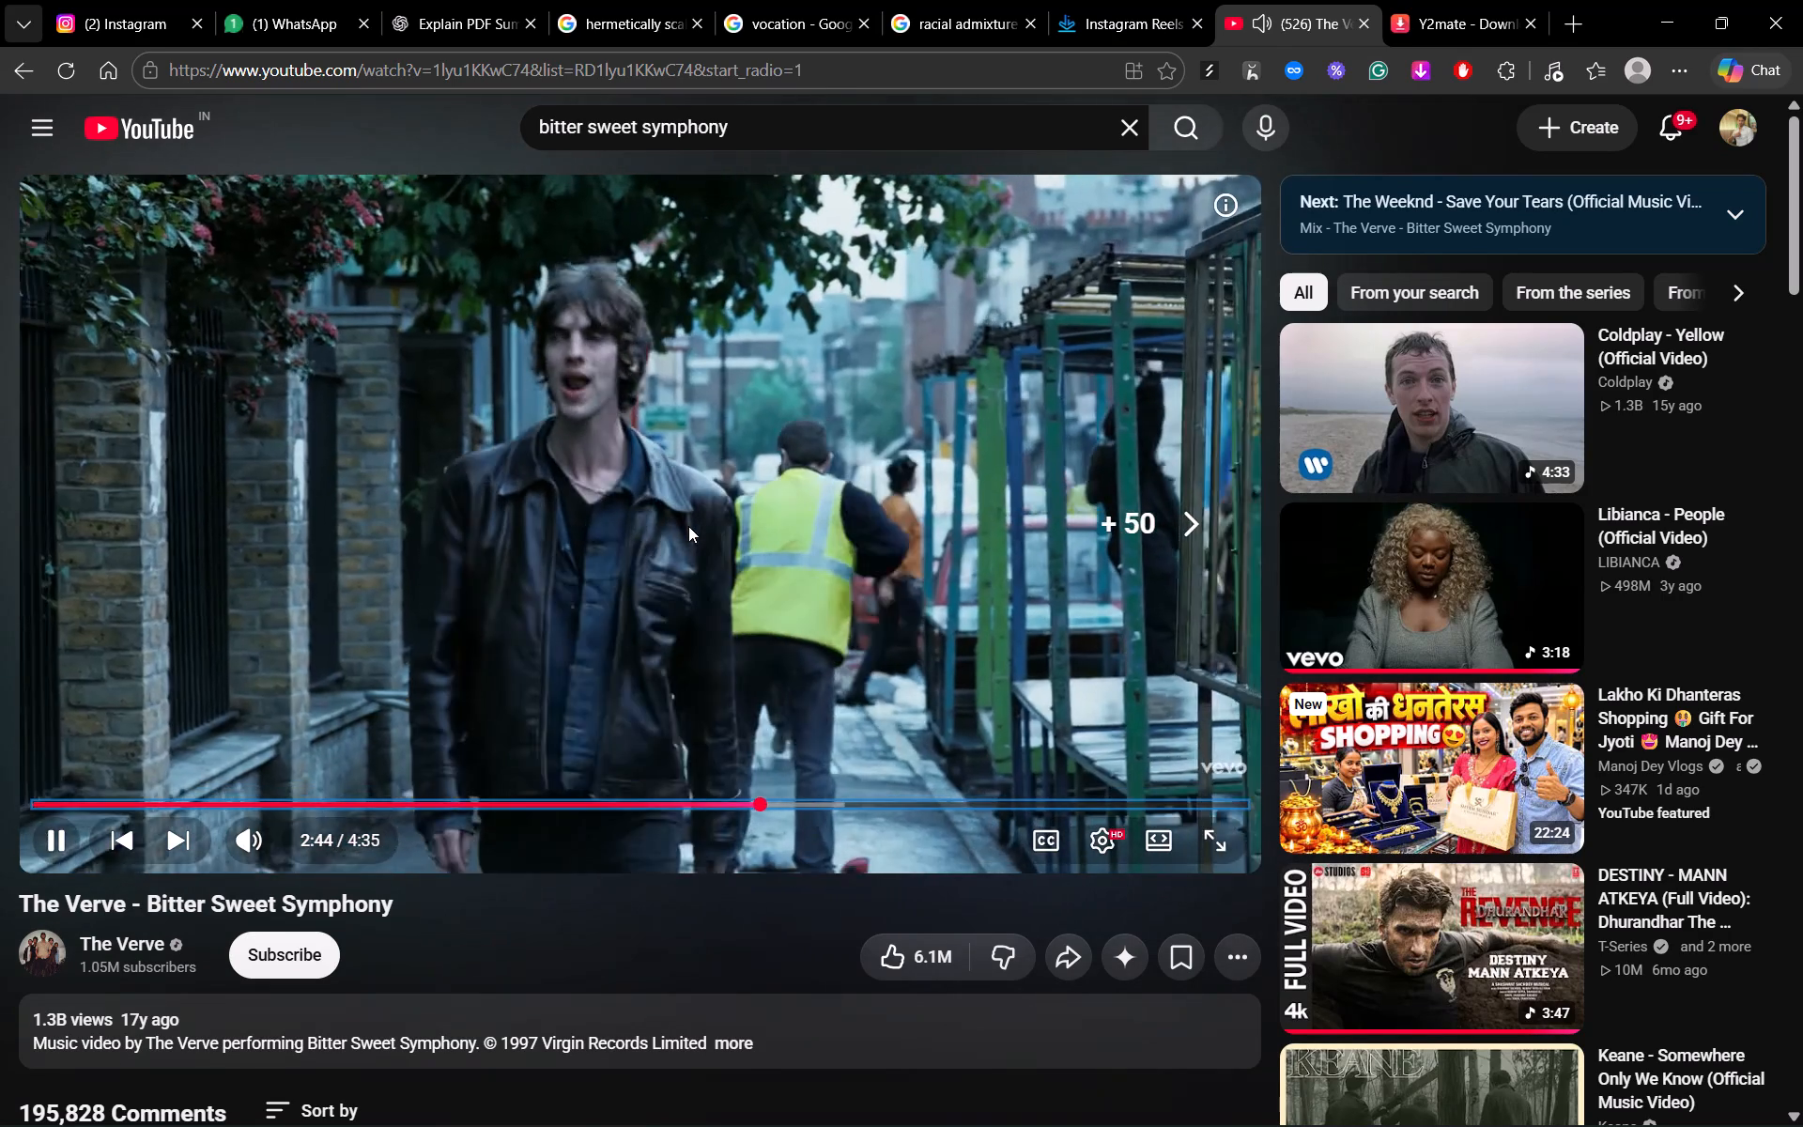
key(Right)
key(Right)
key(Right)
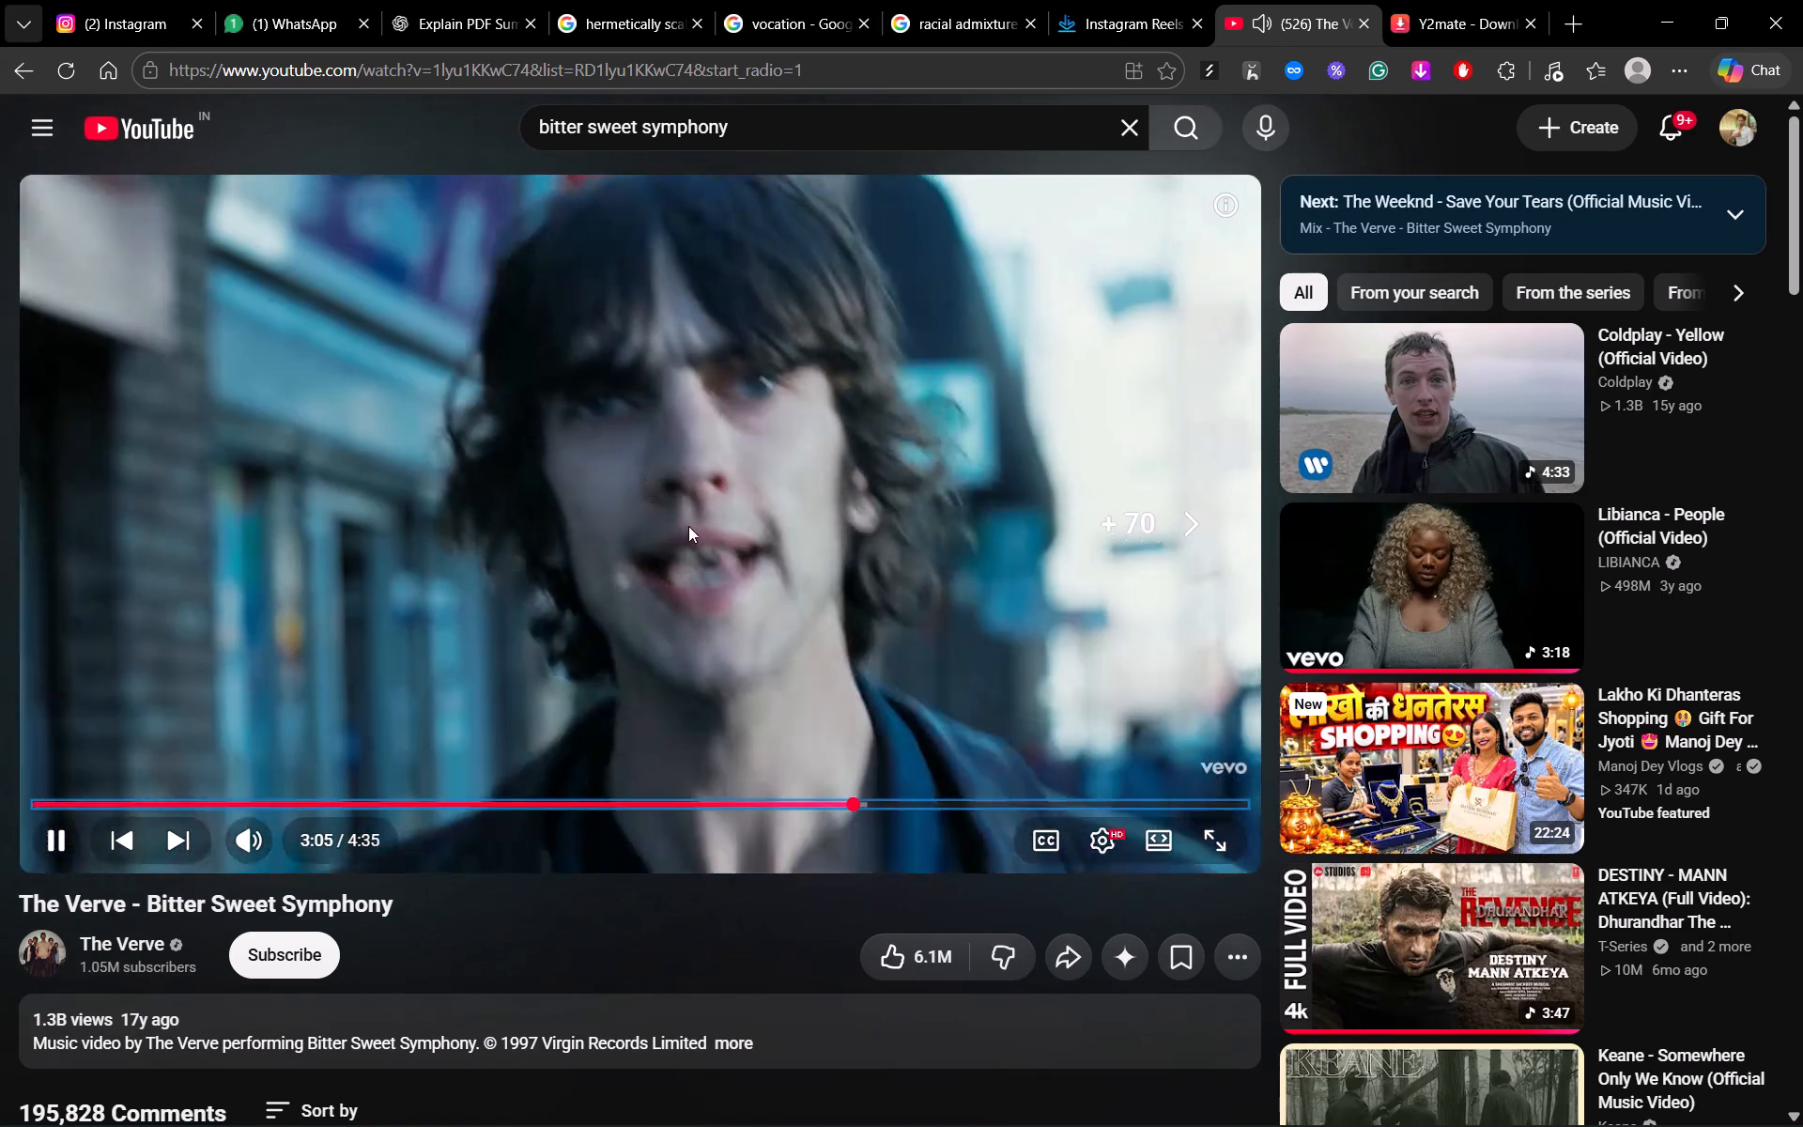
key(Right)
key(Right)
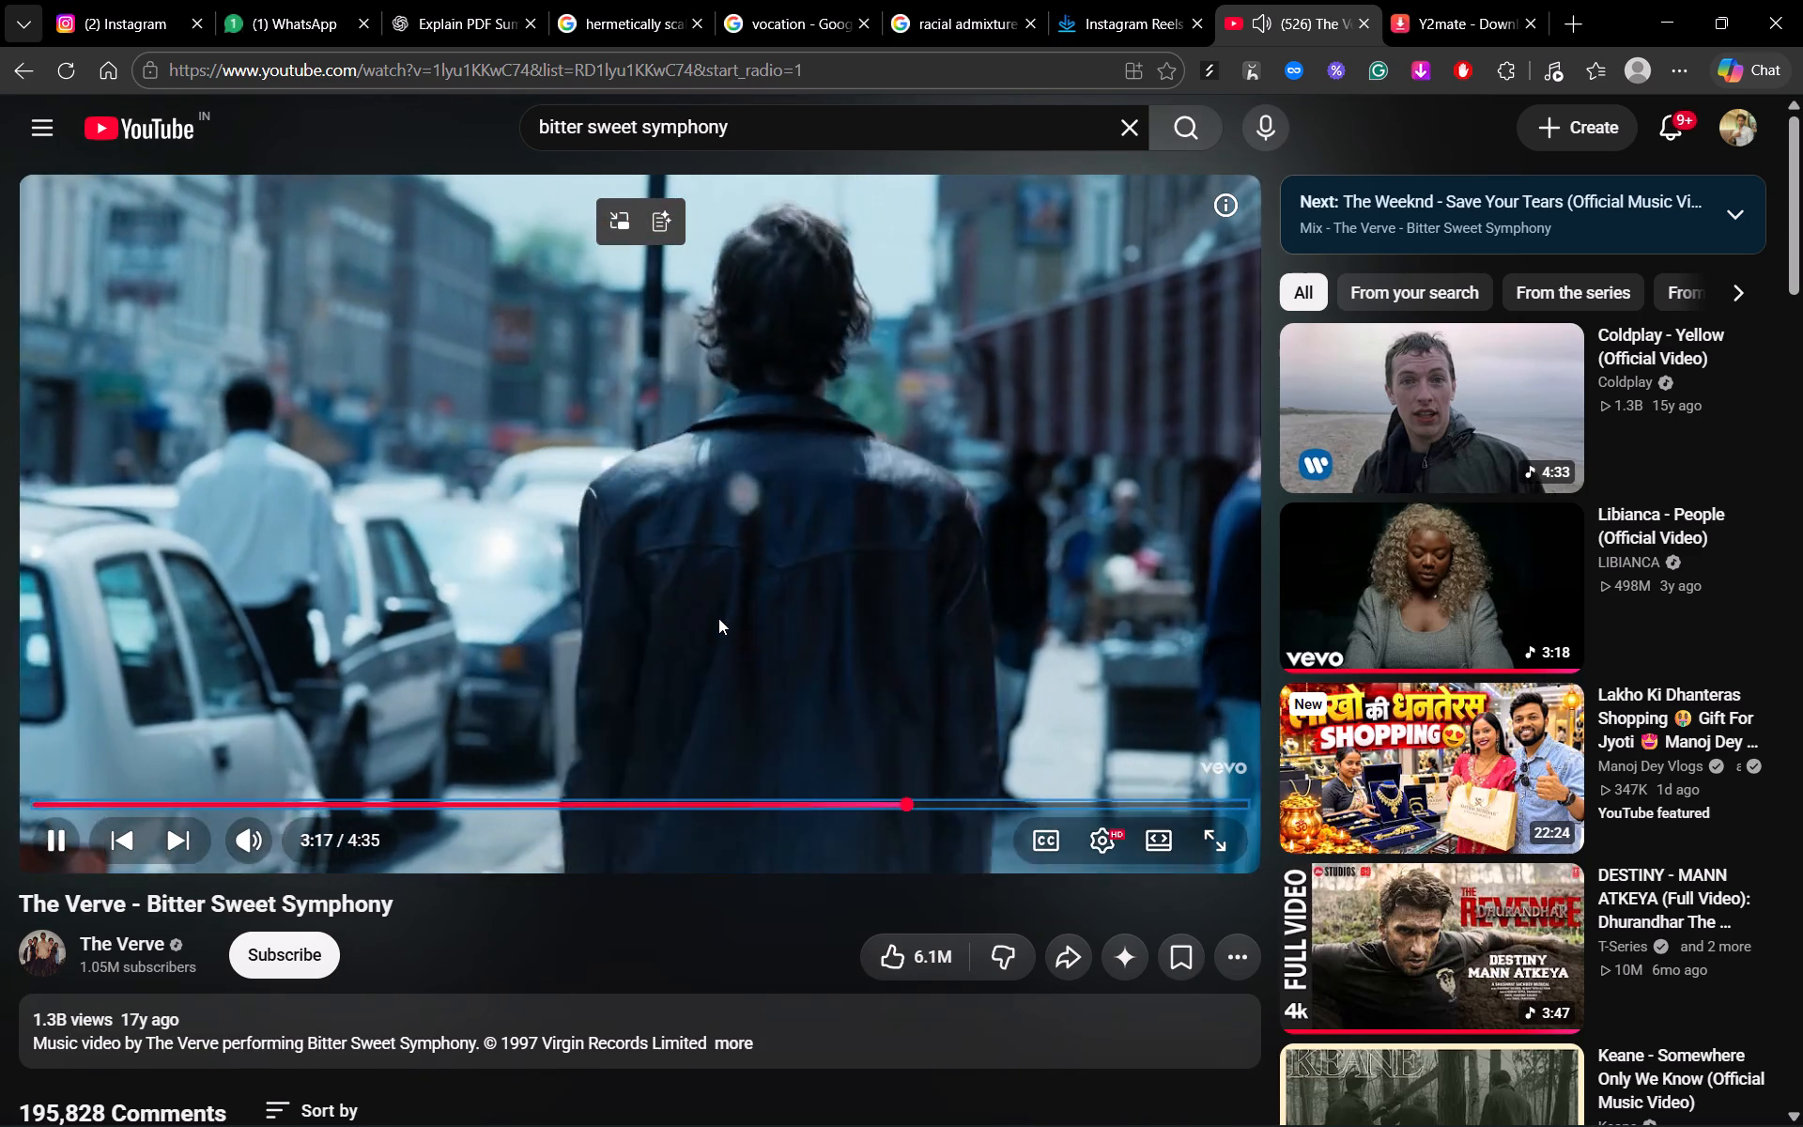
key(Right)
key(Right)
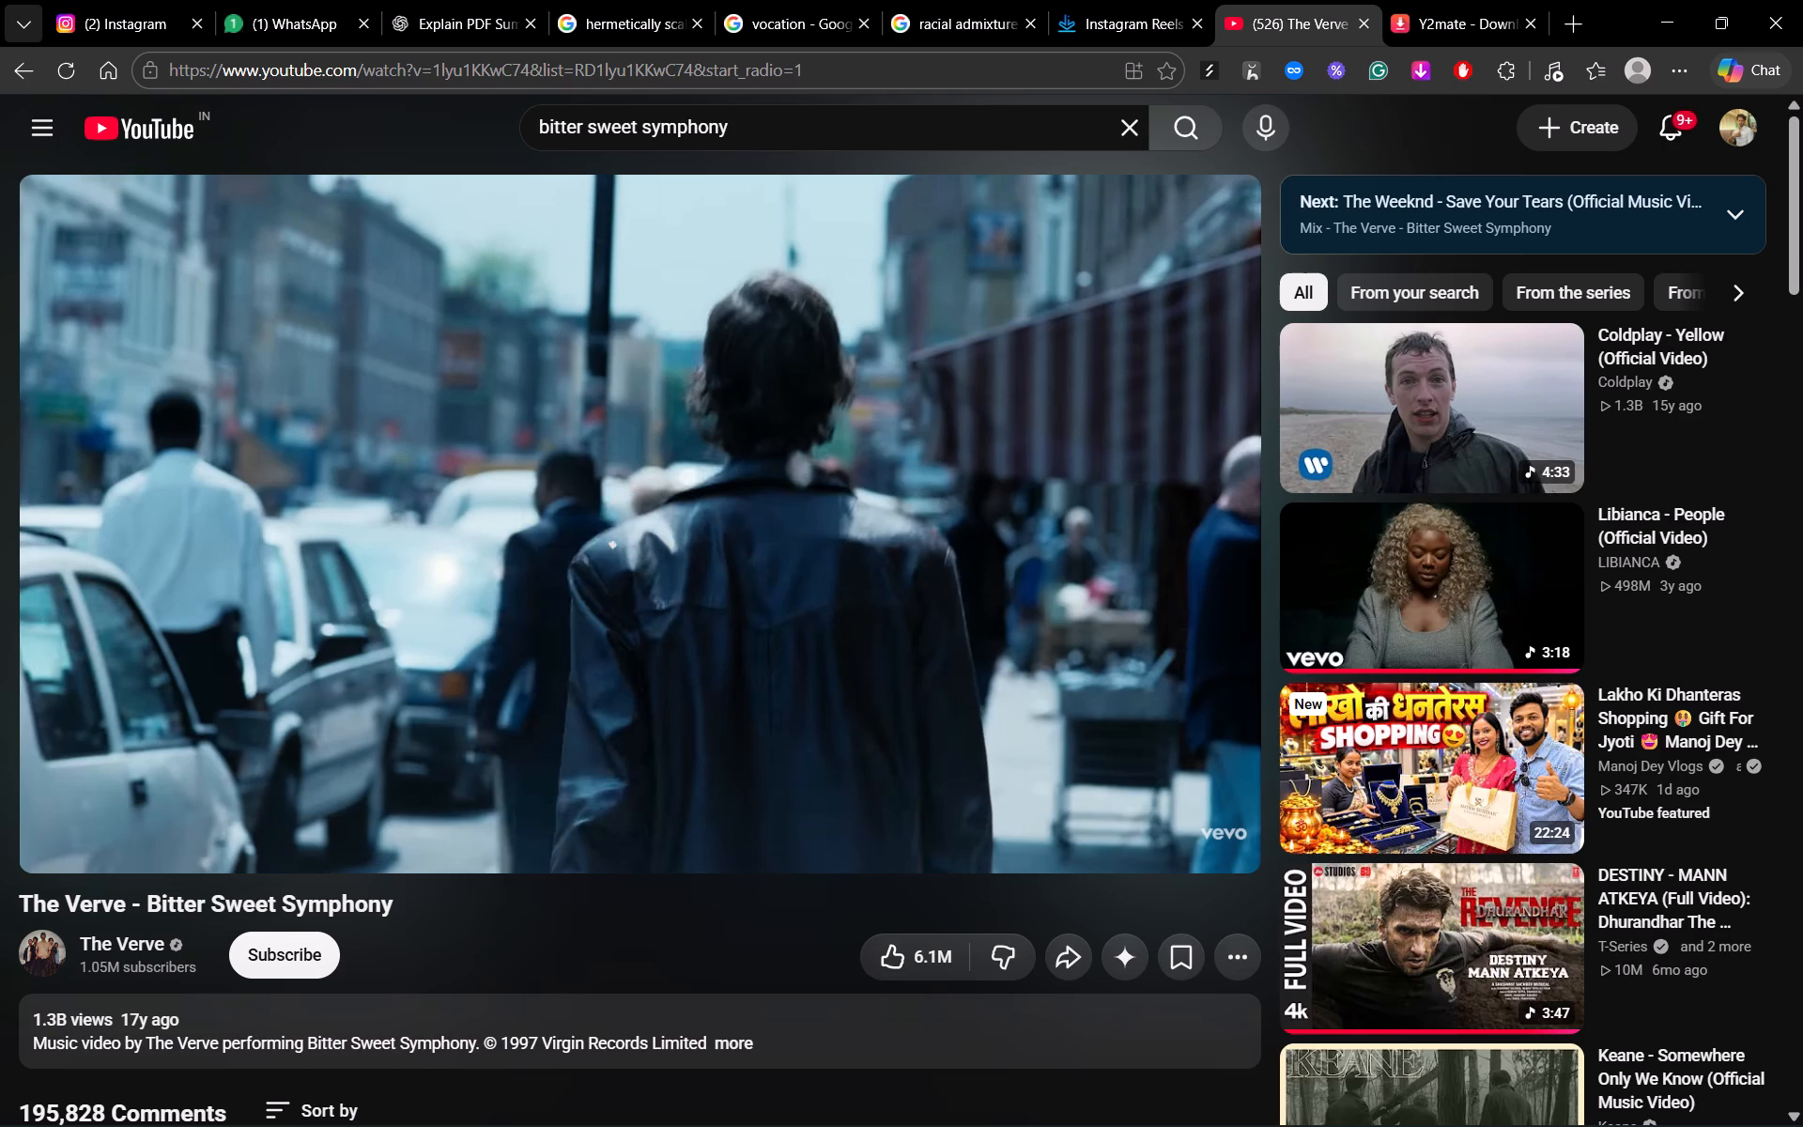
Pause The Verve's "Bitter Sweet Symphony" music video.
click(469, 364)
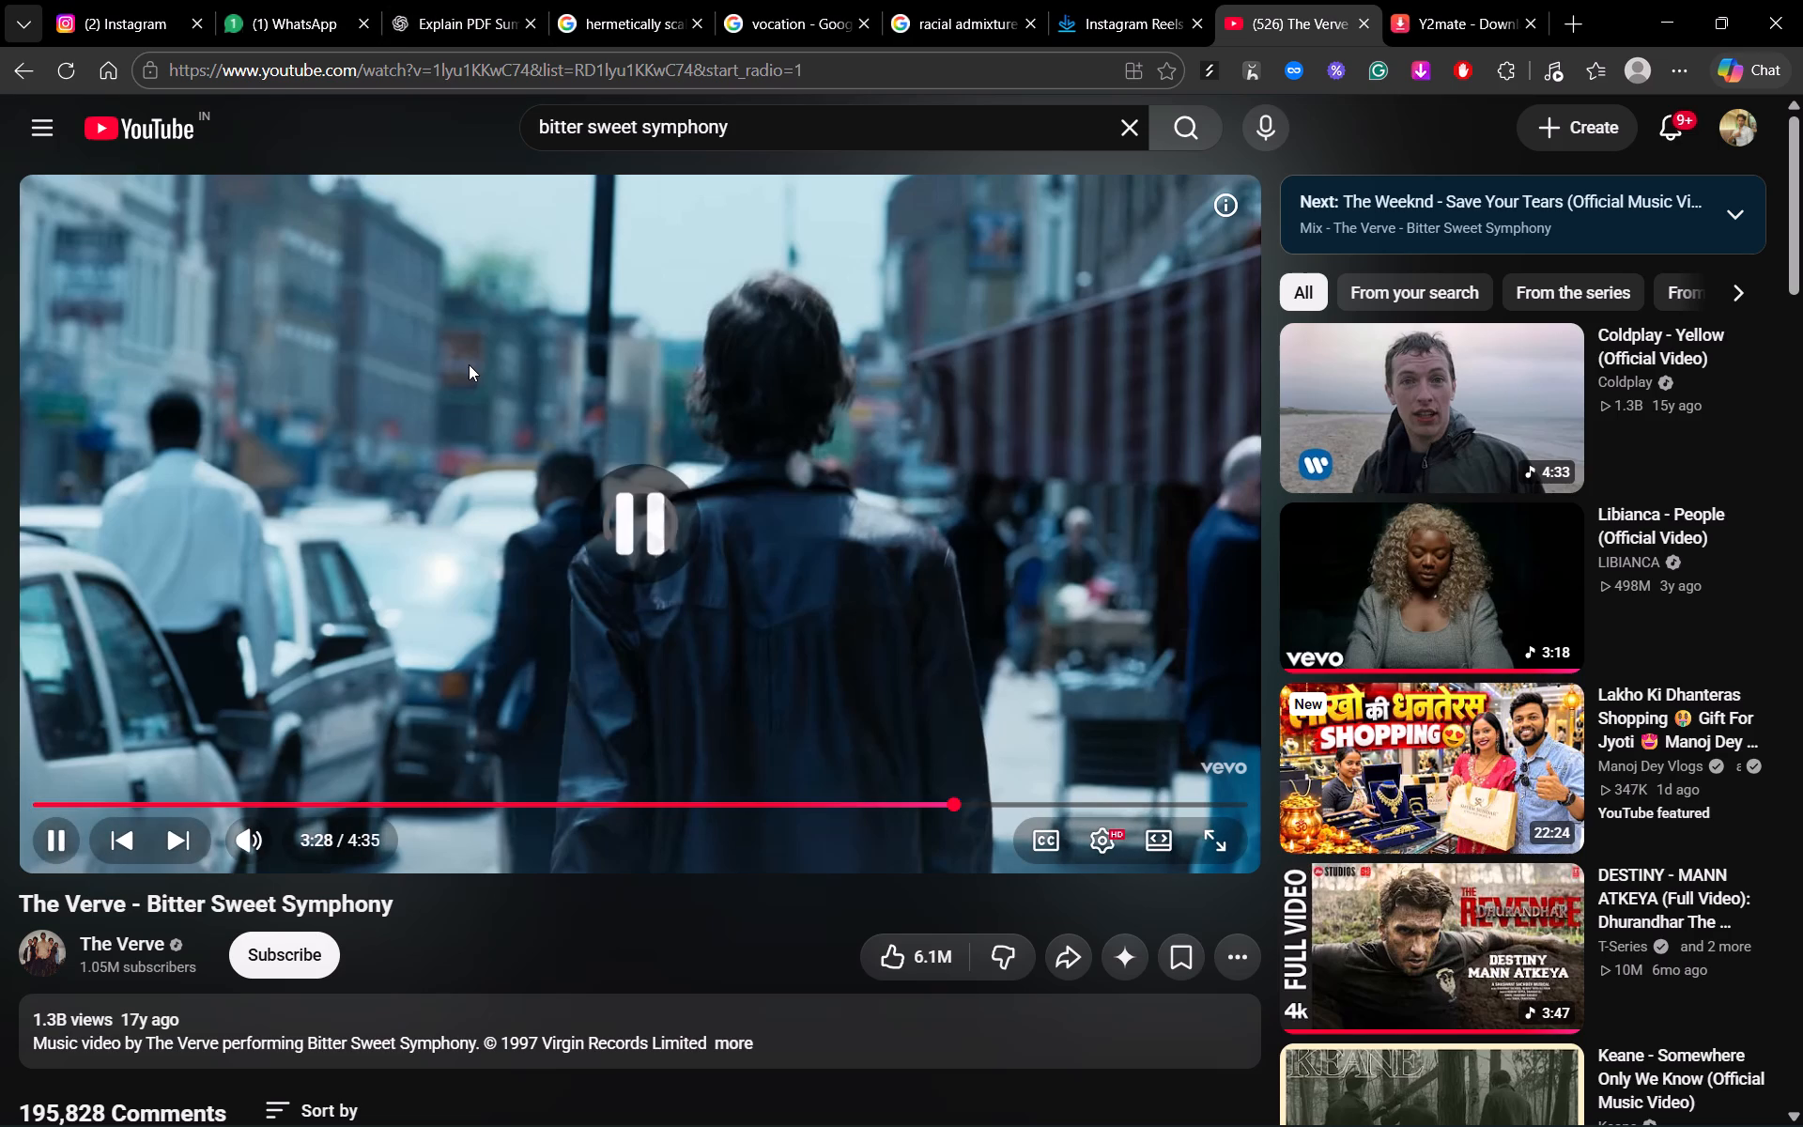
On Instagram, open the fitness reel with "Bitter Sweet Symphony" audio shared in the Freshlu chat and copy its link.
click(91, 0)
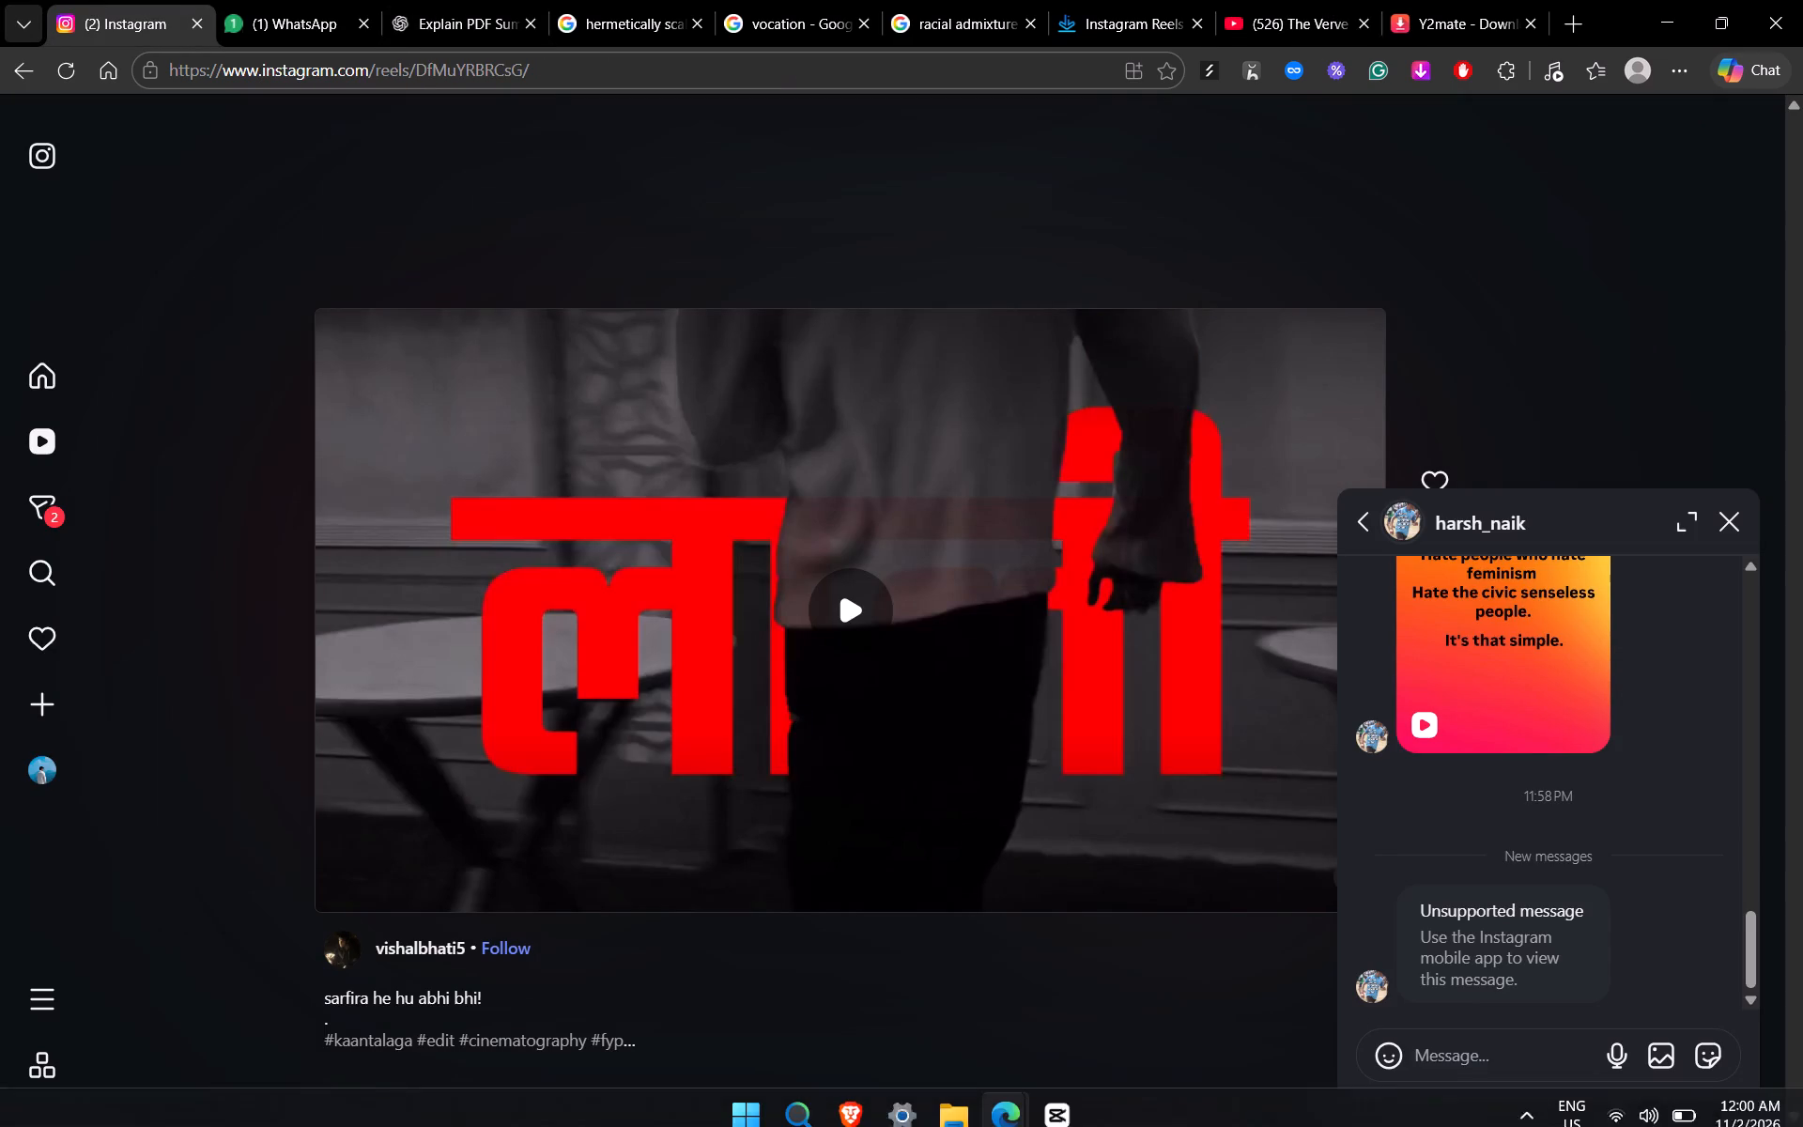
click(1738, 526)
click(1531, 1042)
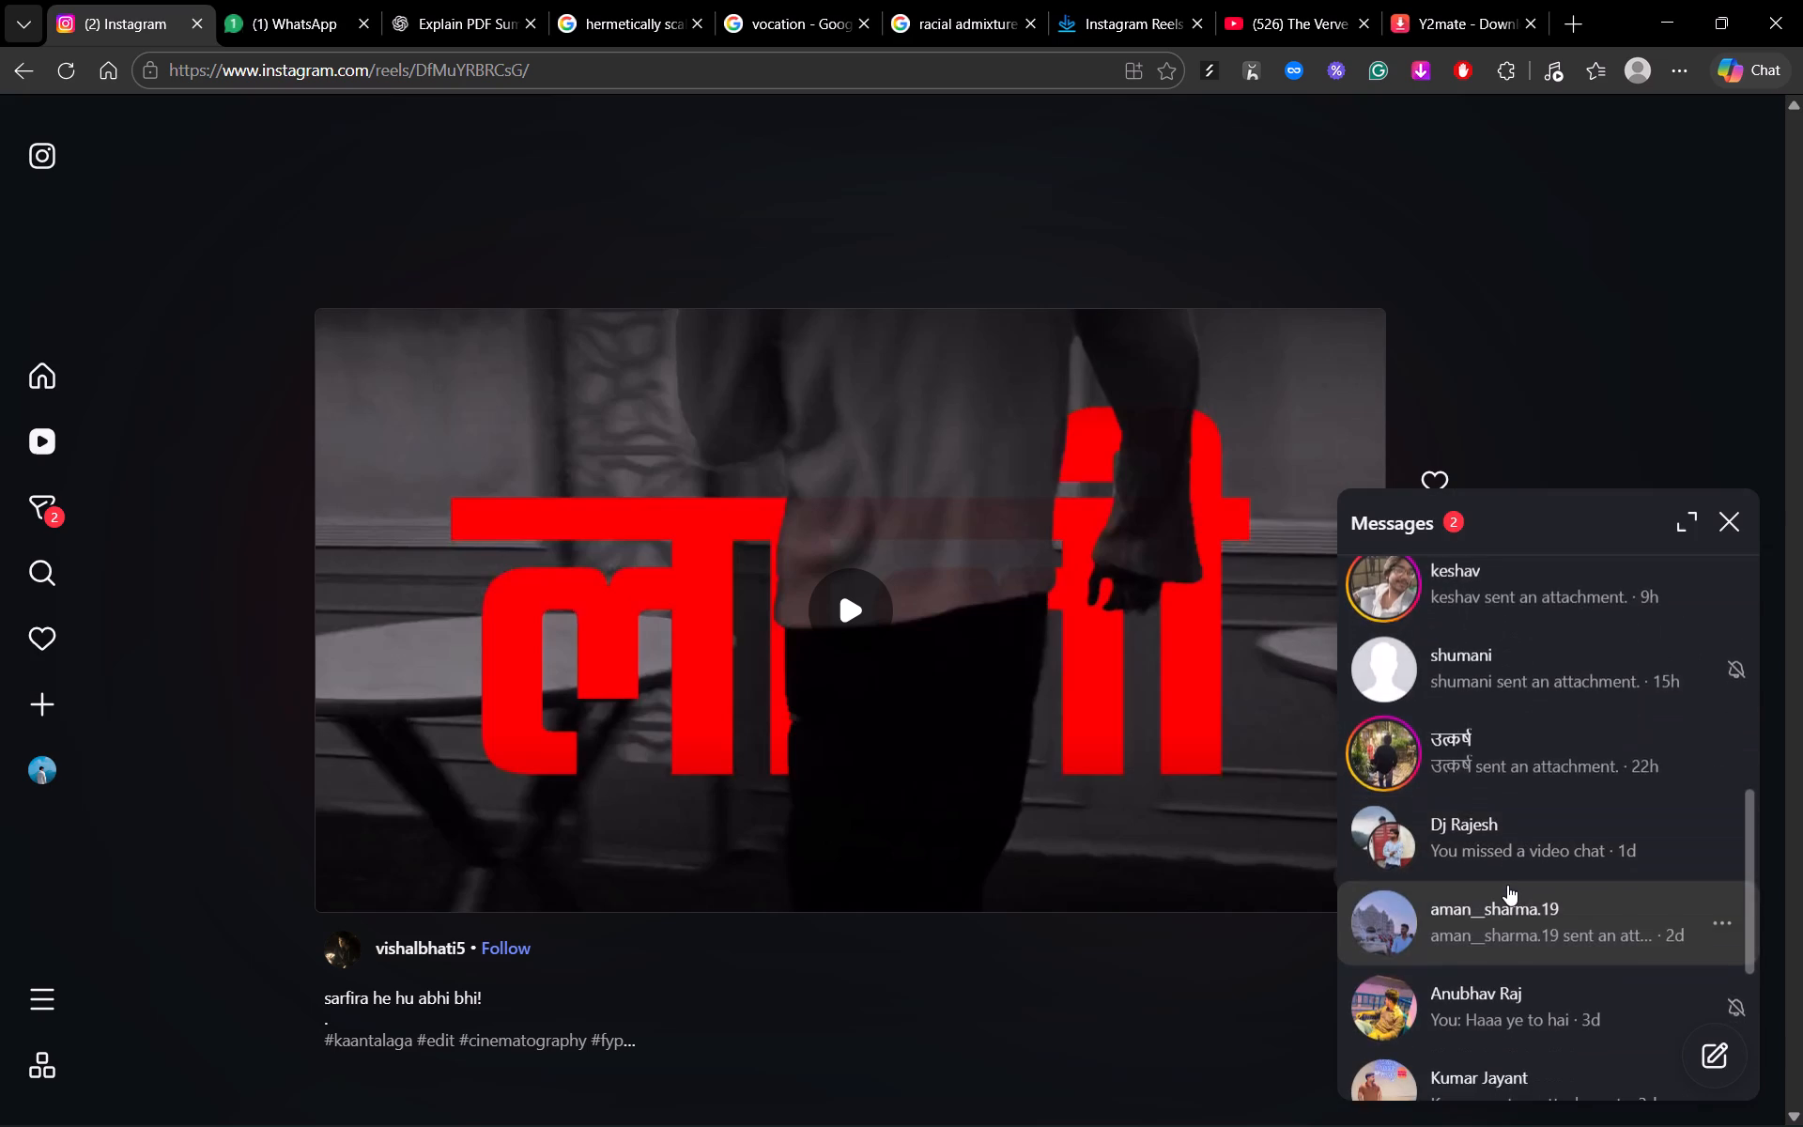
click(1509, 813)
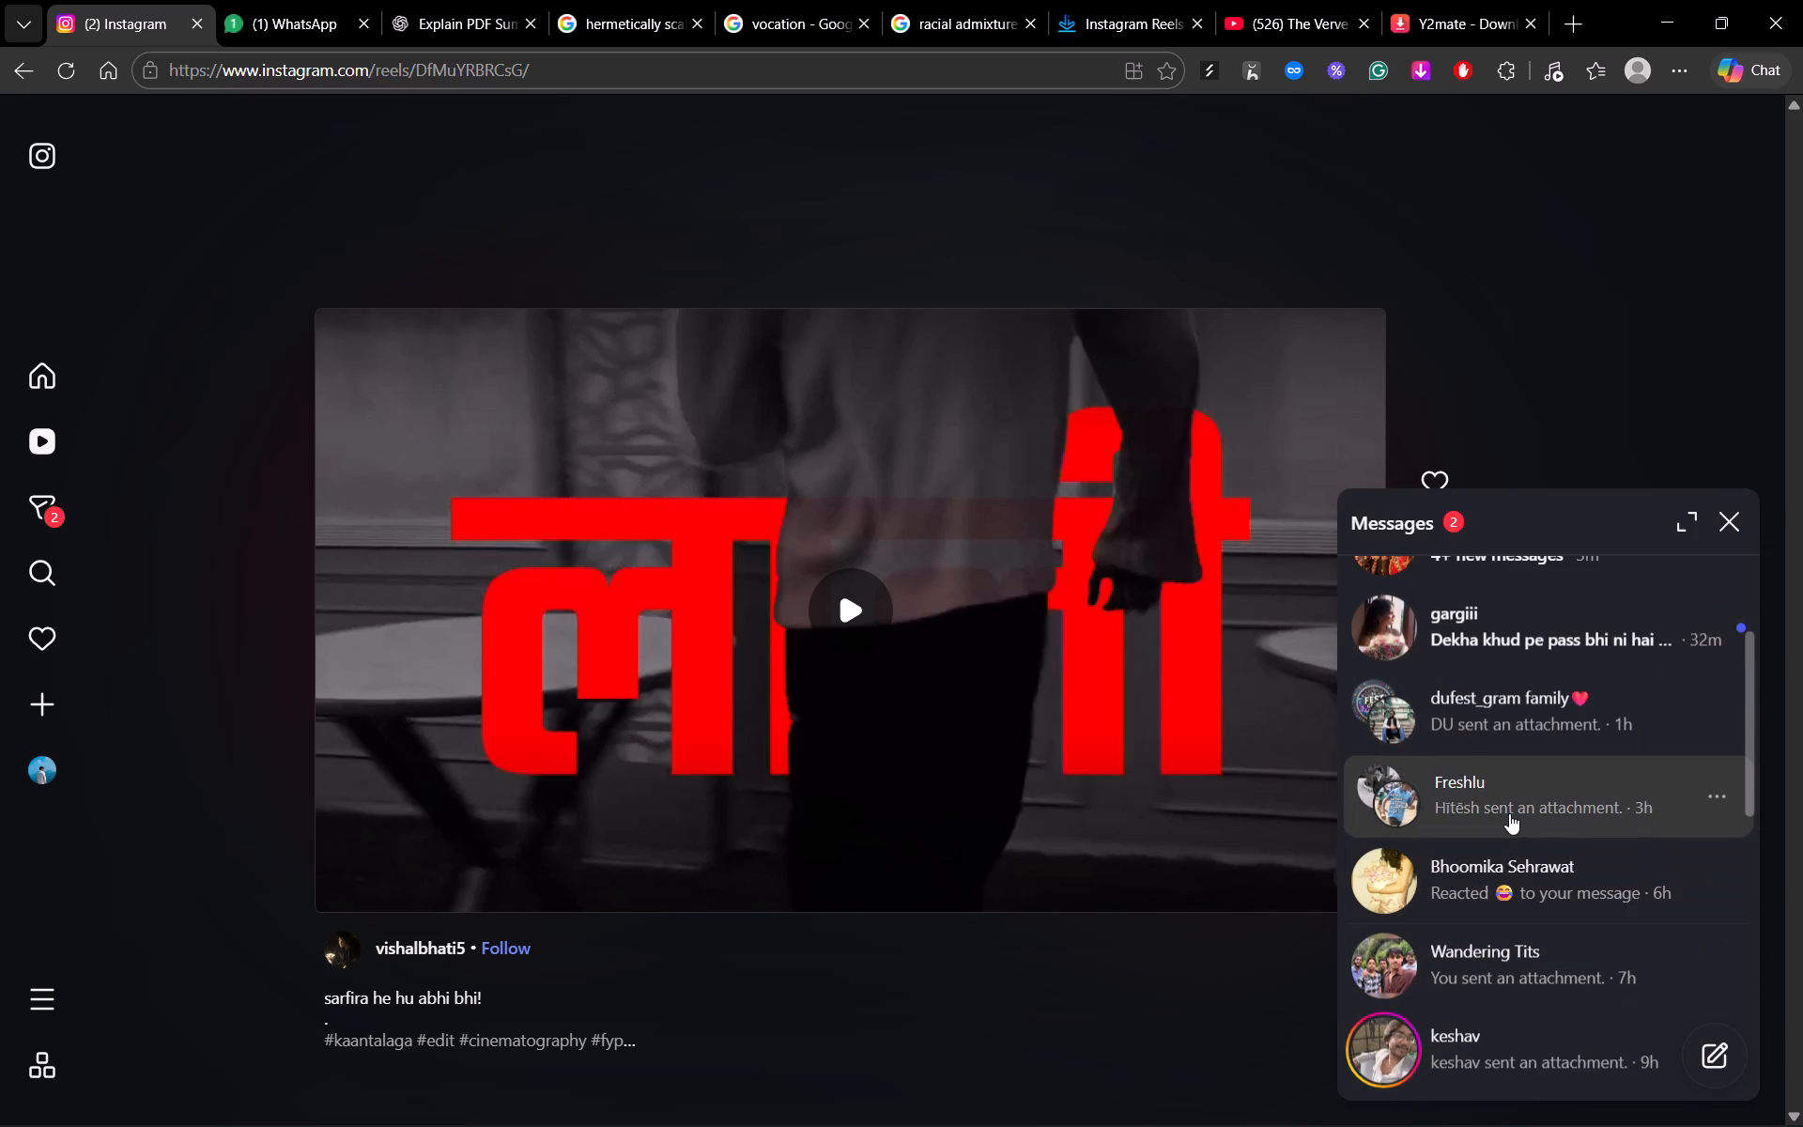
click(1483, 816)
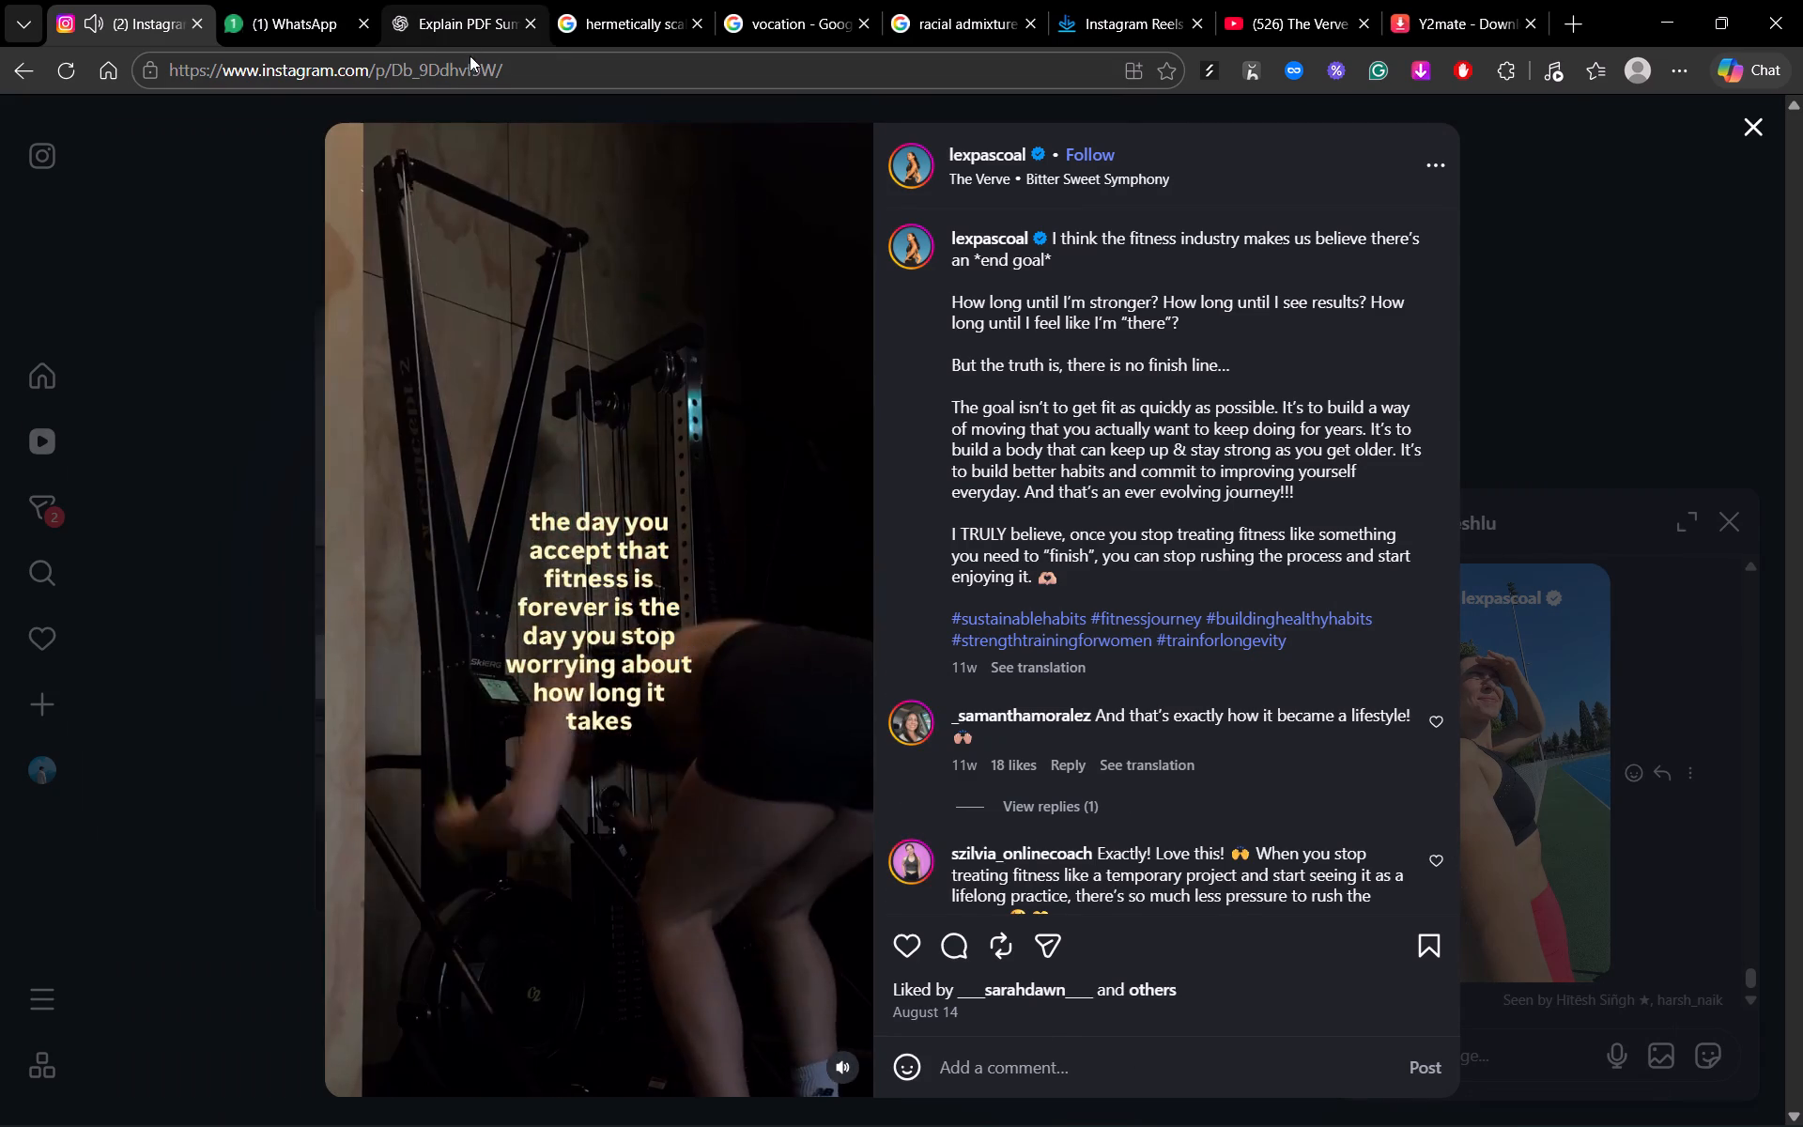
click(474, 56)
key(ctrl+c)
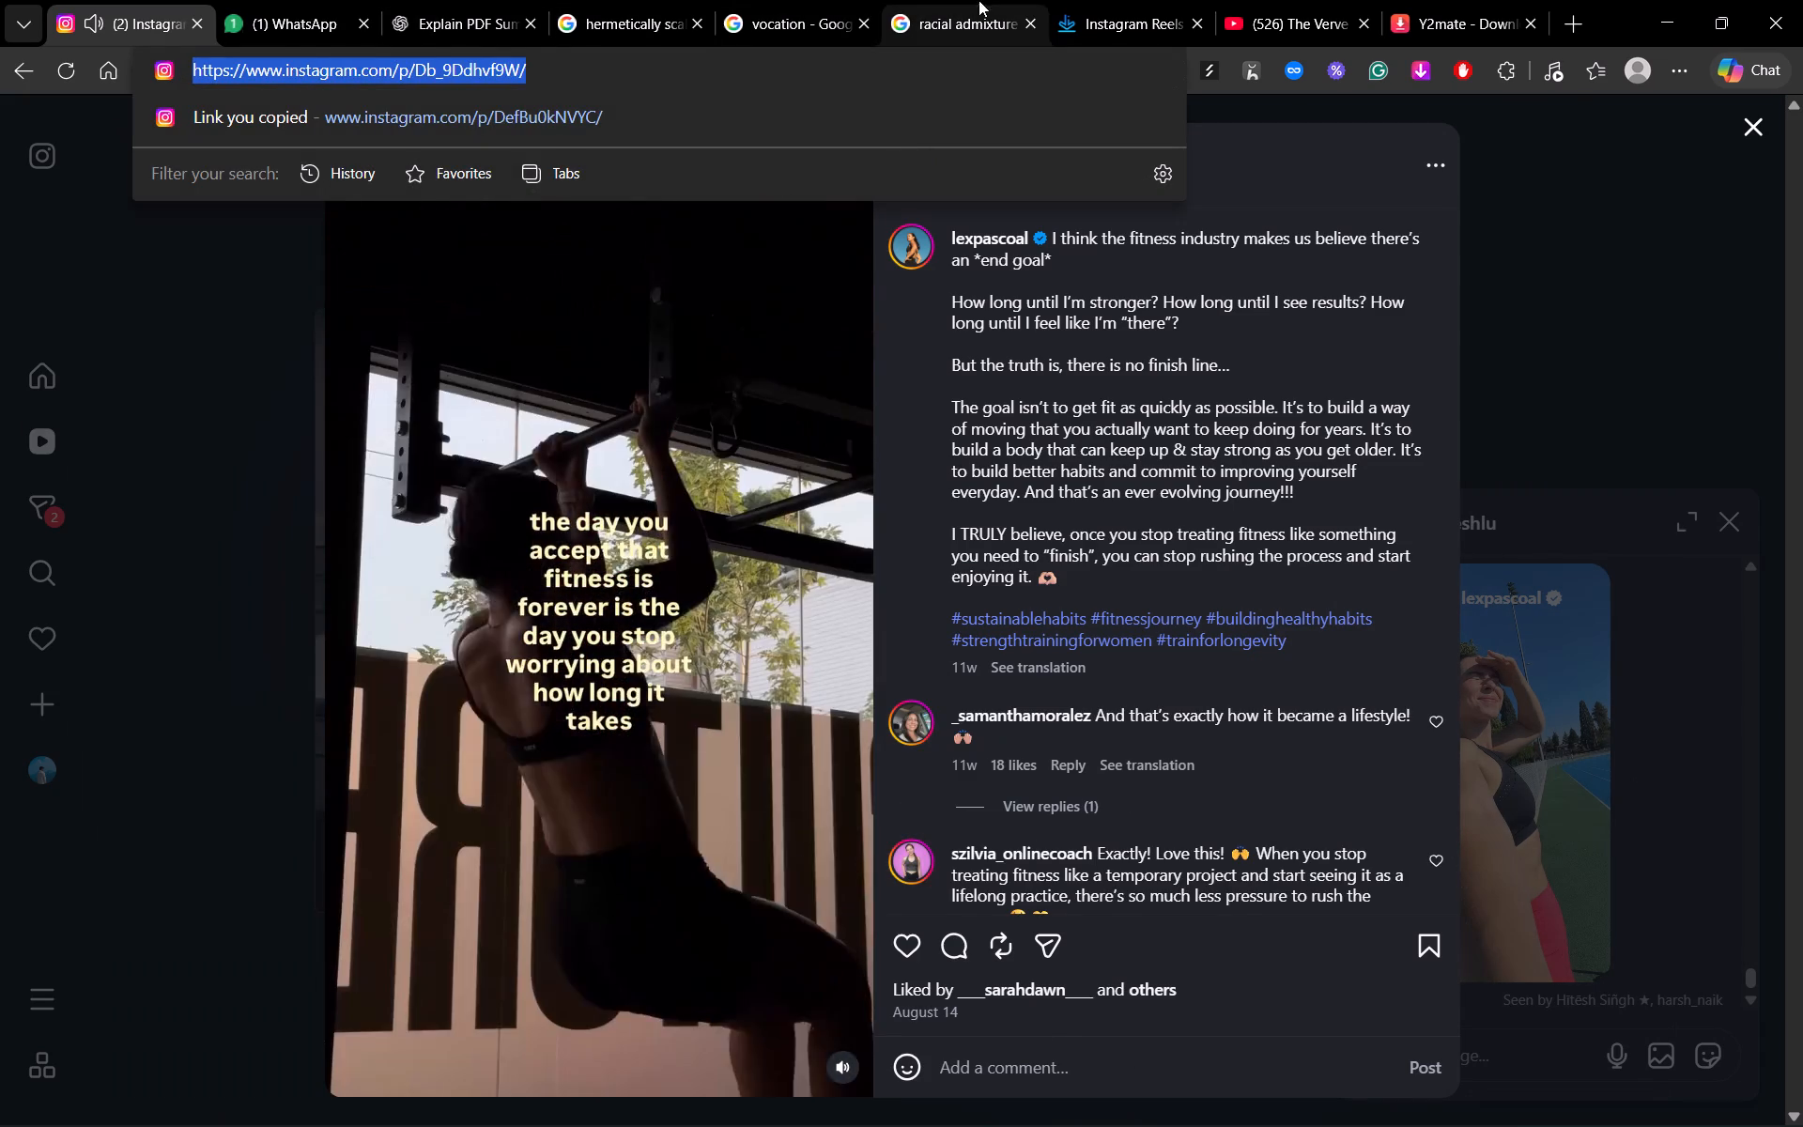
Reopen Fastvideosave.net with an empty link form, submit the copied reel link and download the reel video.
click(1096, 0)
scroll(779, 445, up, 7)
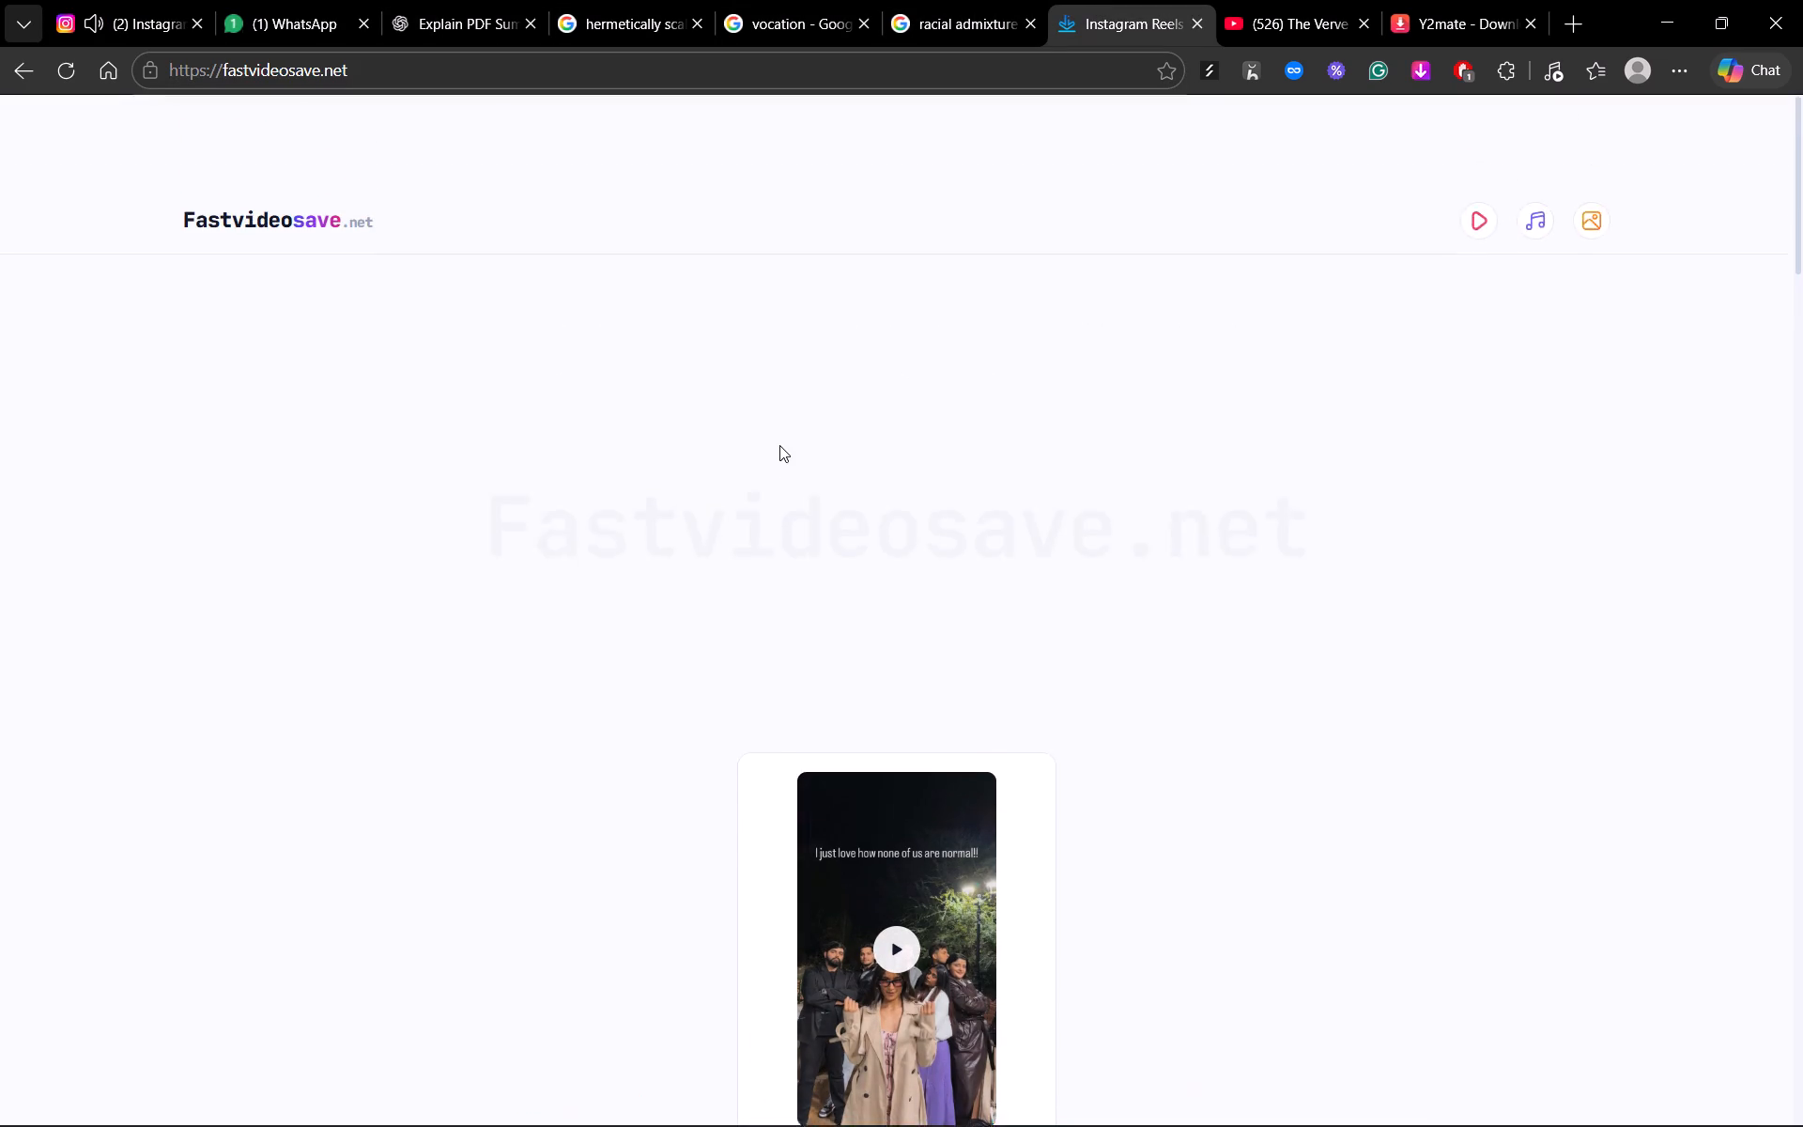
click(25, 75)
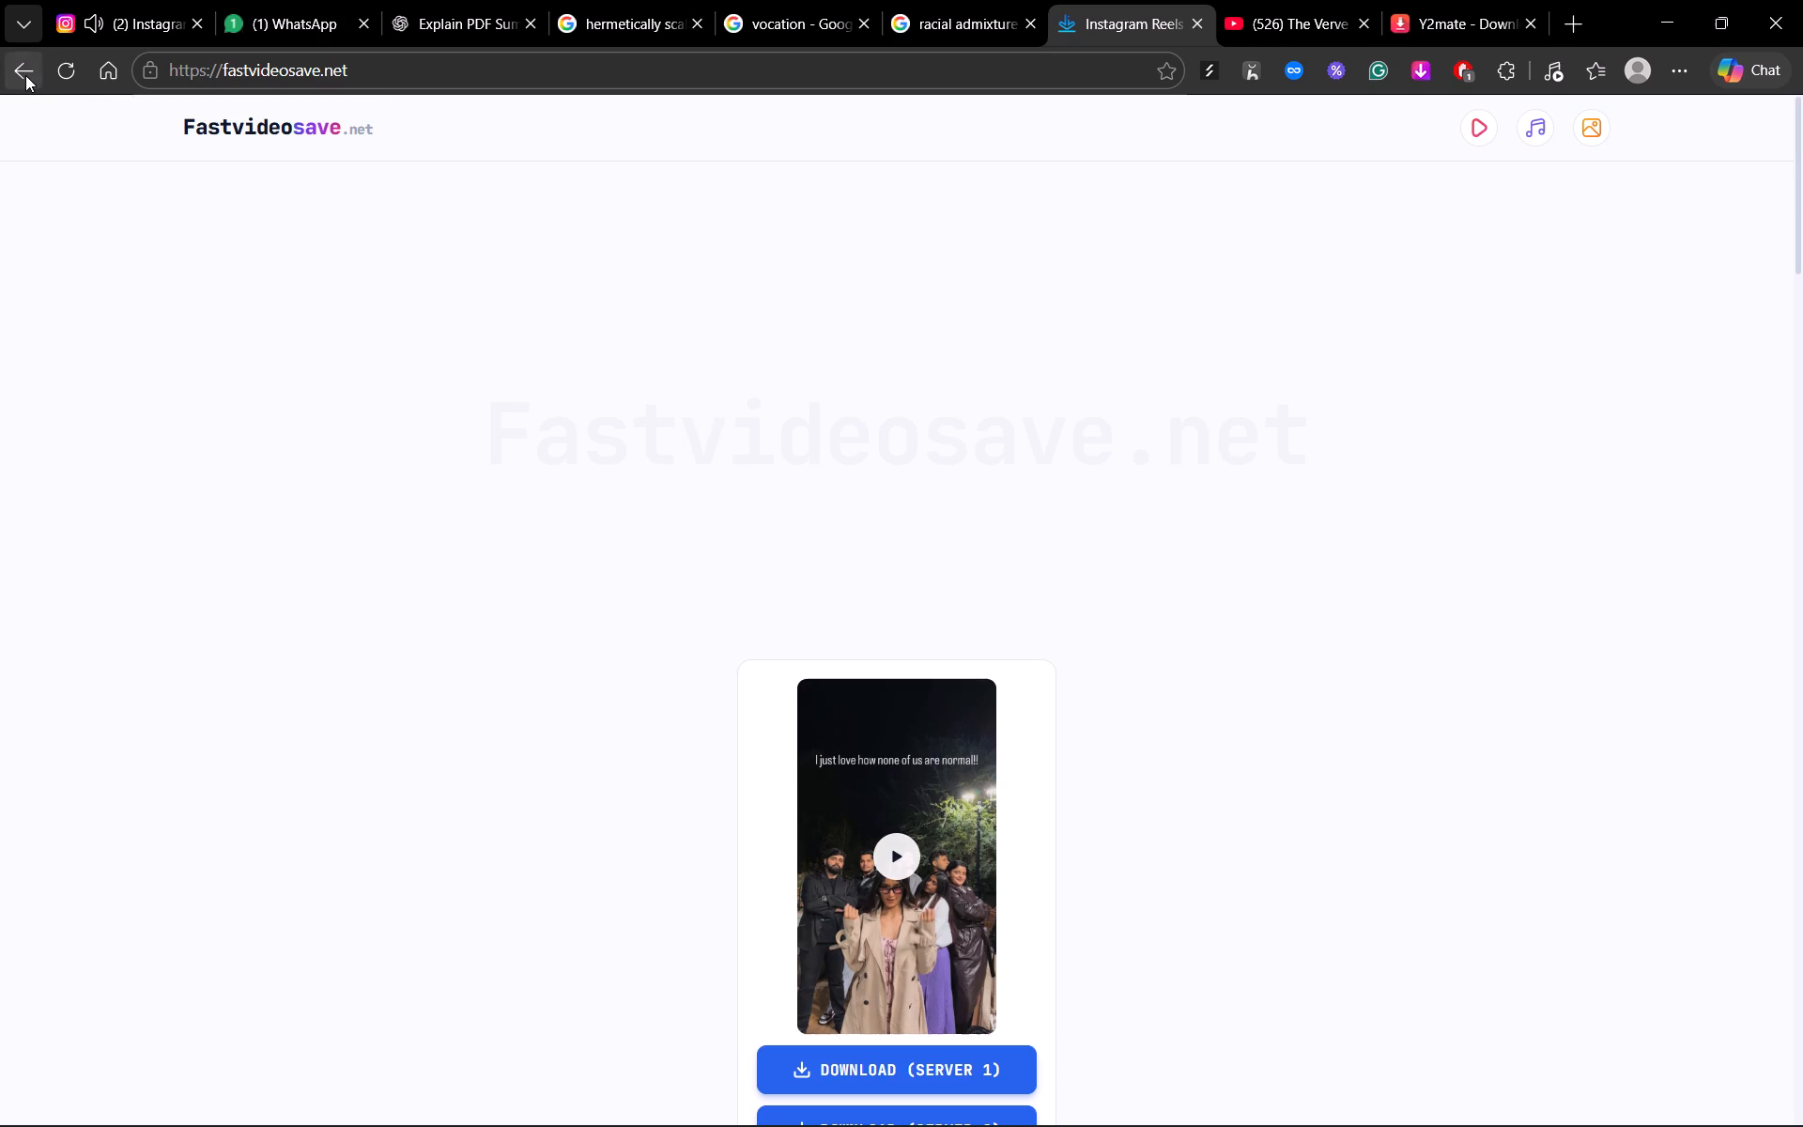
click(504, 425)
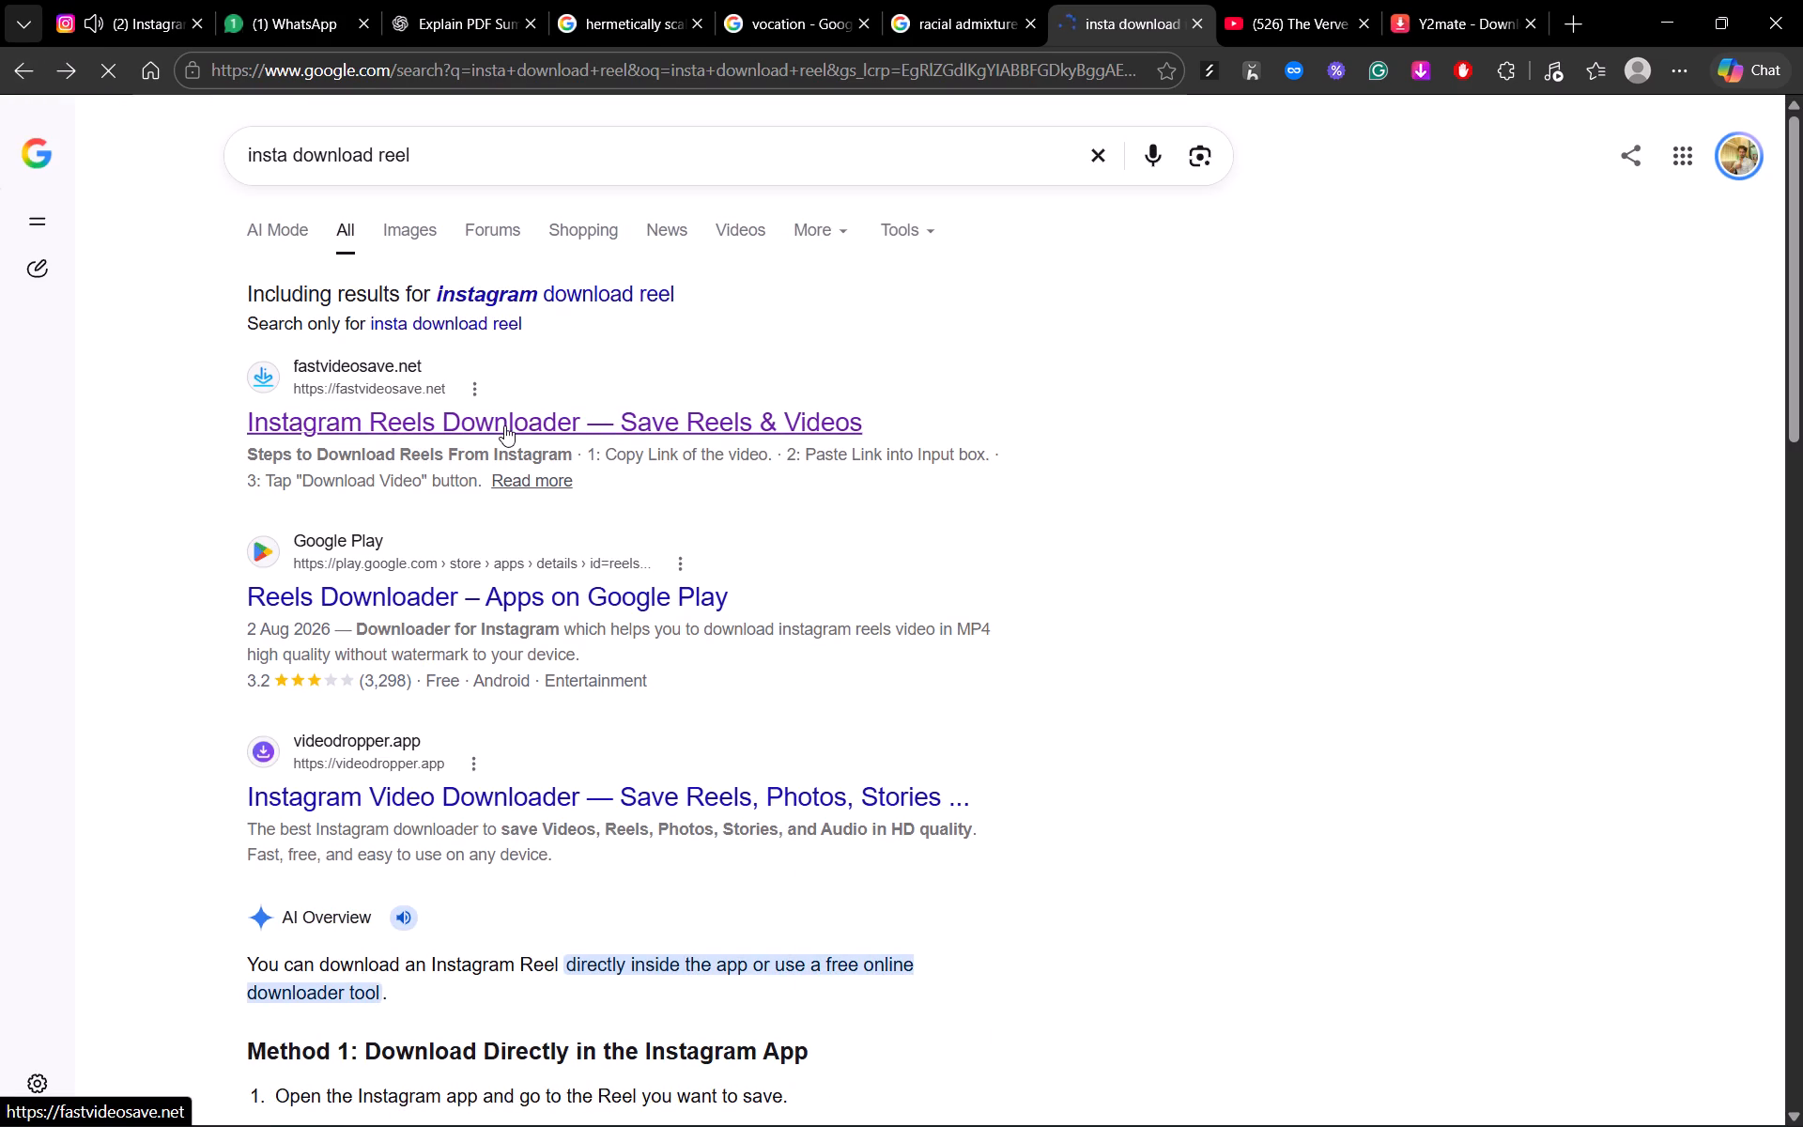
click(697, 409)
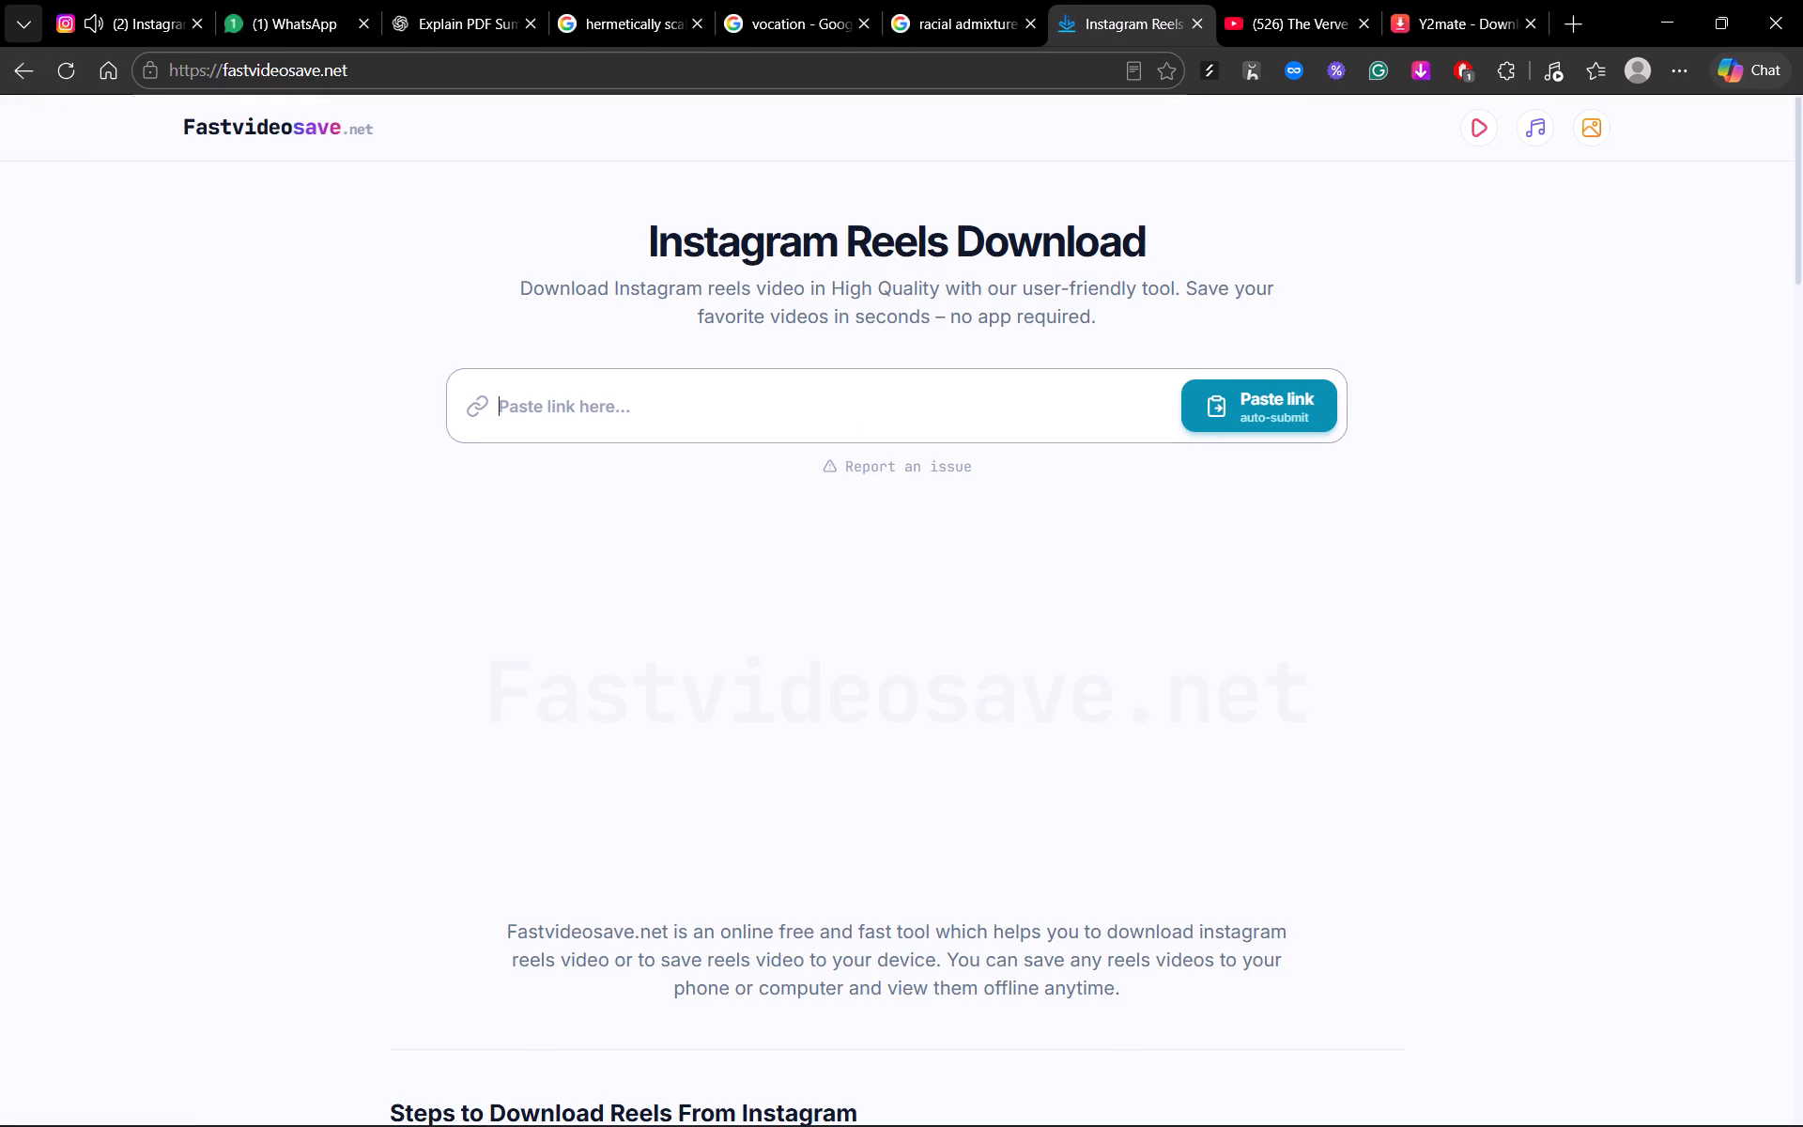
key(ctrl+v)
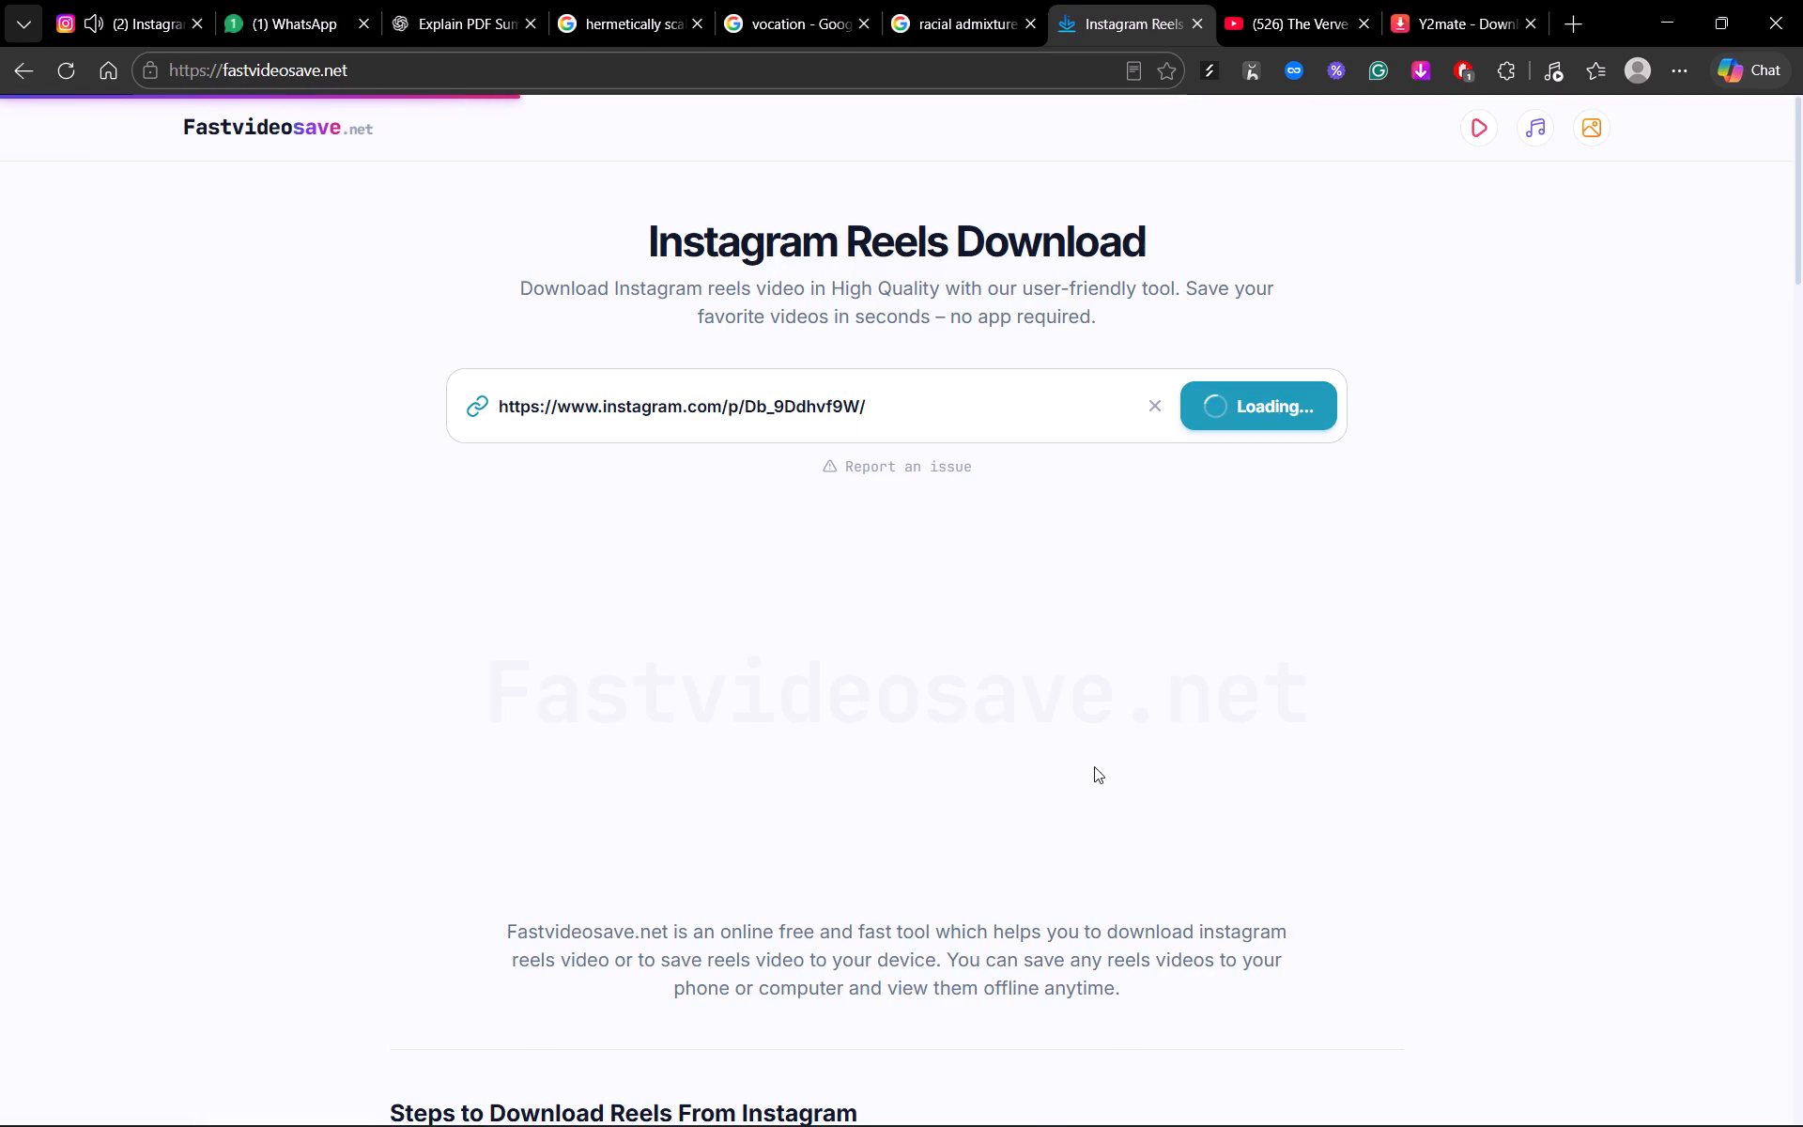
click(902, 1070)
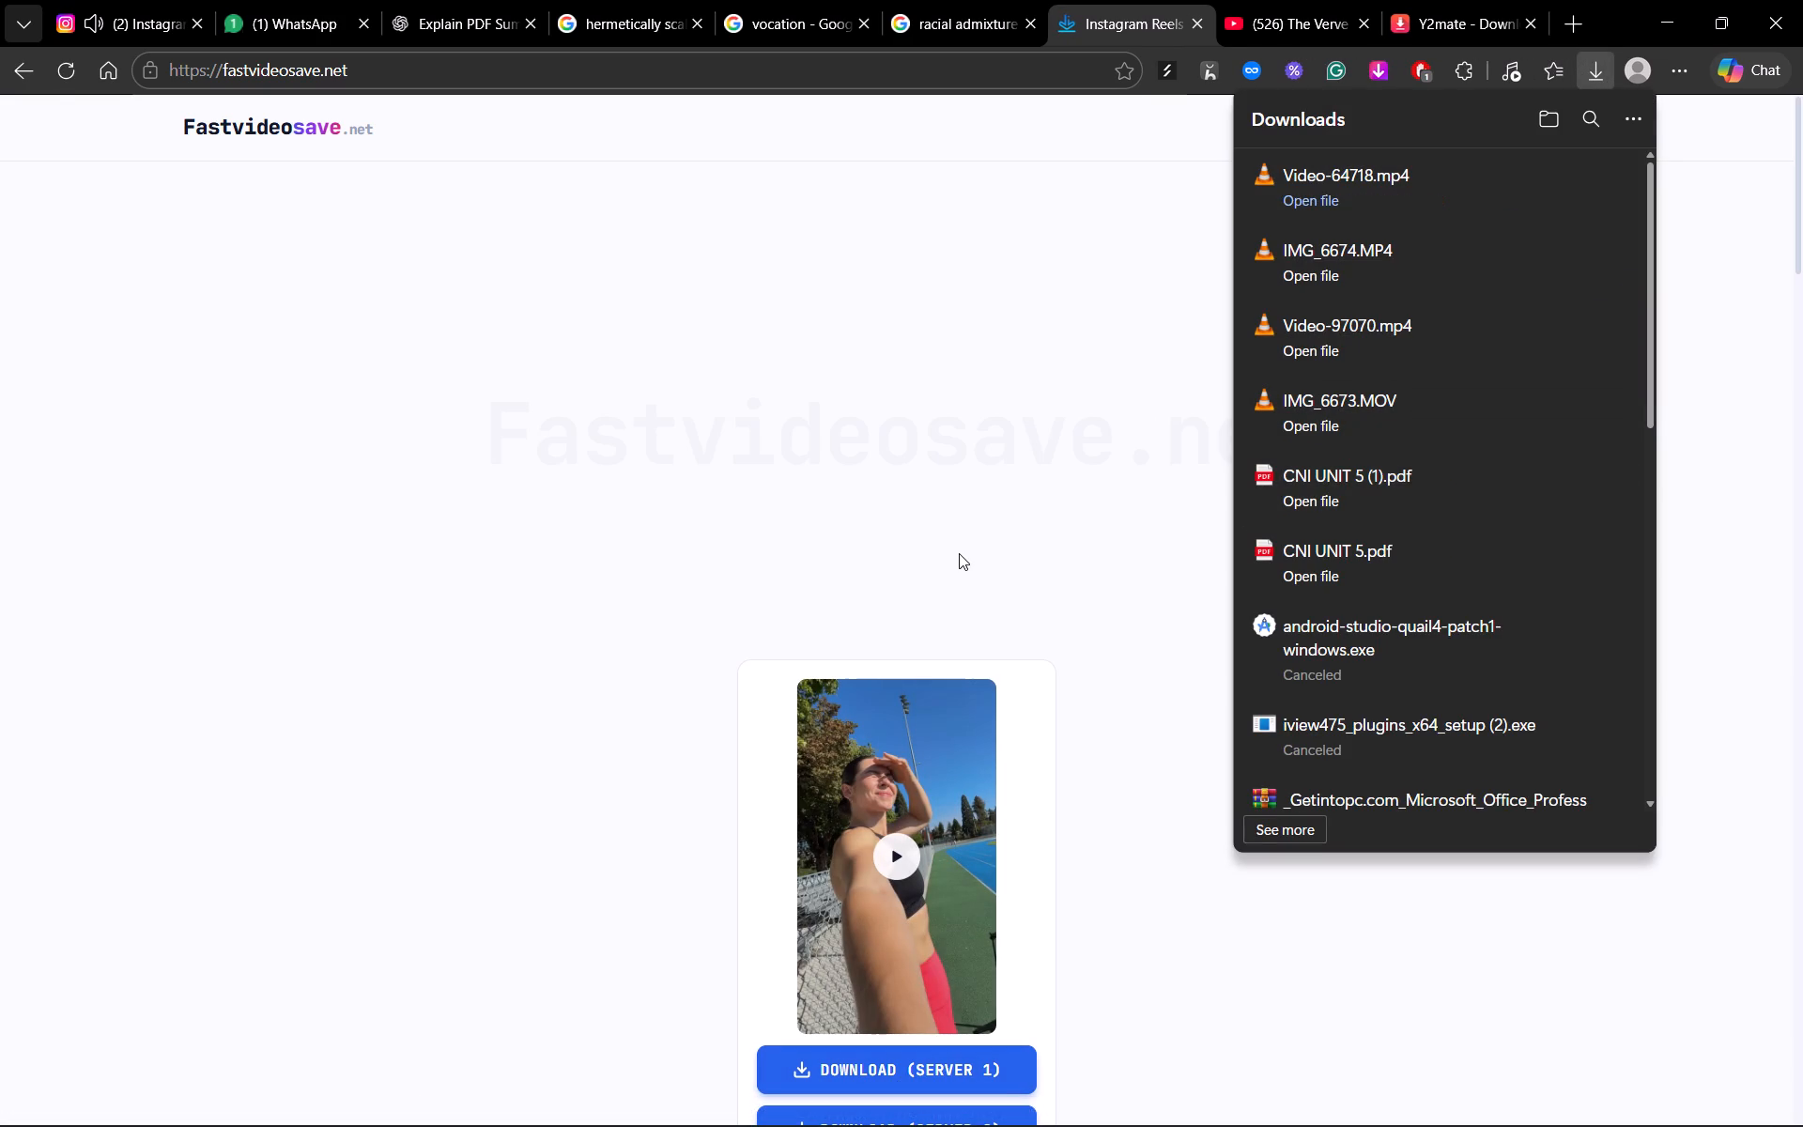
Bring the downloaded Video-64718.mp4 from the browser into the CapCut project.
drag(1393, 193, 1071, 1107)
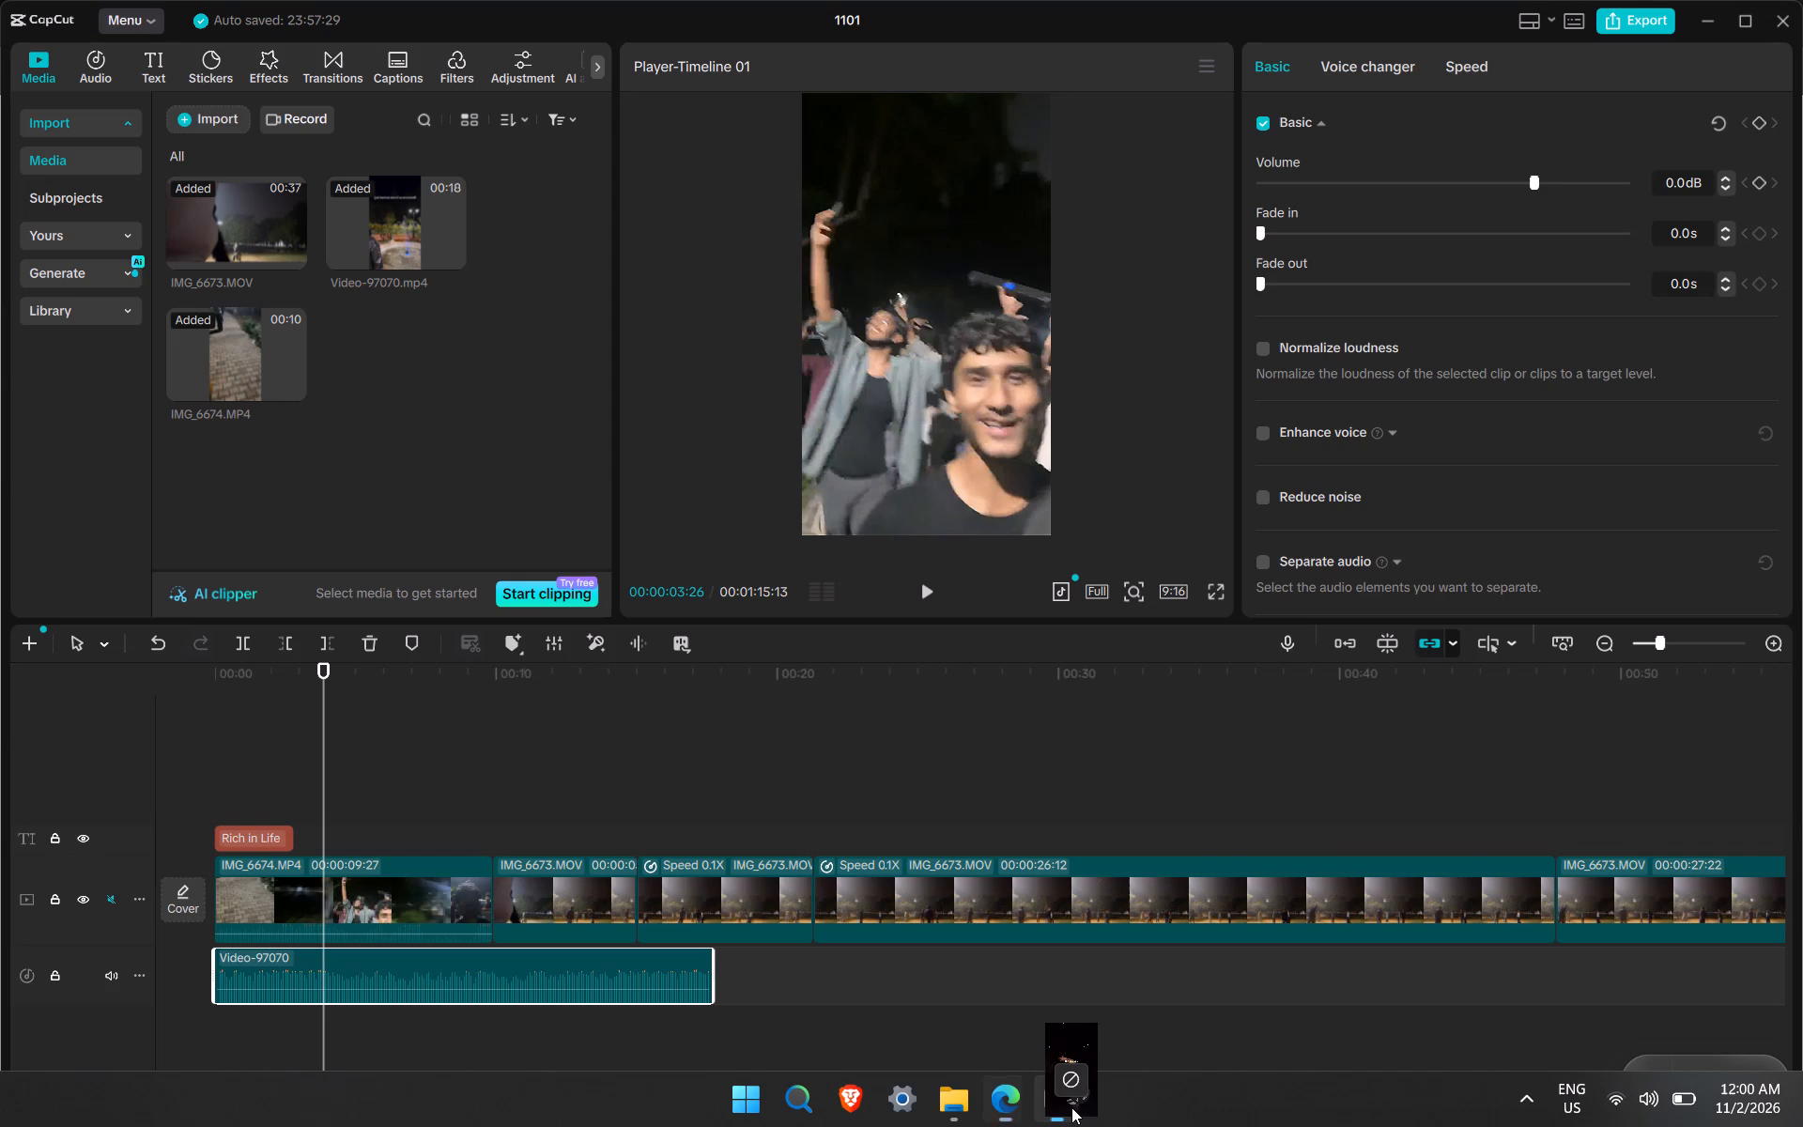
In CapCut, import Video-64718.mp4 and place it on a new track above the main clips, starting at about 12 seconds.
drag(1071, 1107, 359, 375)
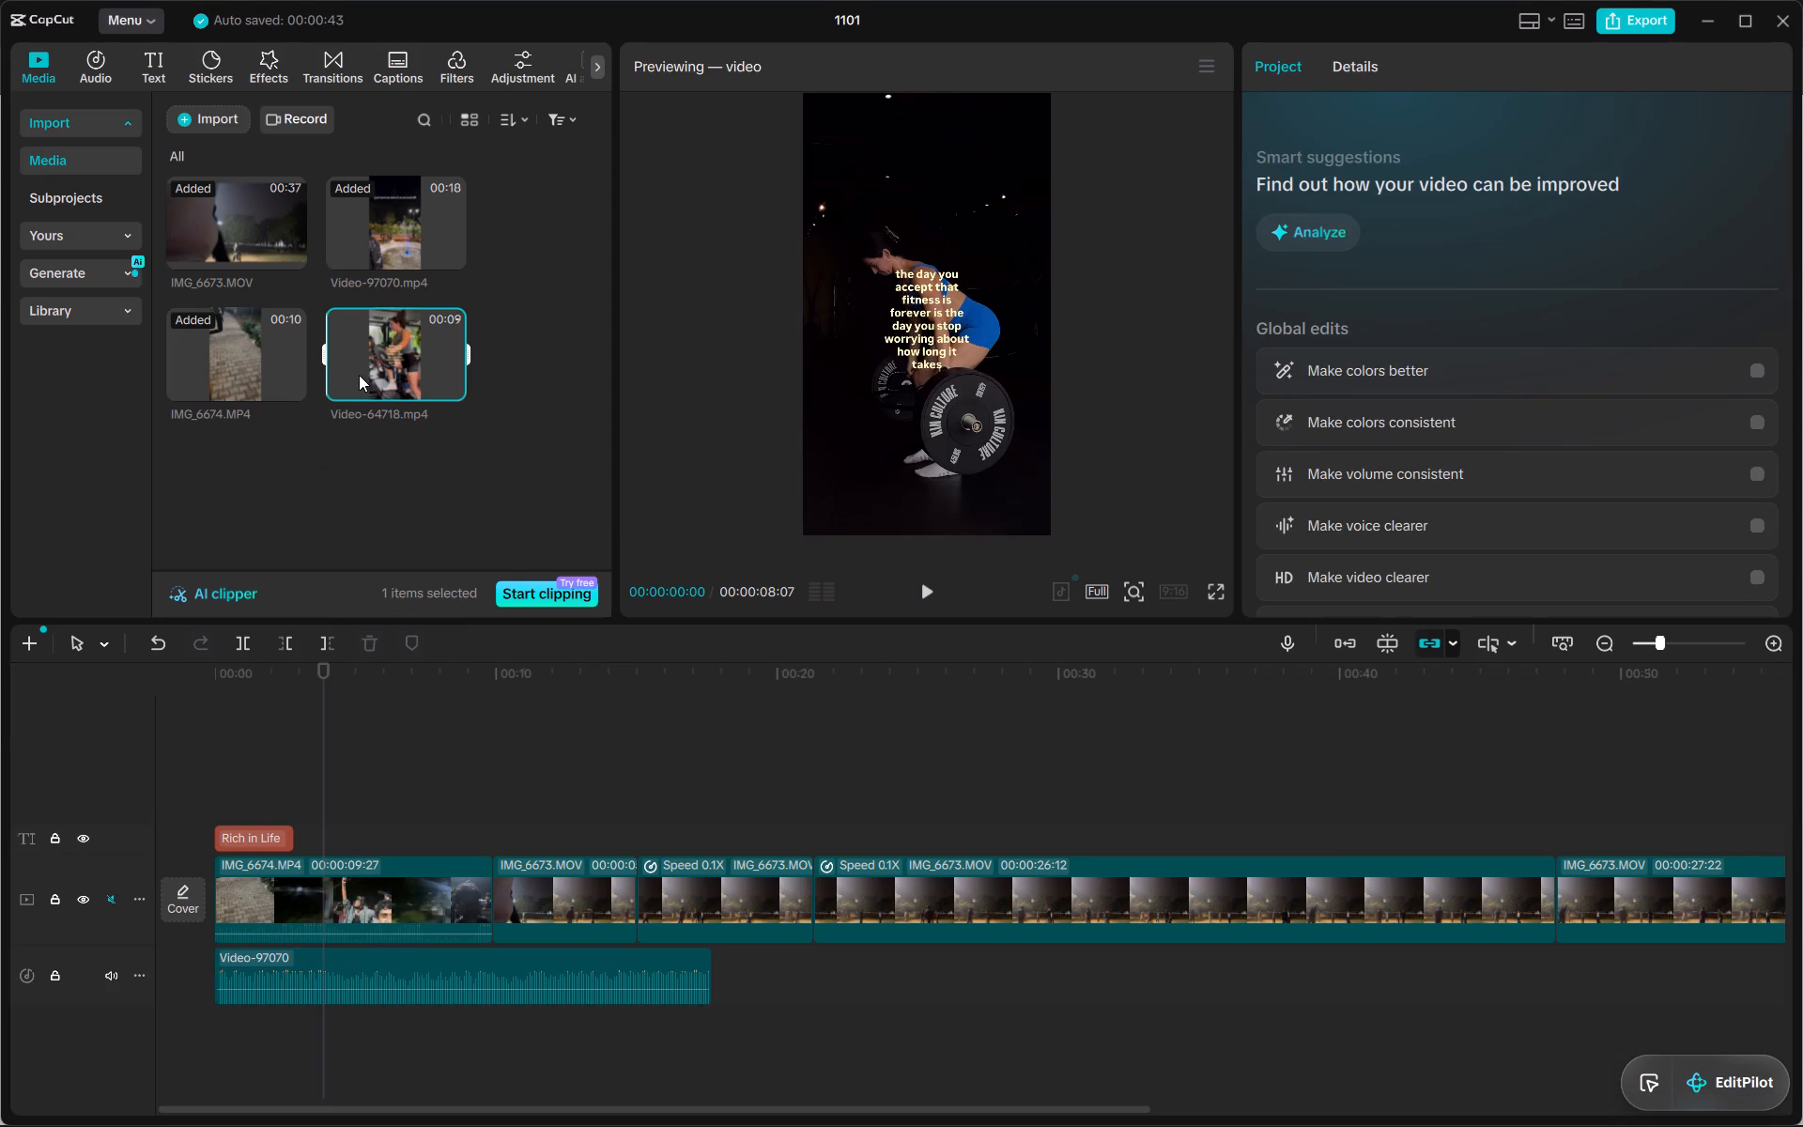
drag(387, 347, 545, 843)
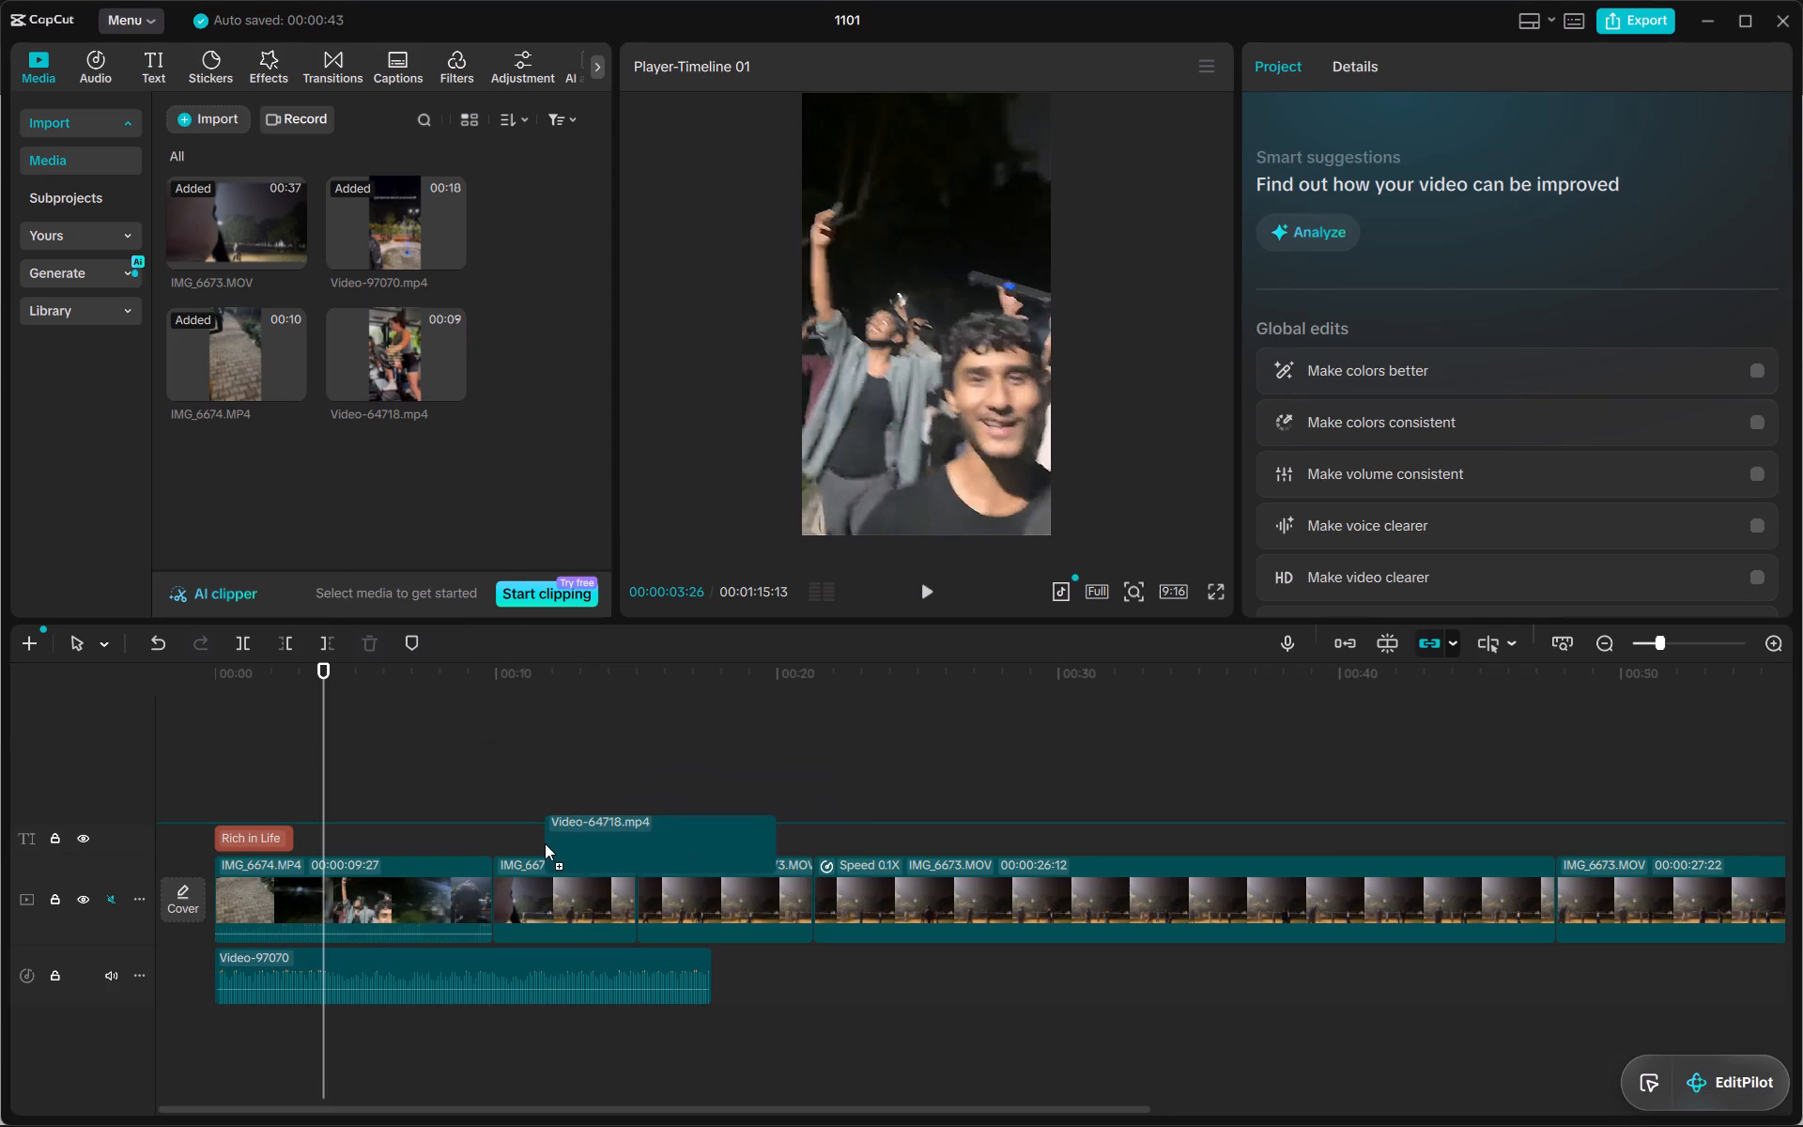
drag(545, 843, 546, 829)
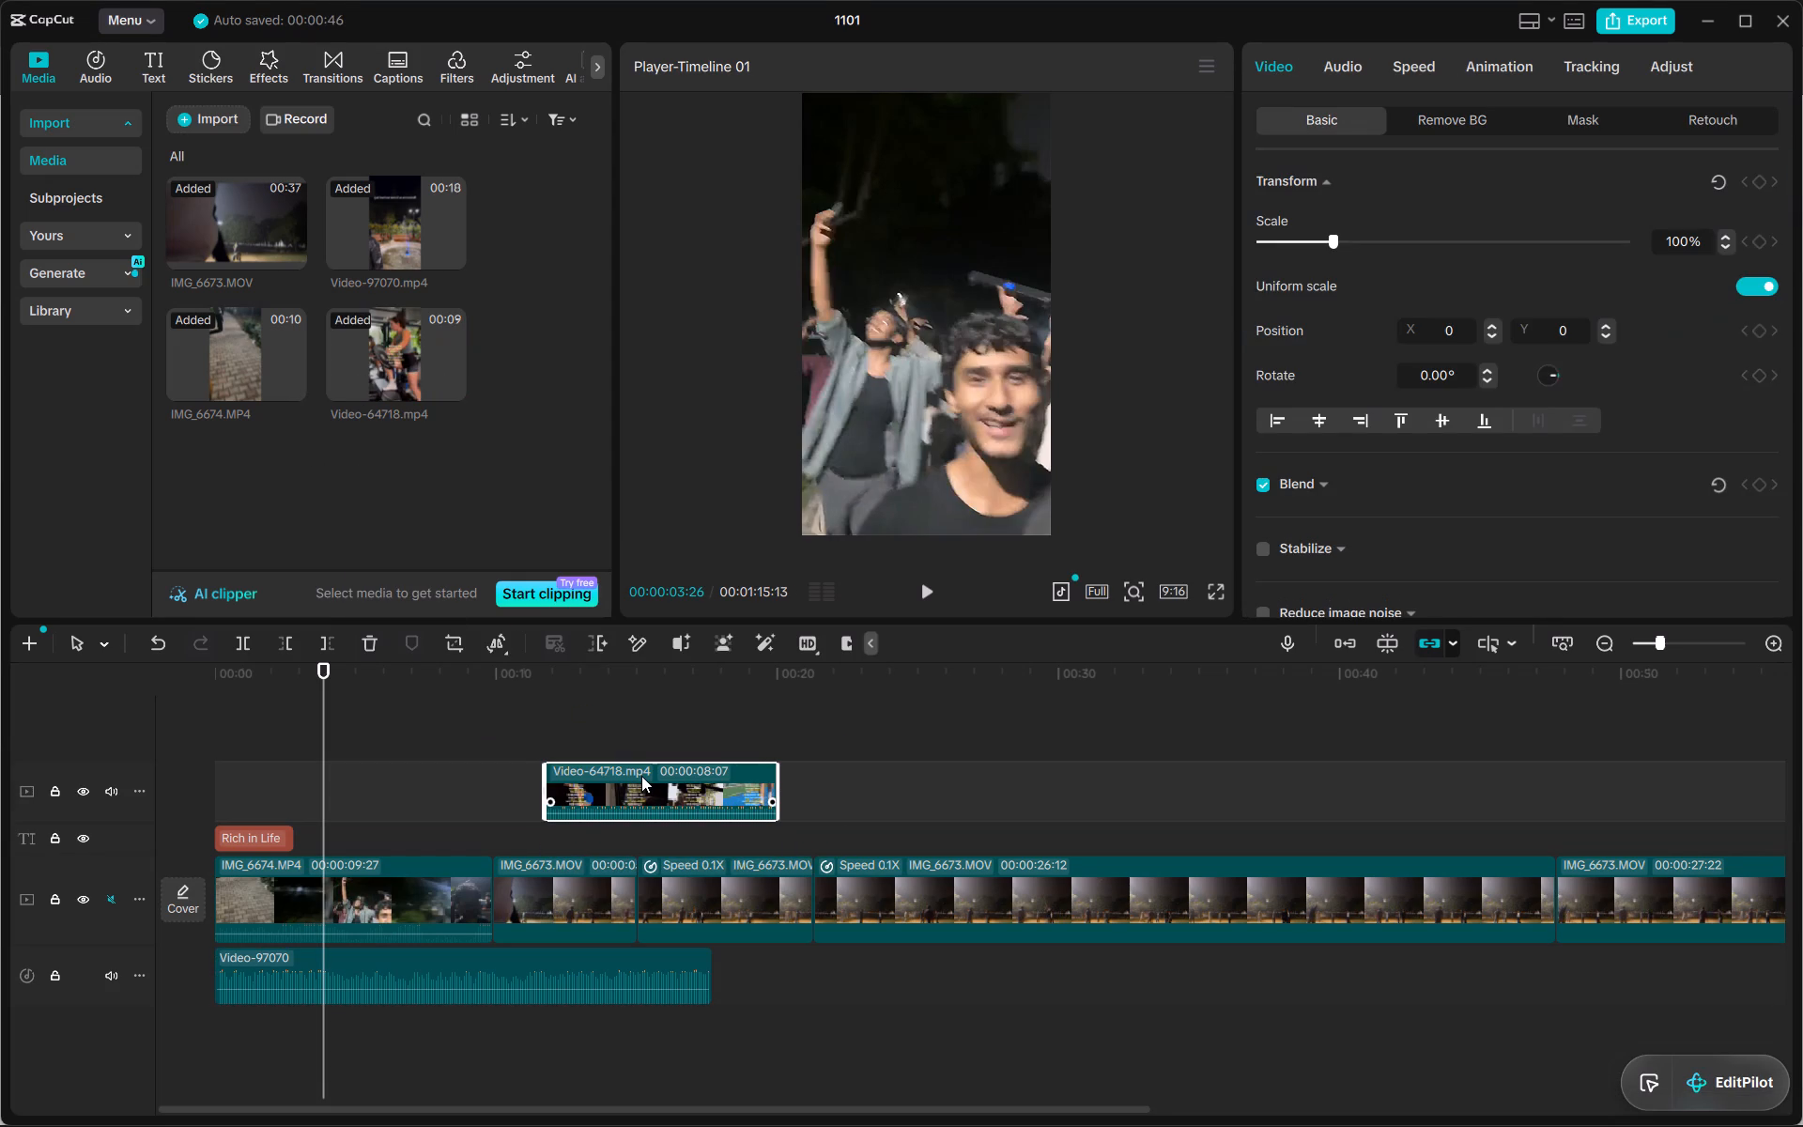
Extract the audio from the Video-64718.mp4 clip onto its own audio track.
right_click(641, 776)
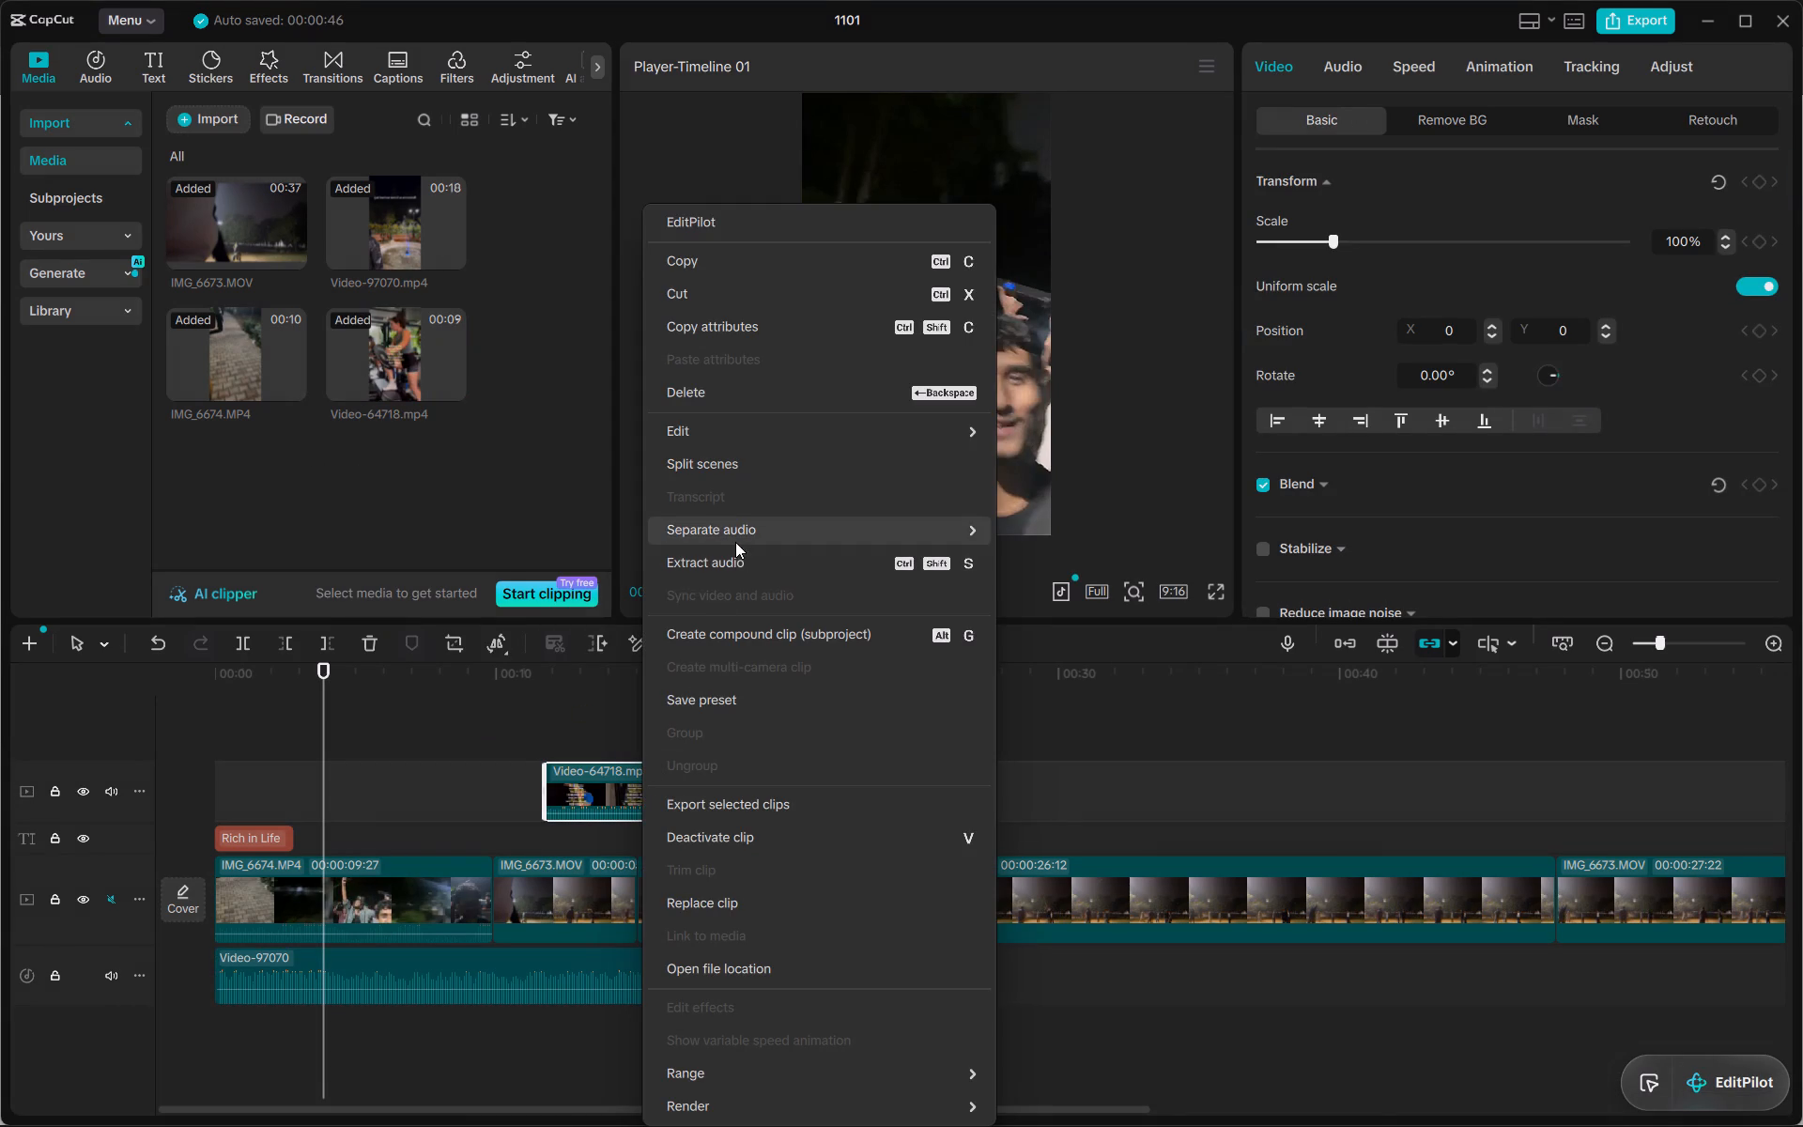
click(736, 559)
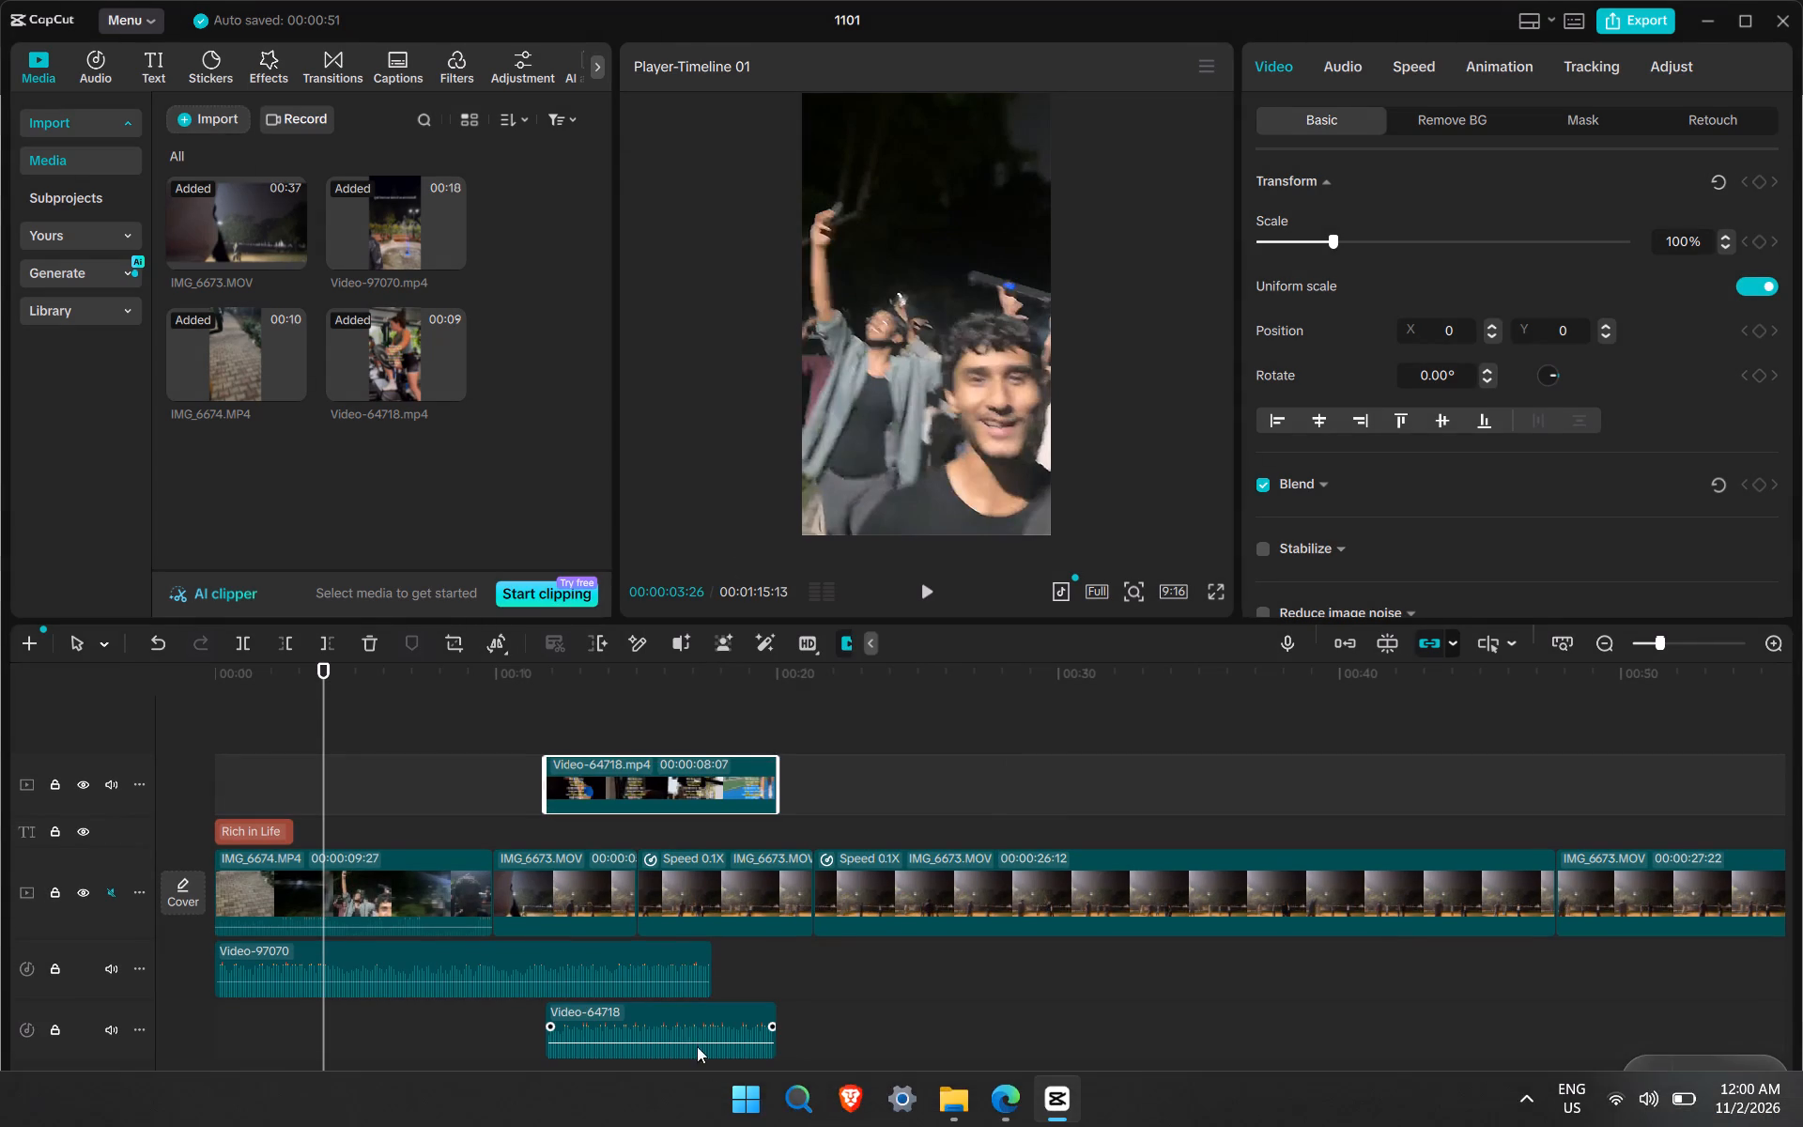
Delete the Video-97070 audio clip from the timeline.
click(632, 958)
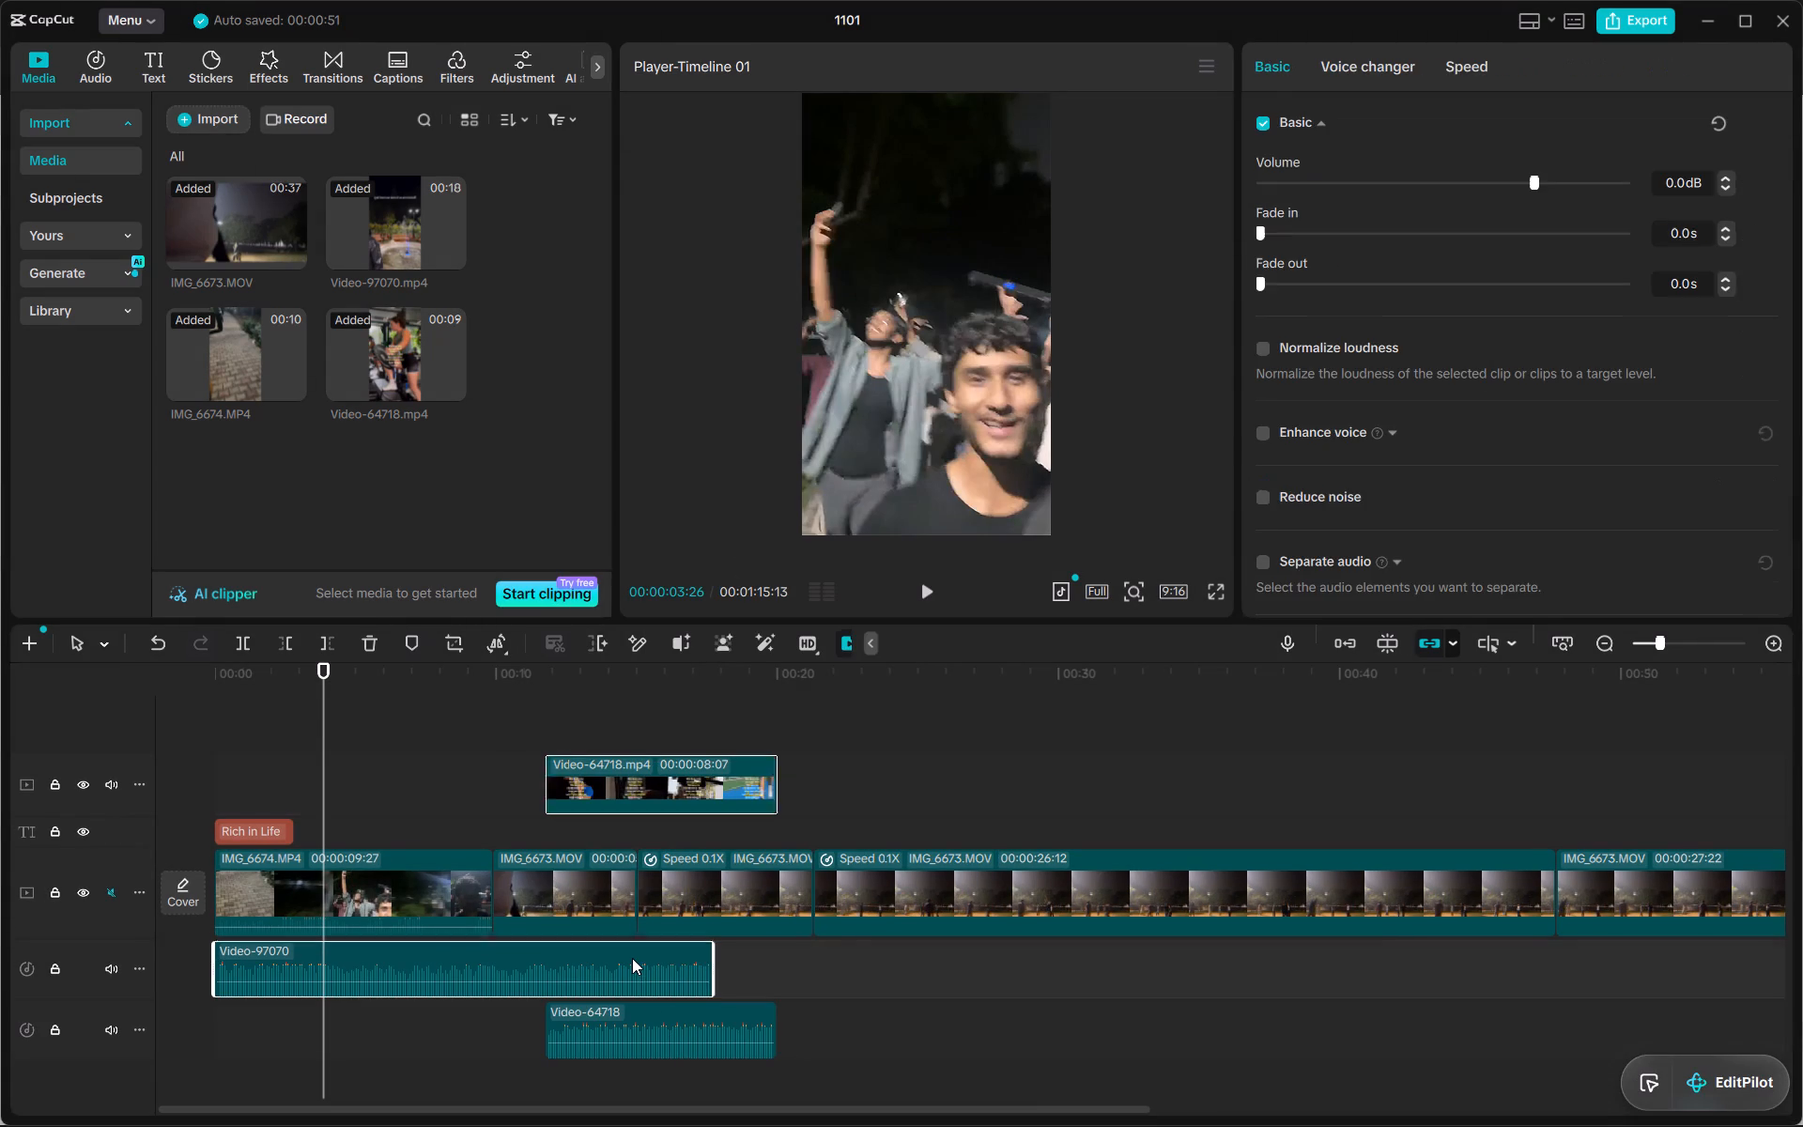
key(Delete)
Move the extracted Video-64718 audio clip to the very start of the timeline.
drag(664, 967, 503, 954)
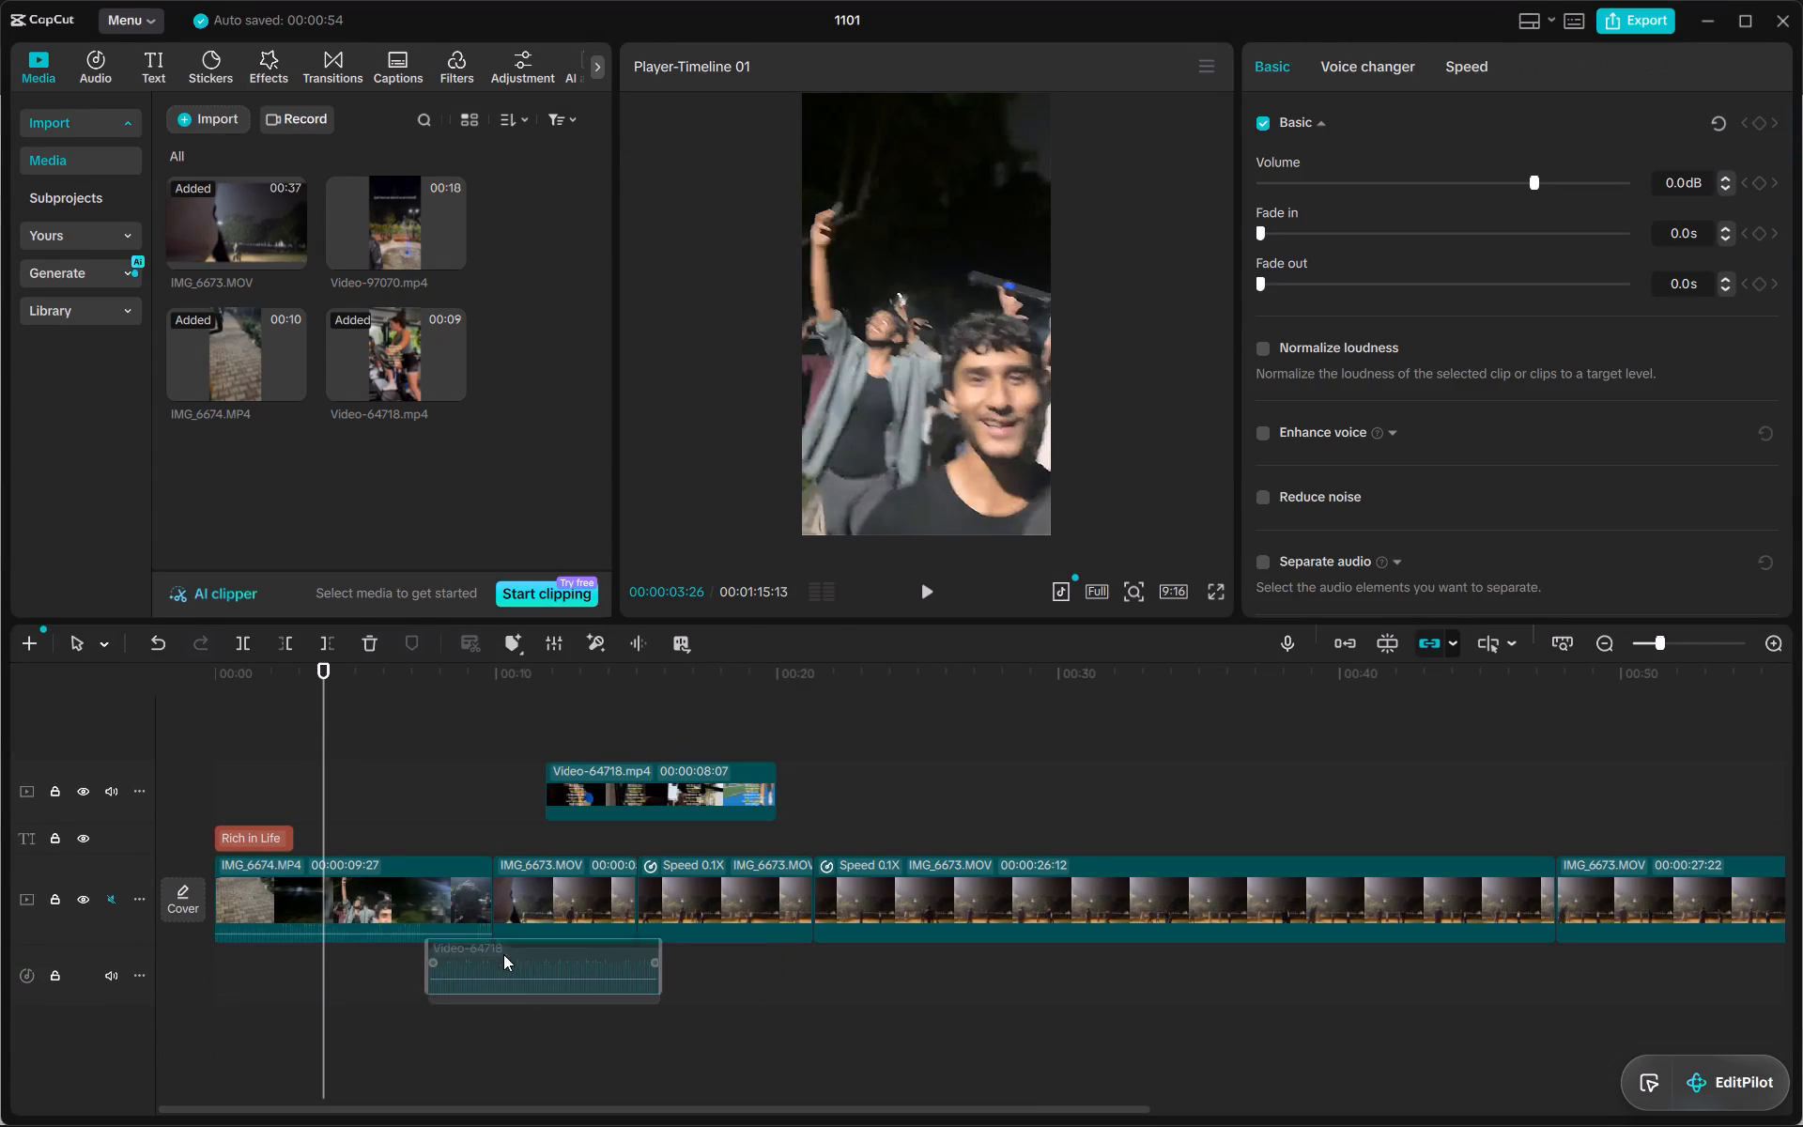
drag(503, 954, 337, 967)
click(375, 947)
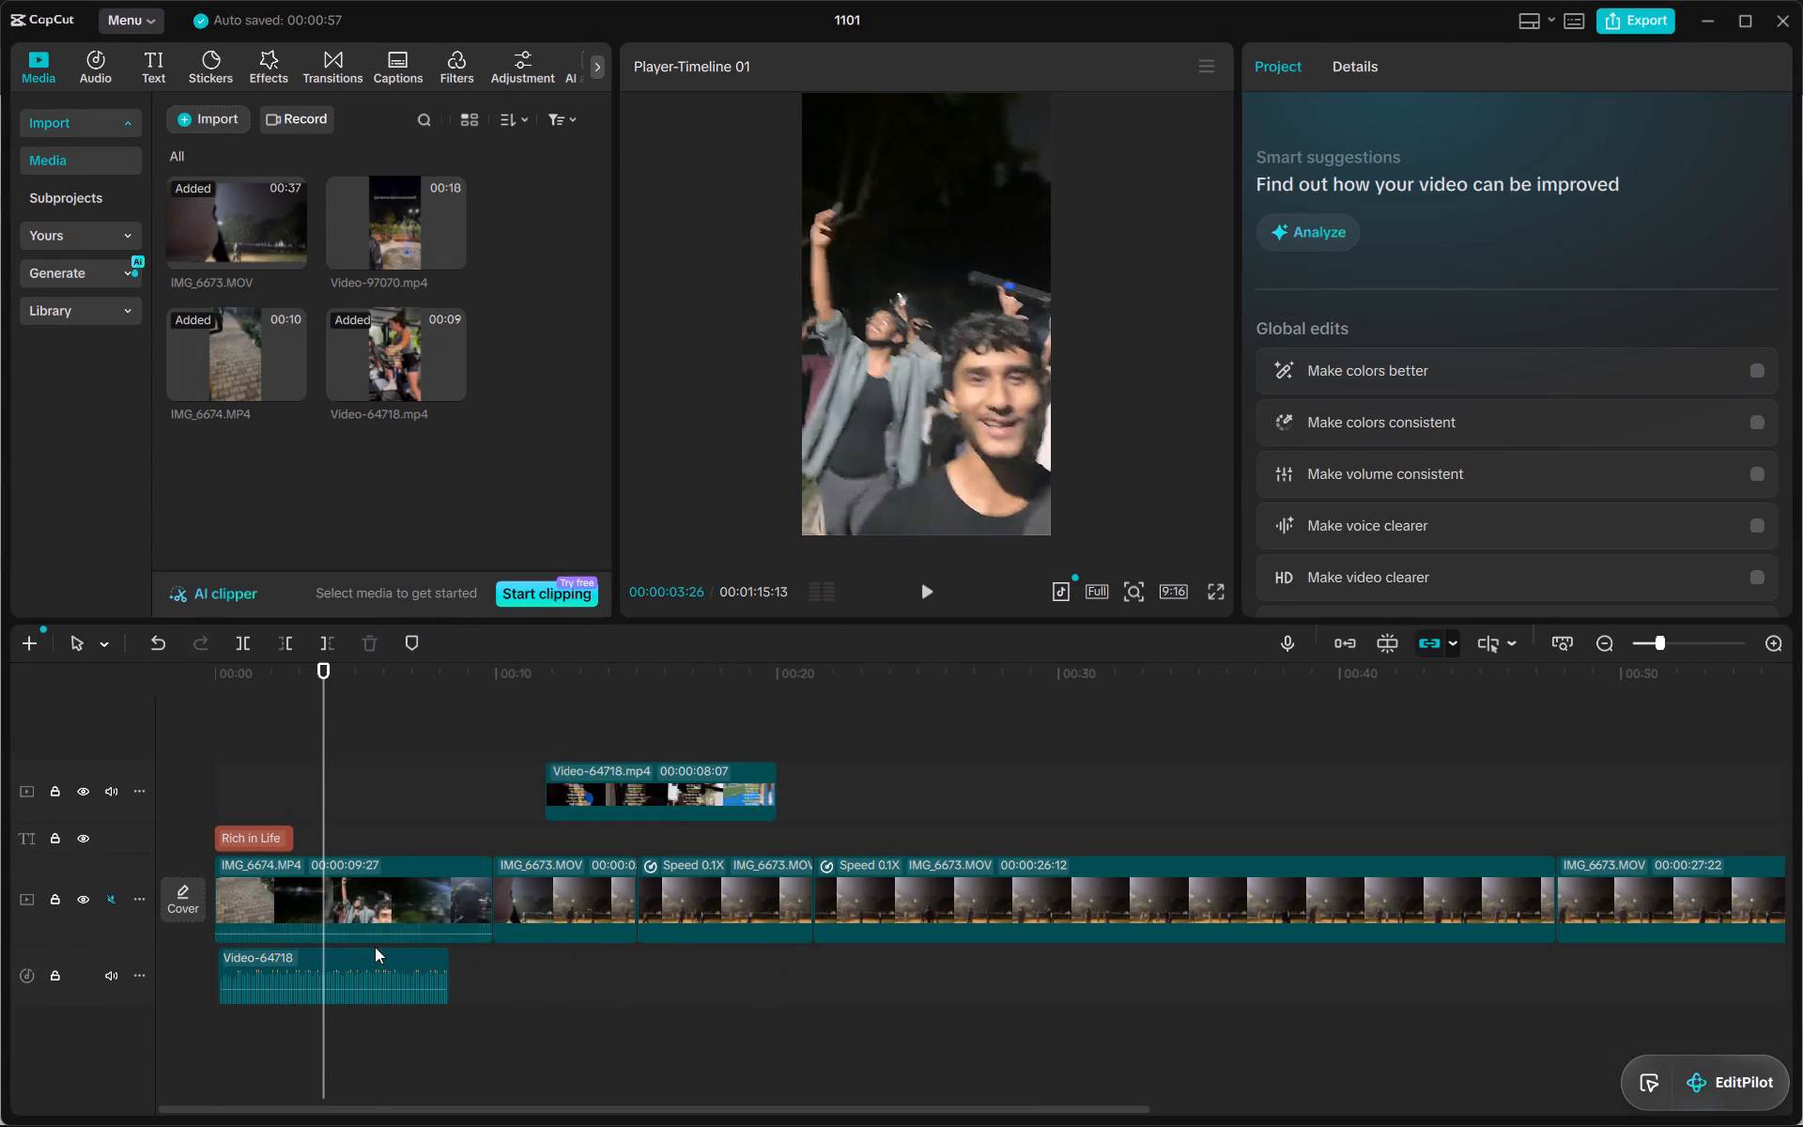
click(375, 947)
drag(350, 954, 318, 955)
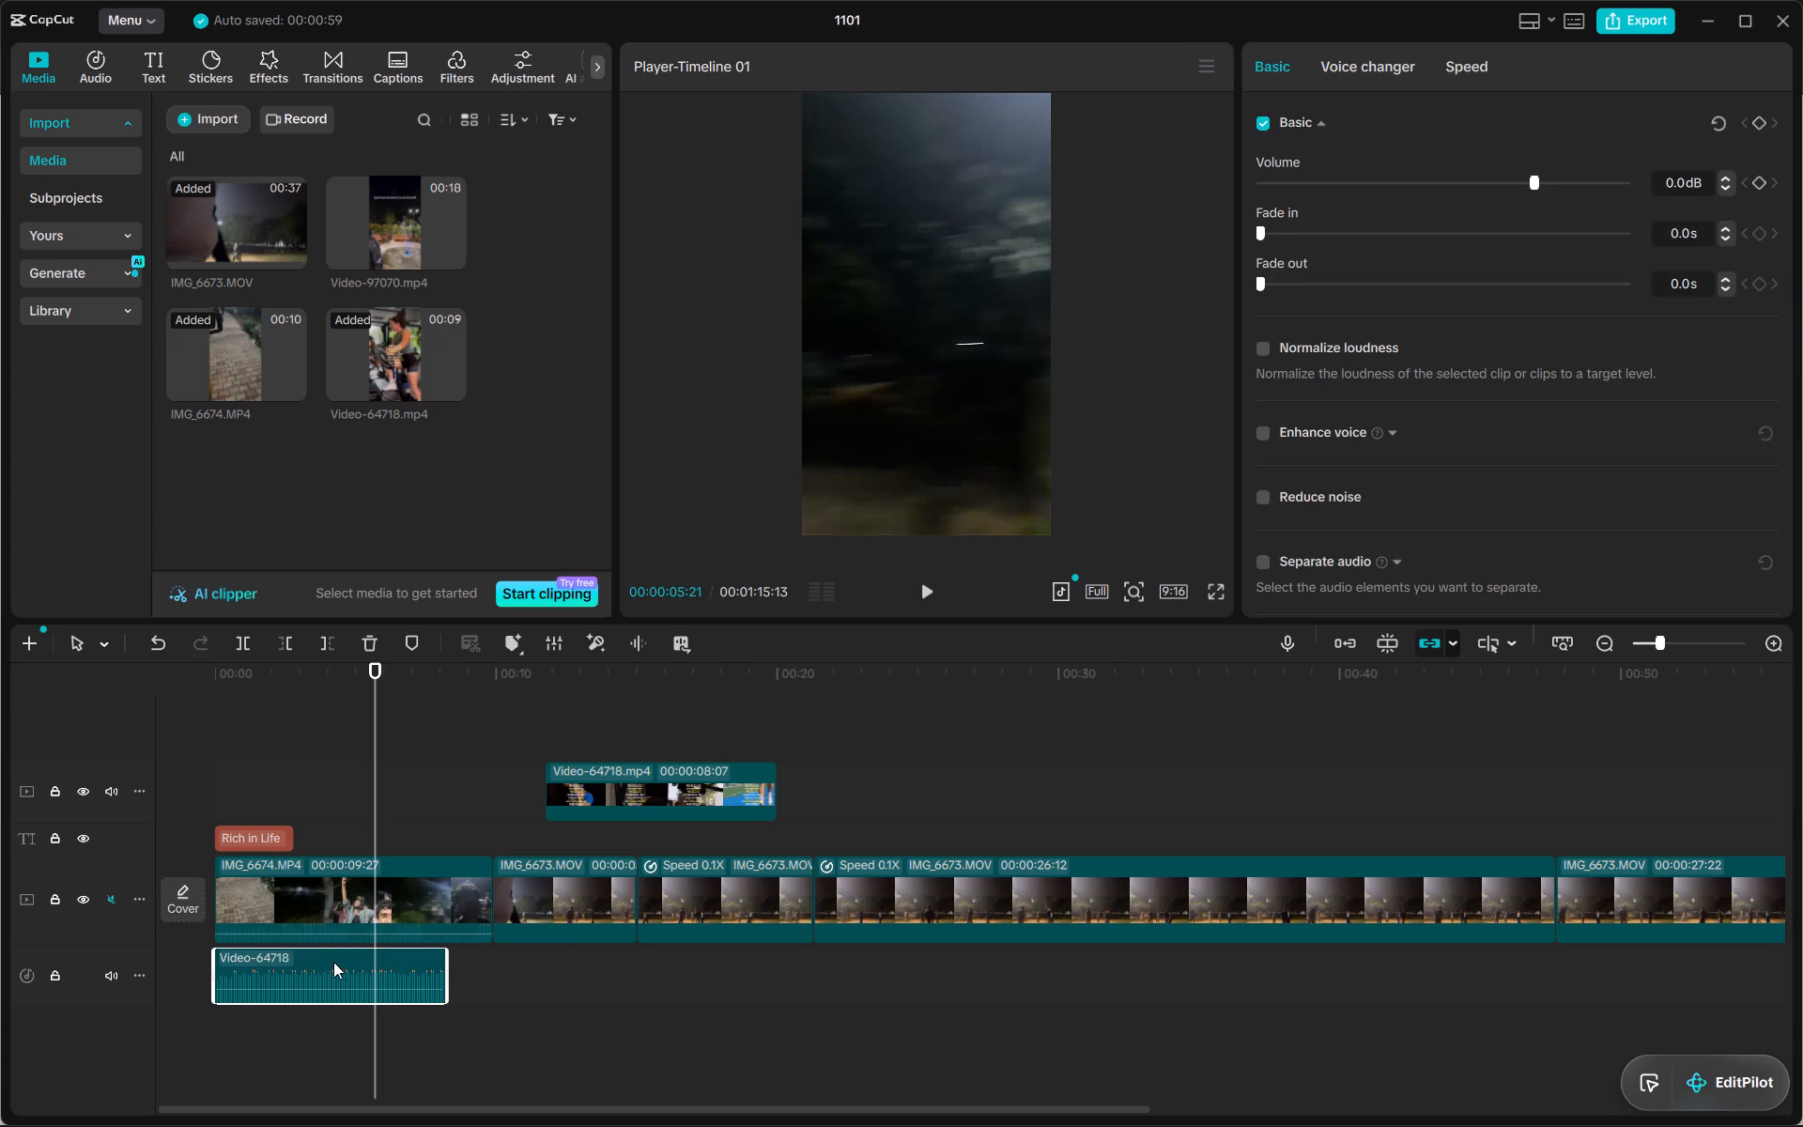
Duplicate the Video-64718 audio clip and position the copy directly after the end of the first one.
right_click(337, 964)
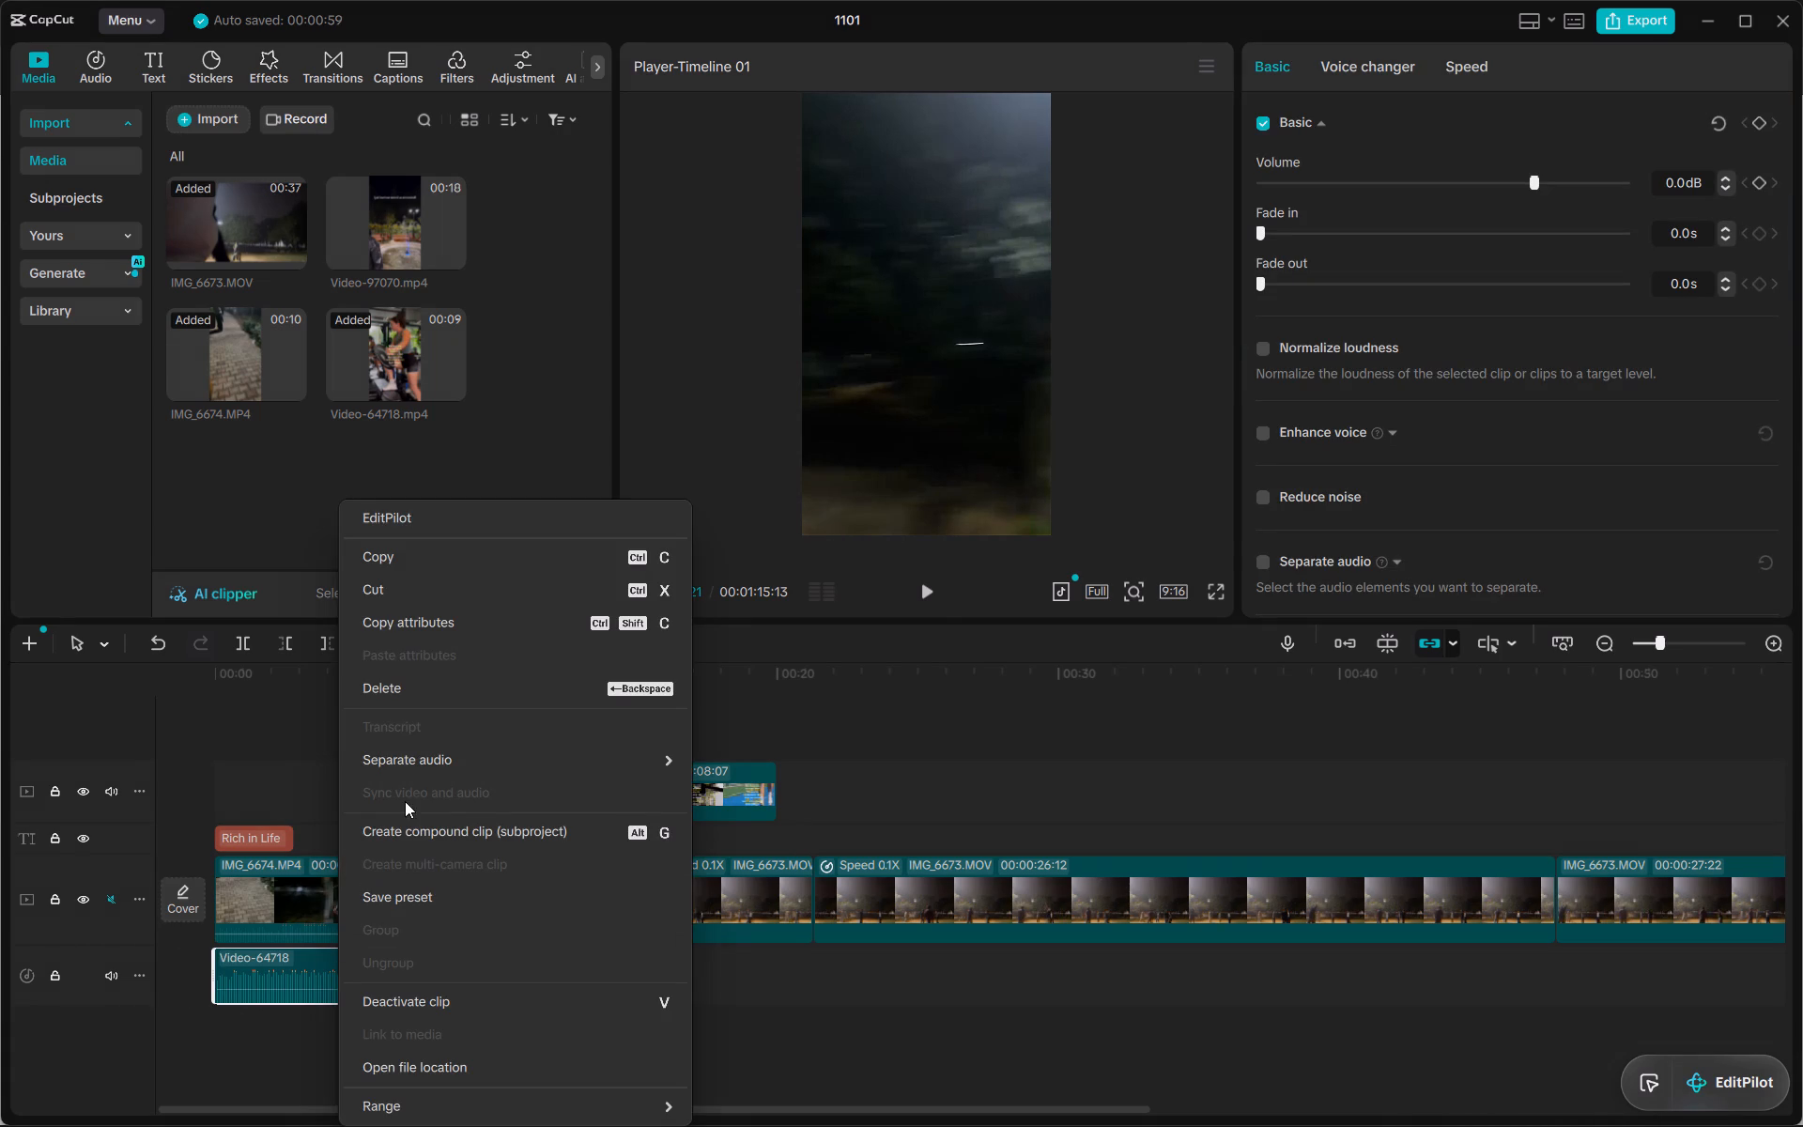
click(404, 572)
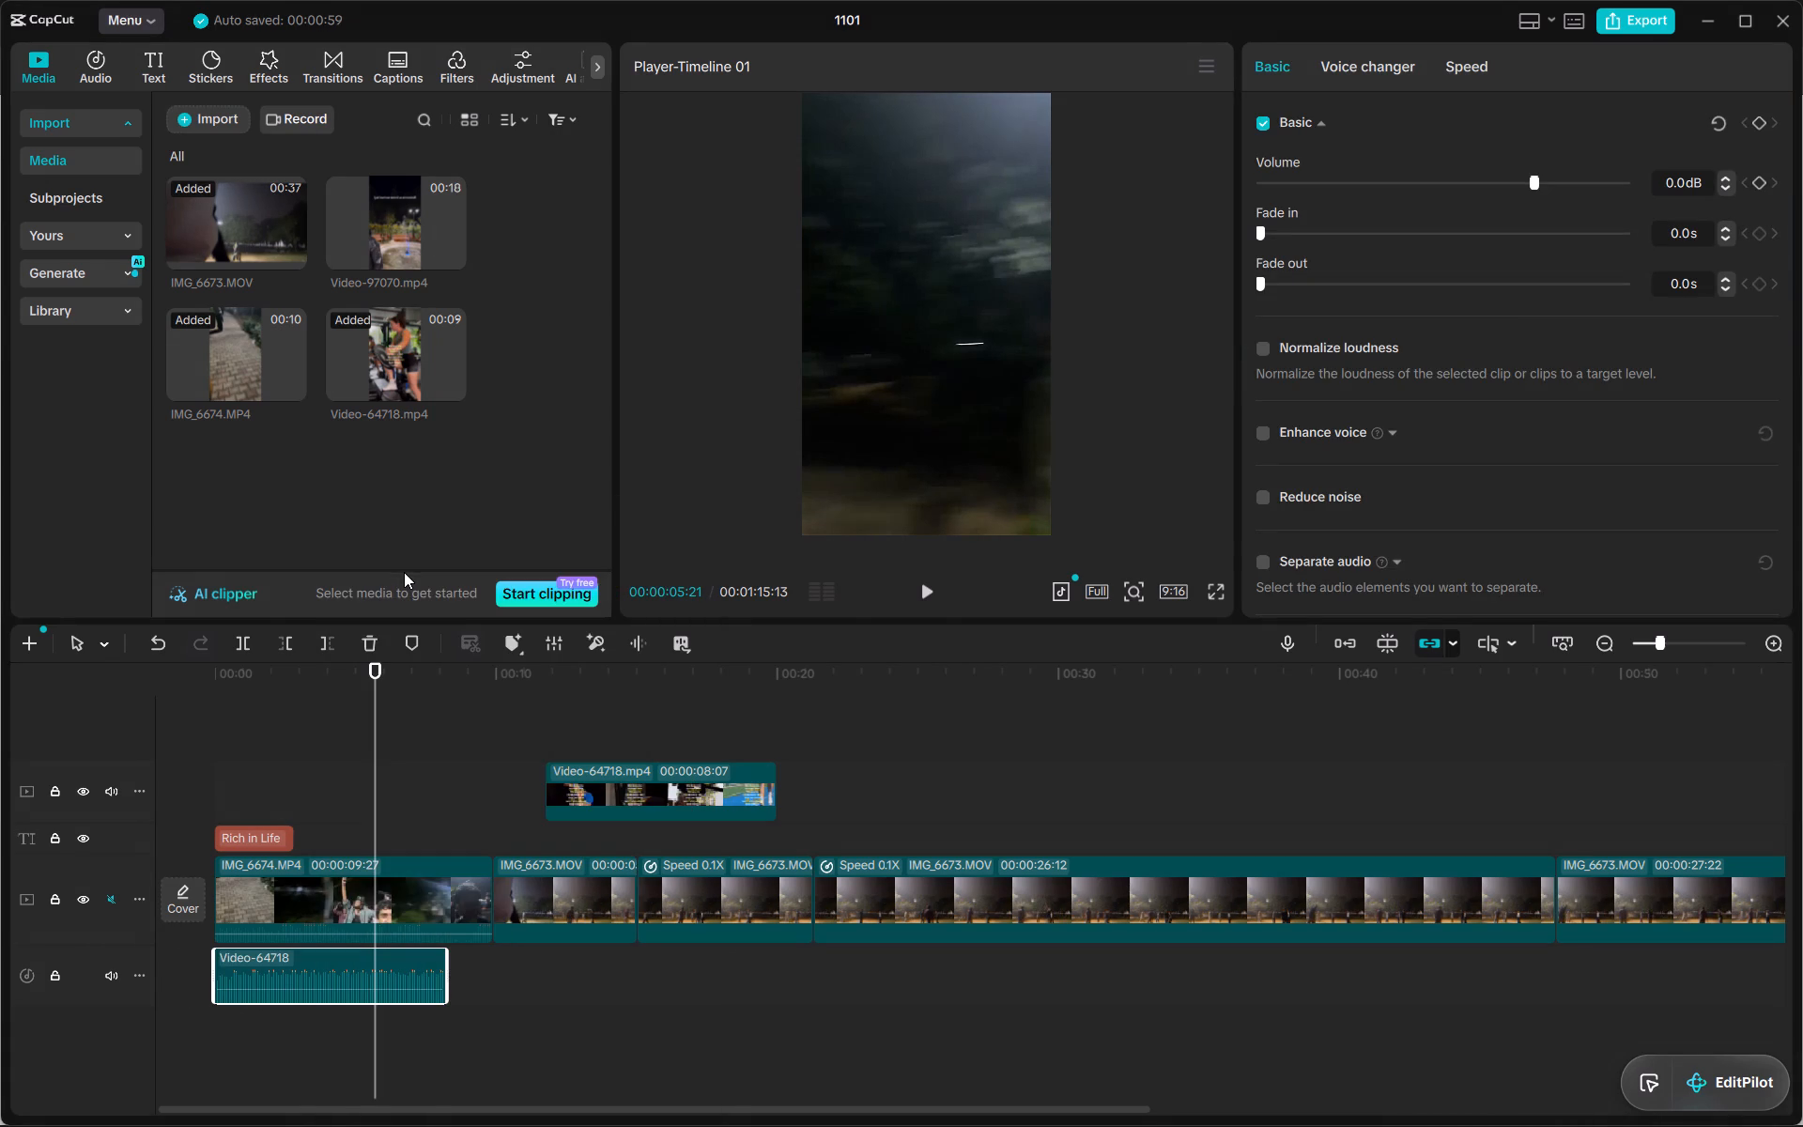
click(470, 677)
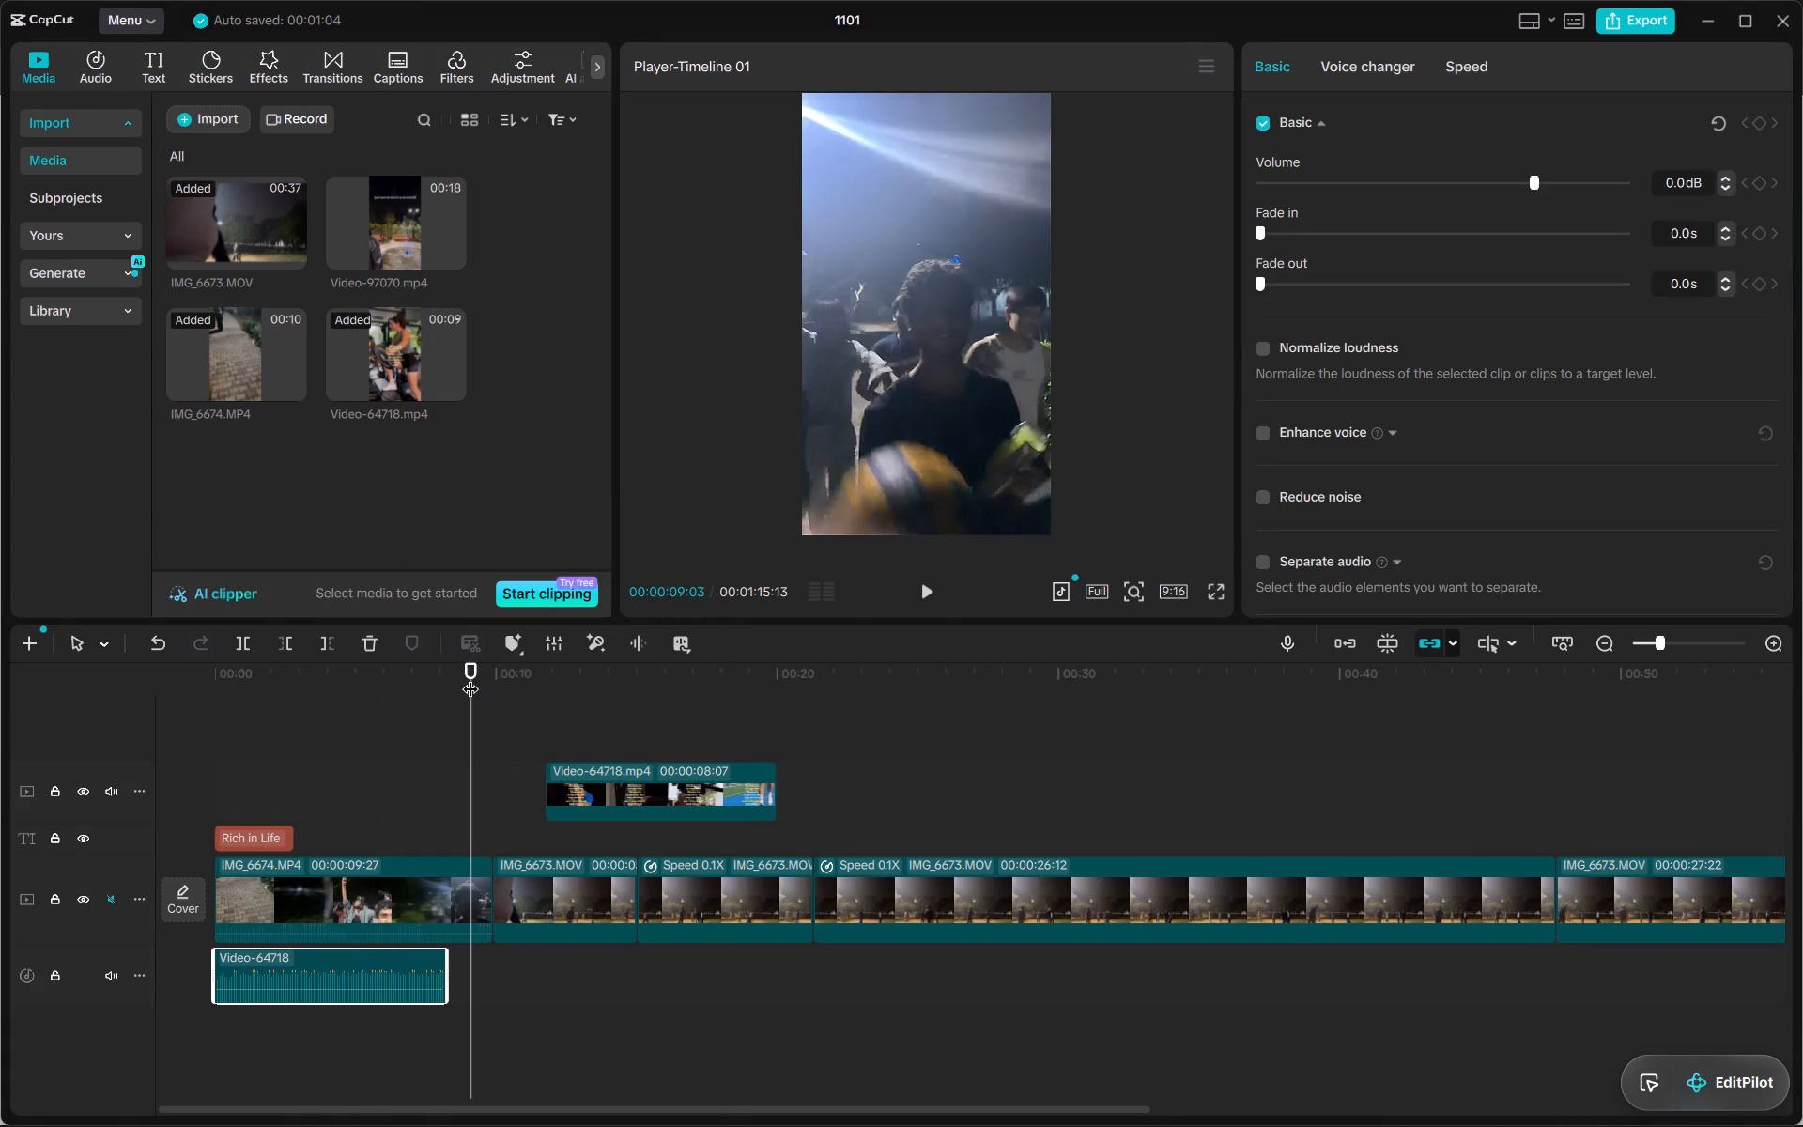
key(ctrl+v)
ctrl+click(470, 677)
drag(586, 949, 562, 949)
Delete the Video-64718.mp4 video clip from the track above the title, keeping both audio clips.
click(645, 790)
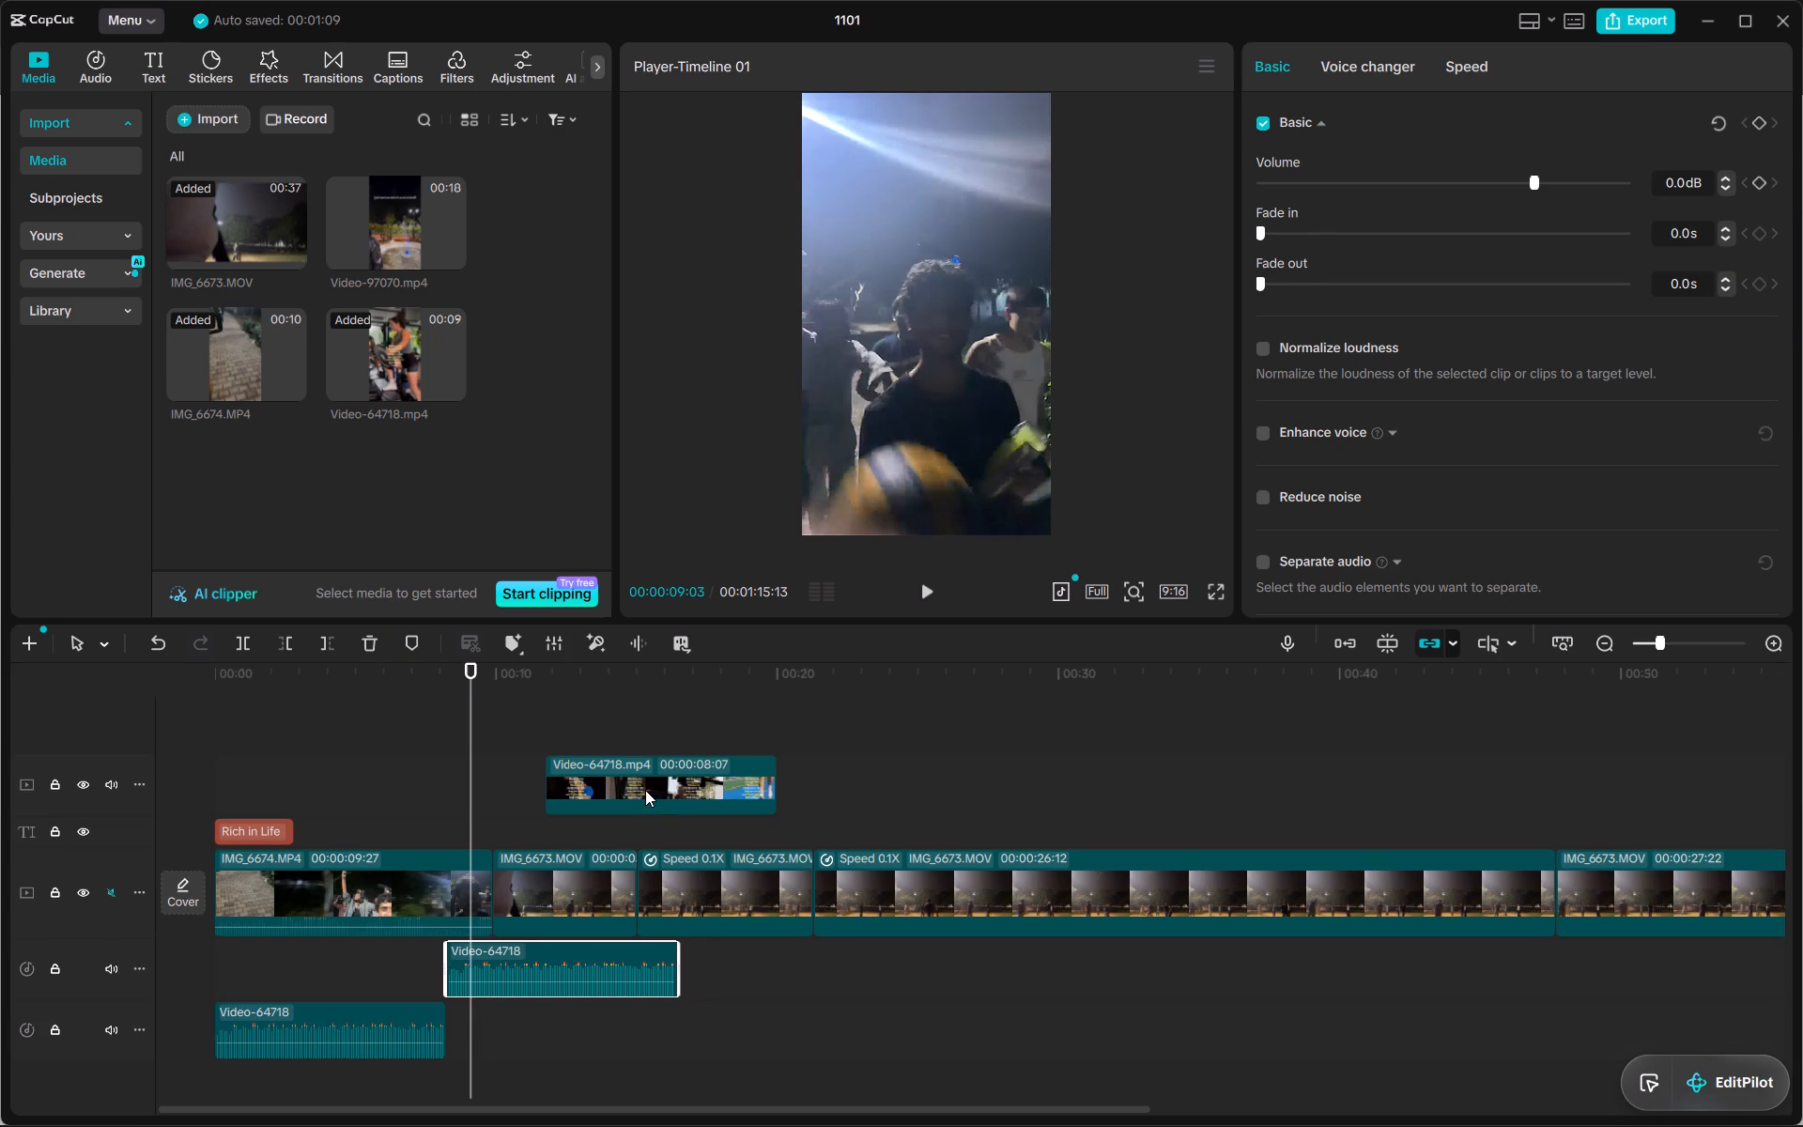
key(Delete)
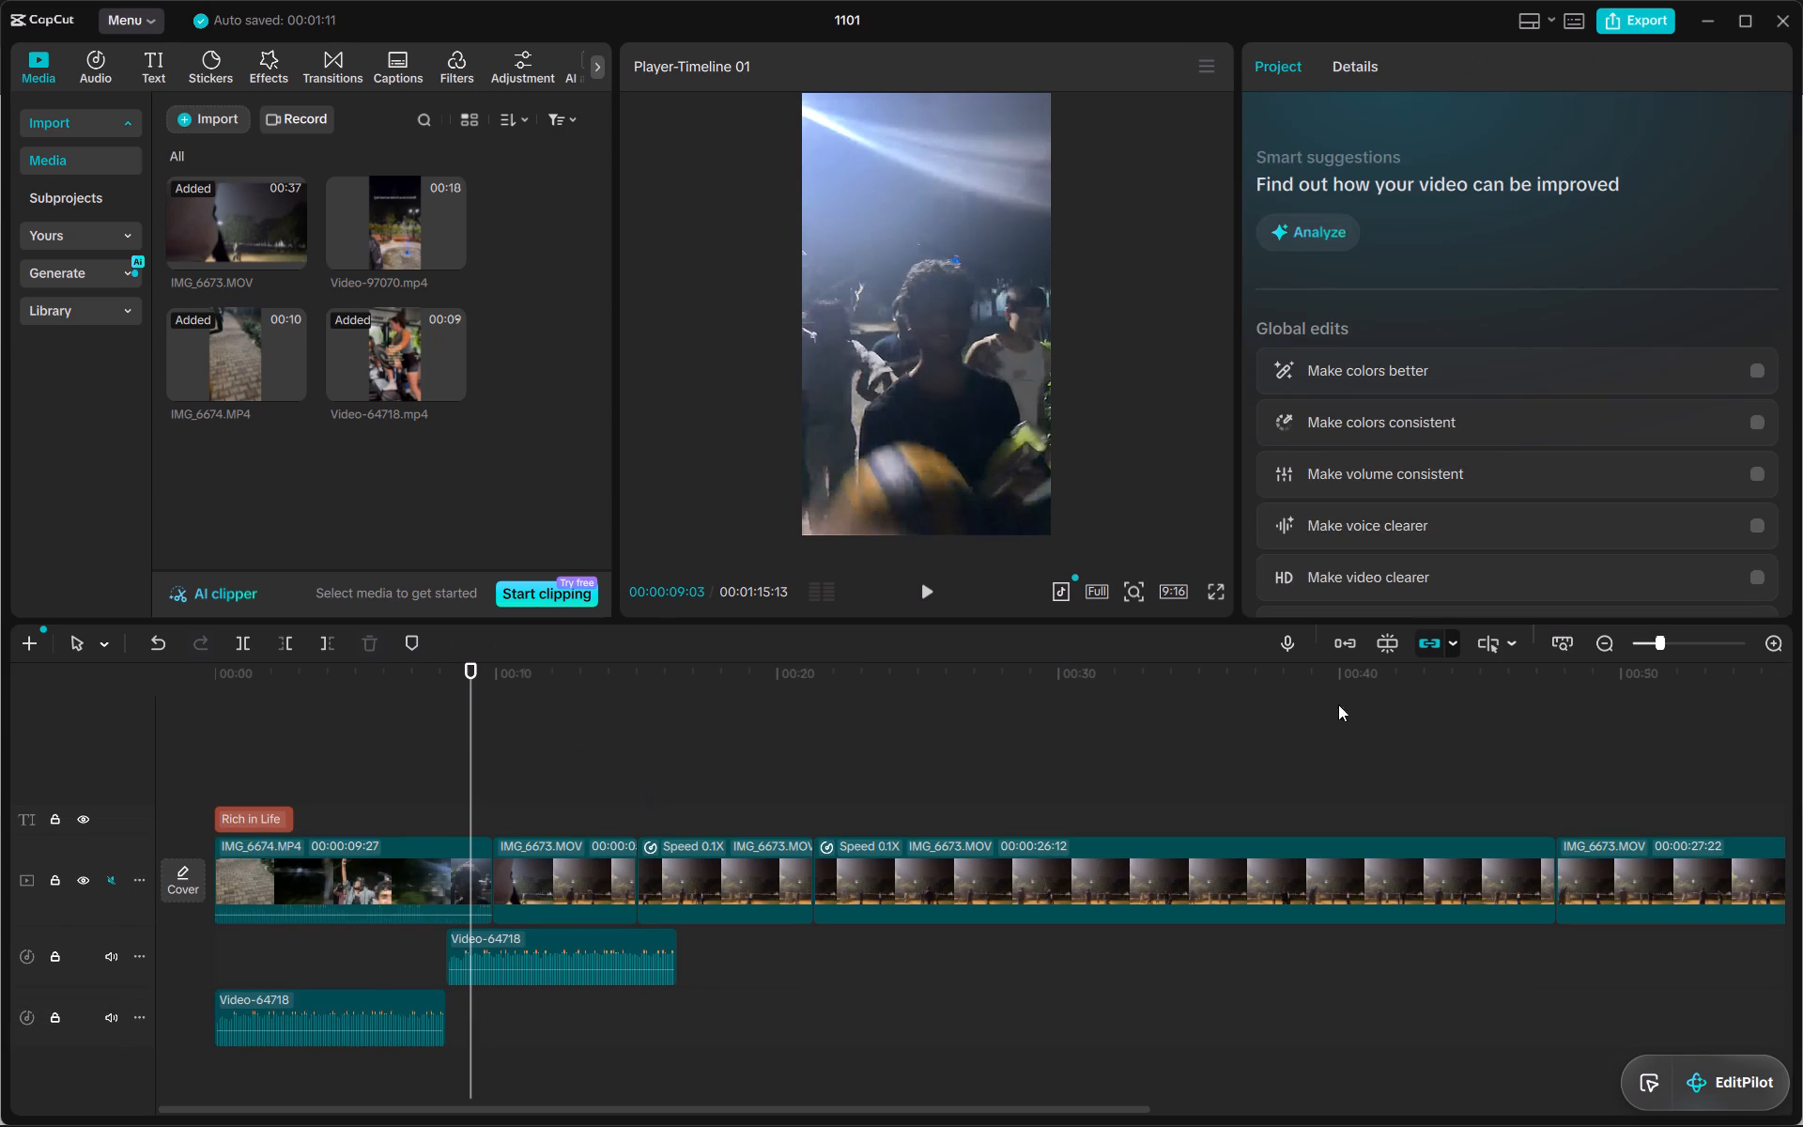
Turn on the main track magnet and move the second Video-64718 audio clip onto the same track, right after the first.
click(1358, 647)
drag(527, 936, 526, 1008)
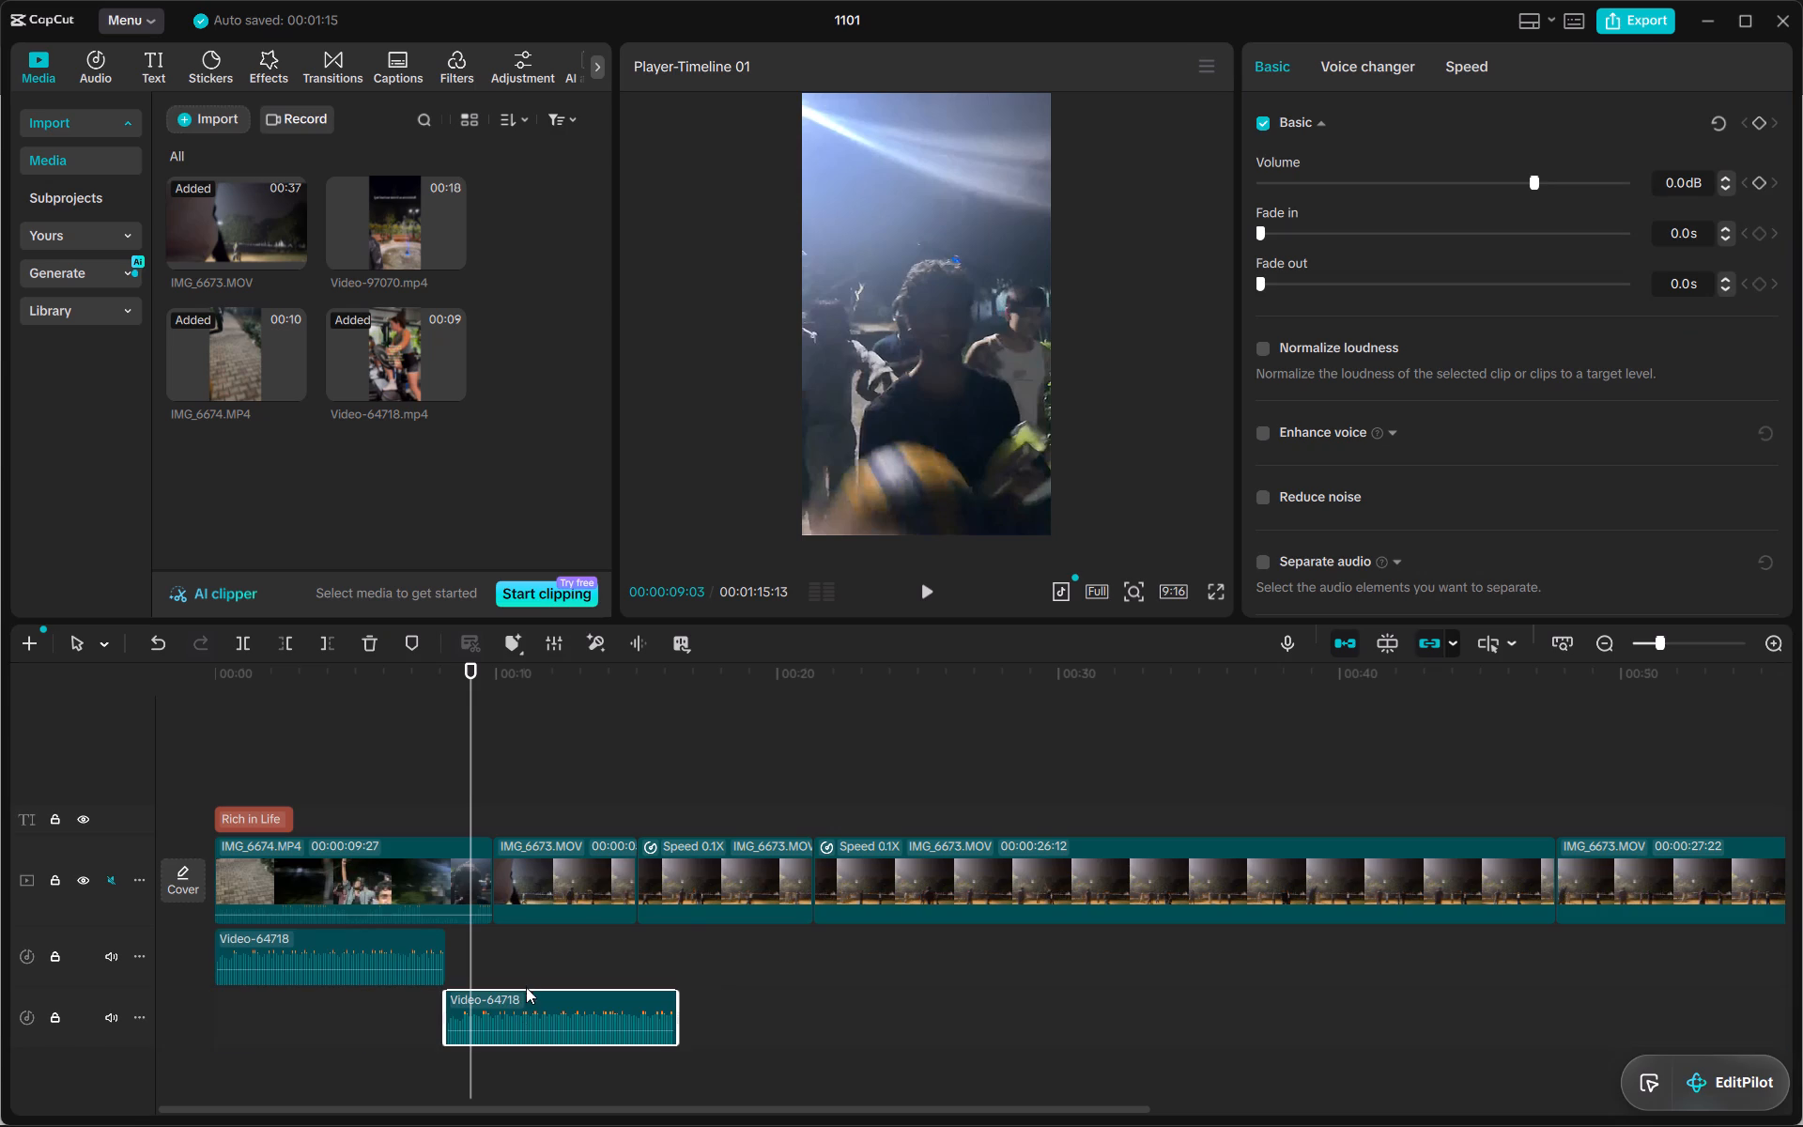
drag(514, 1006, 519, 950)
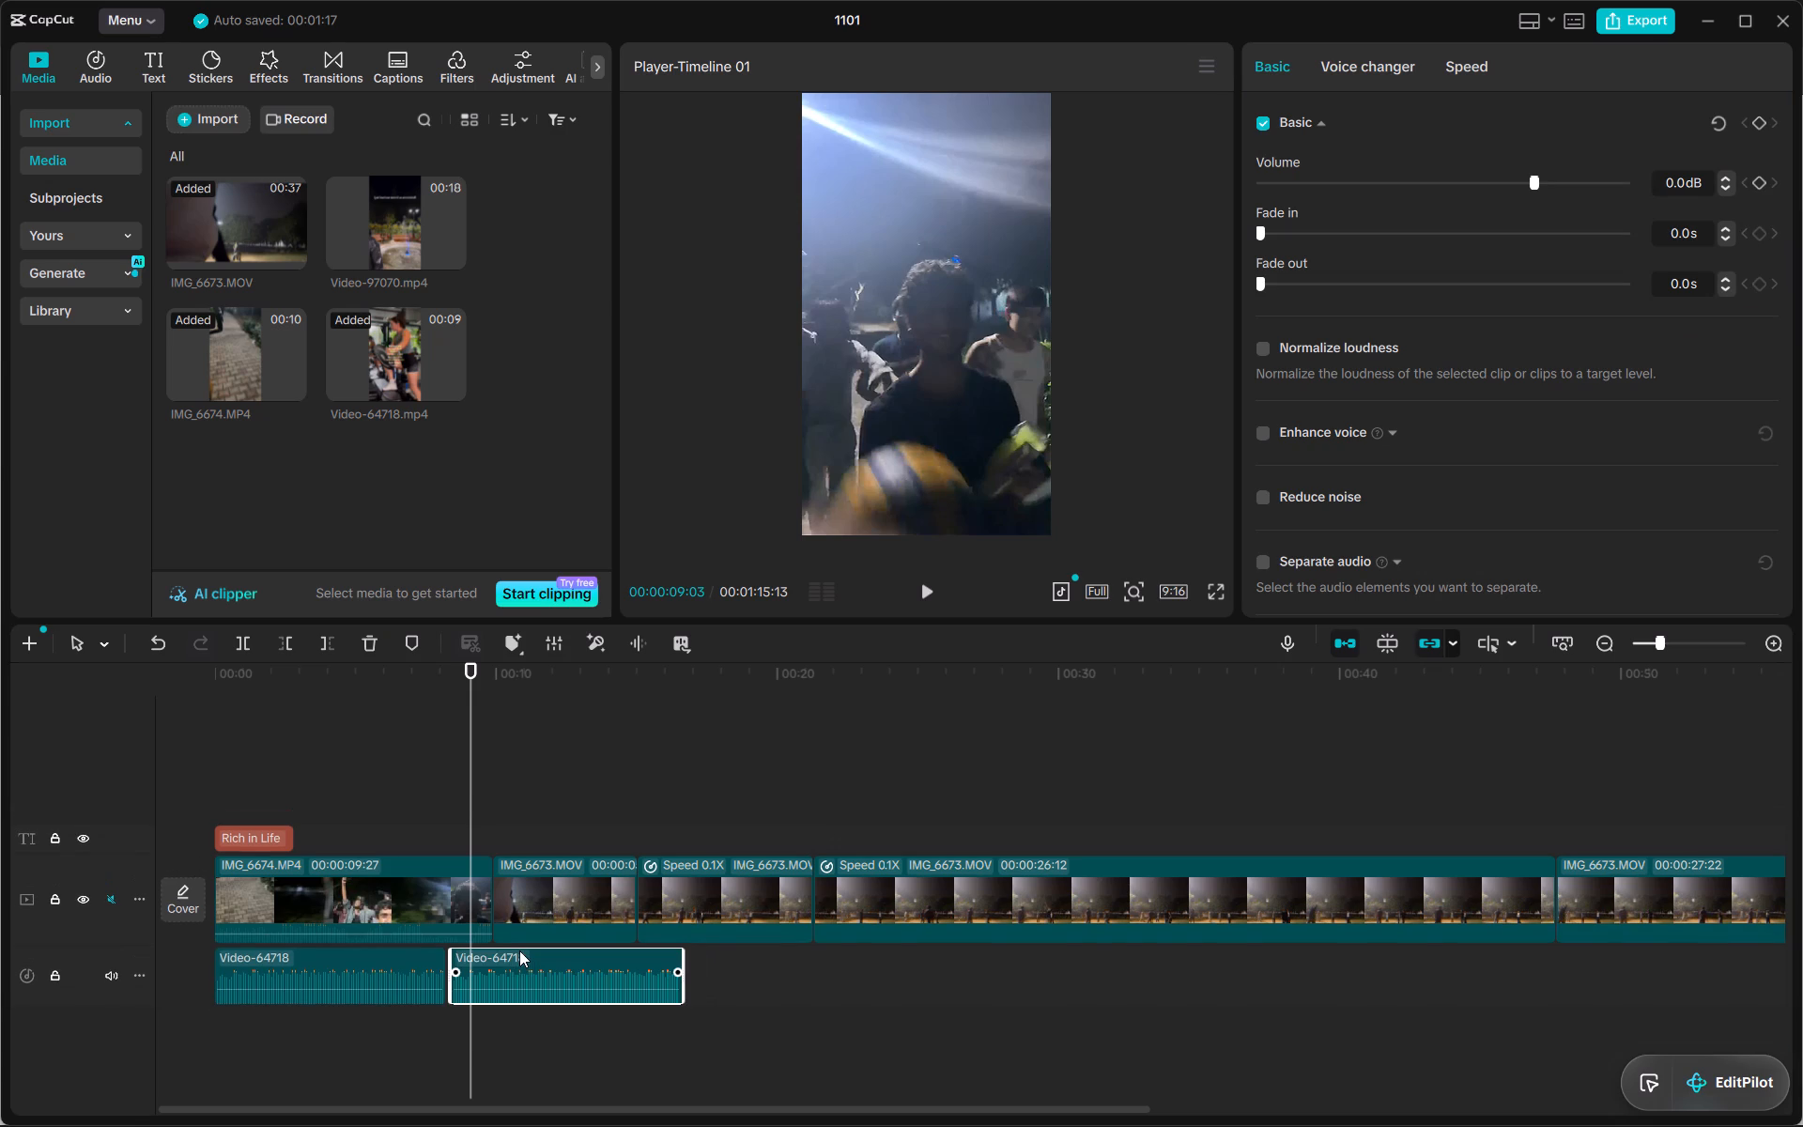
click(519, 950)
Play the opening of the timeline from the start to check the audio with the title and first clip.
drag(240, 665, 151, 683)
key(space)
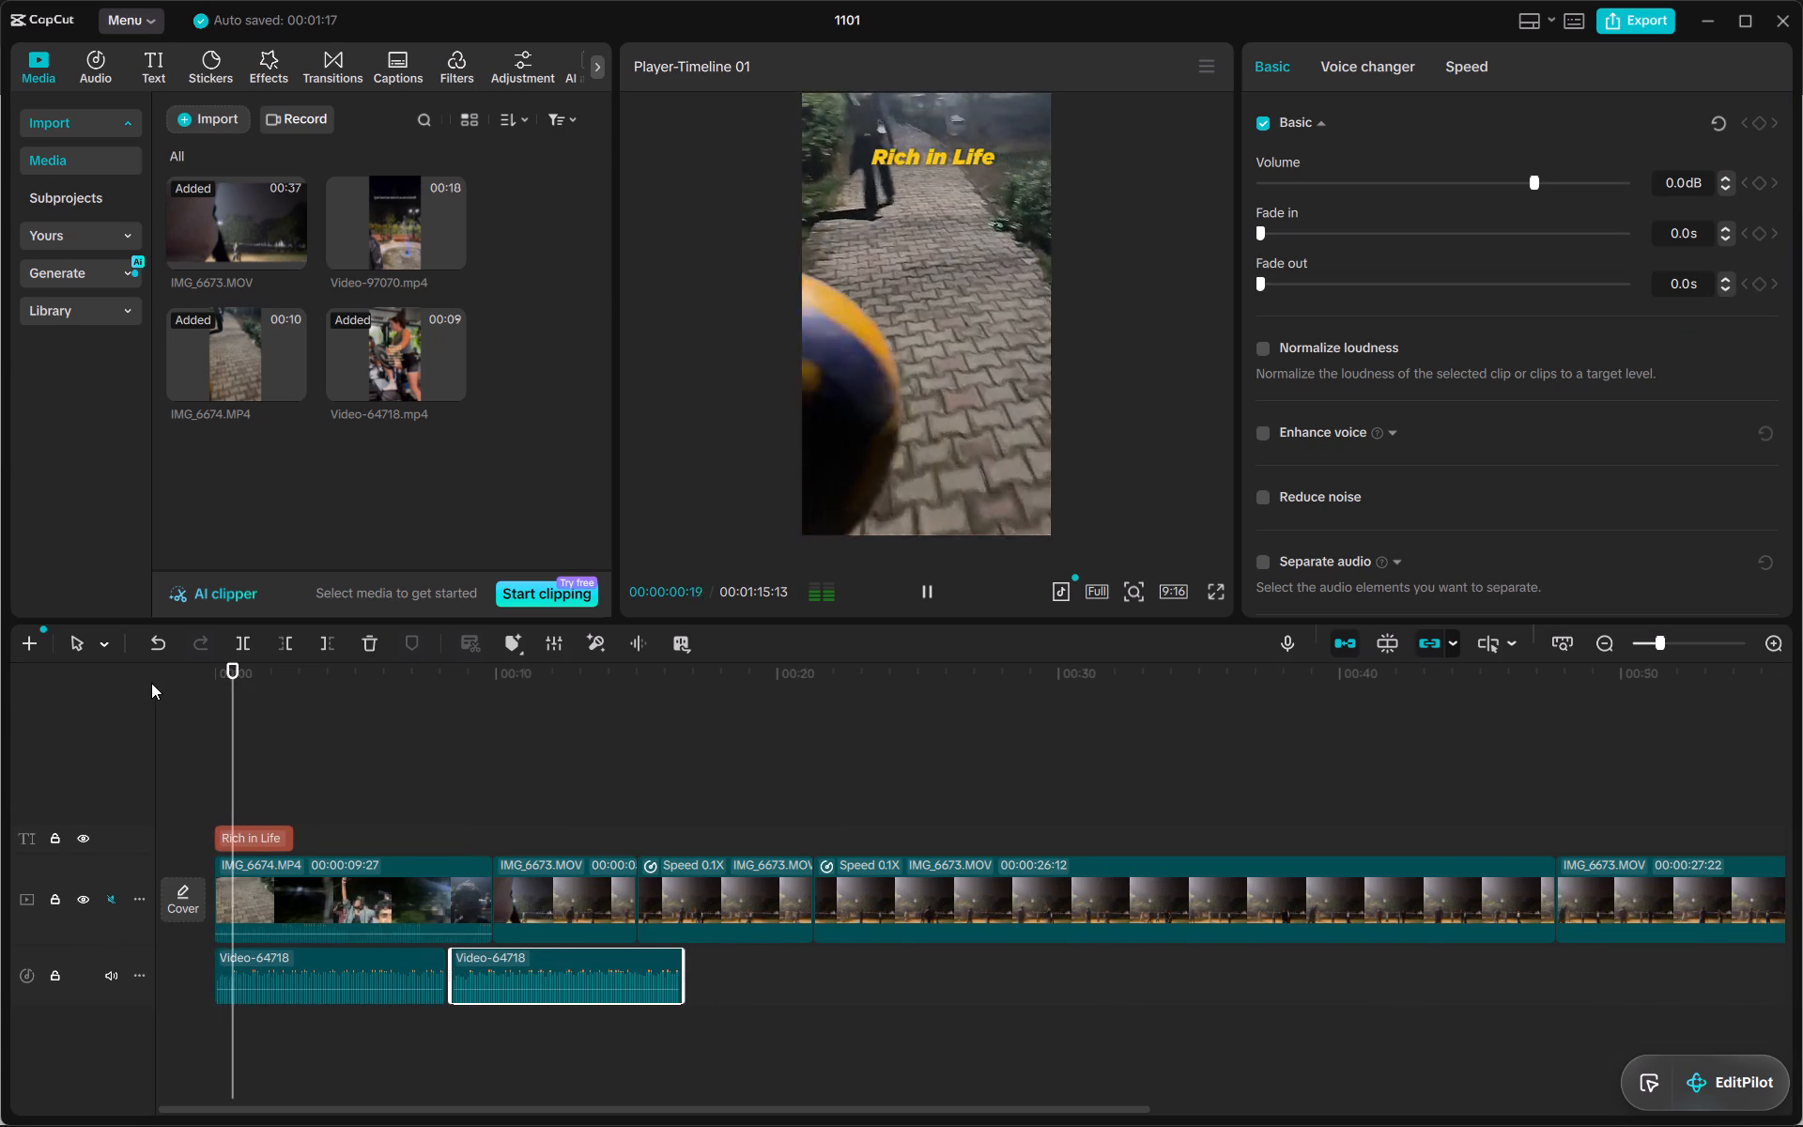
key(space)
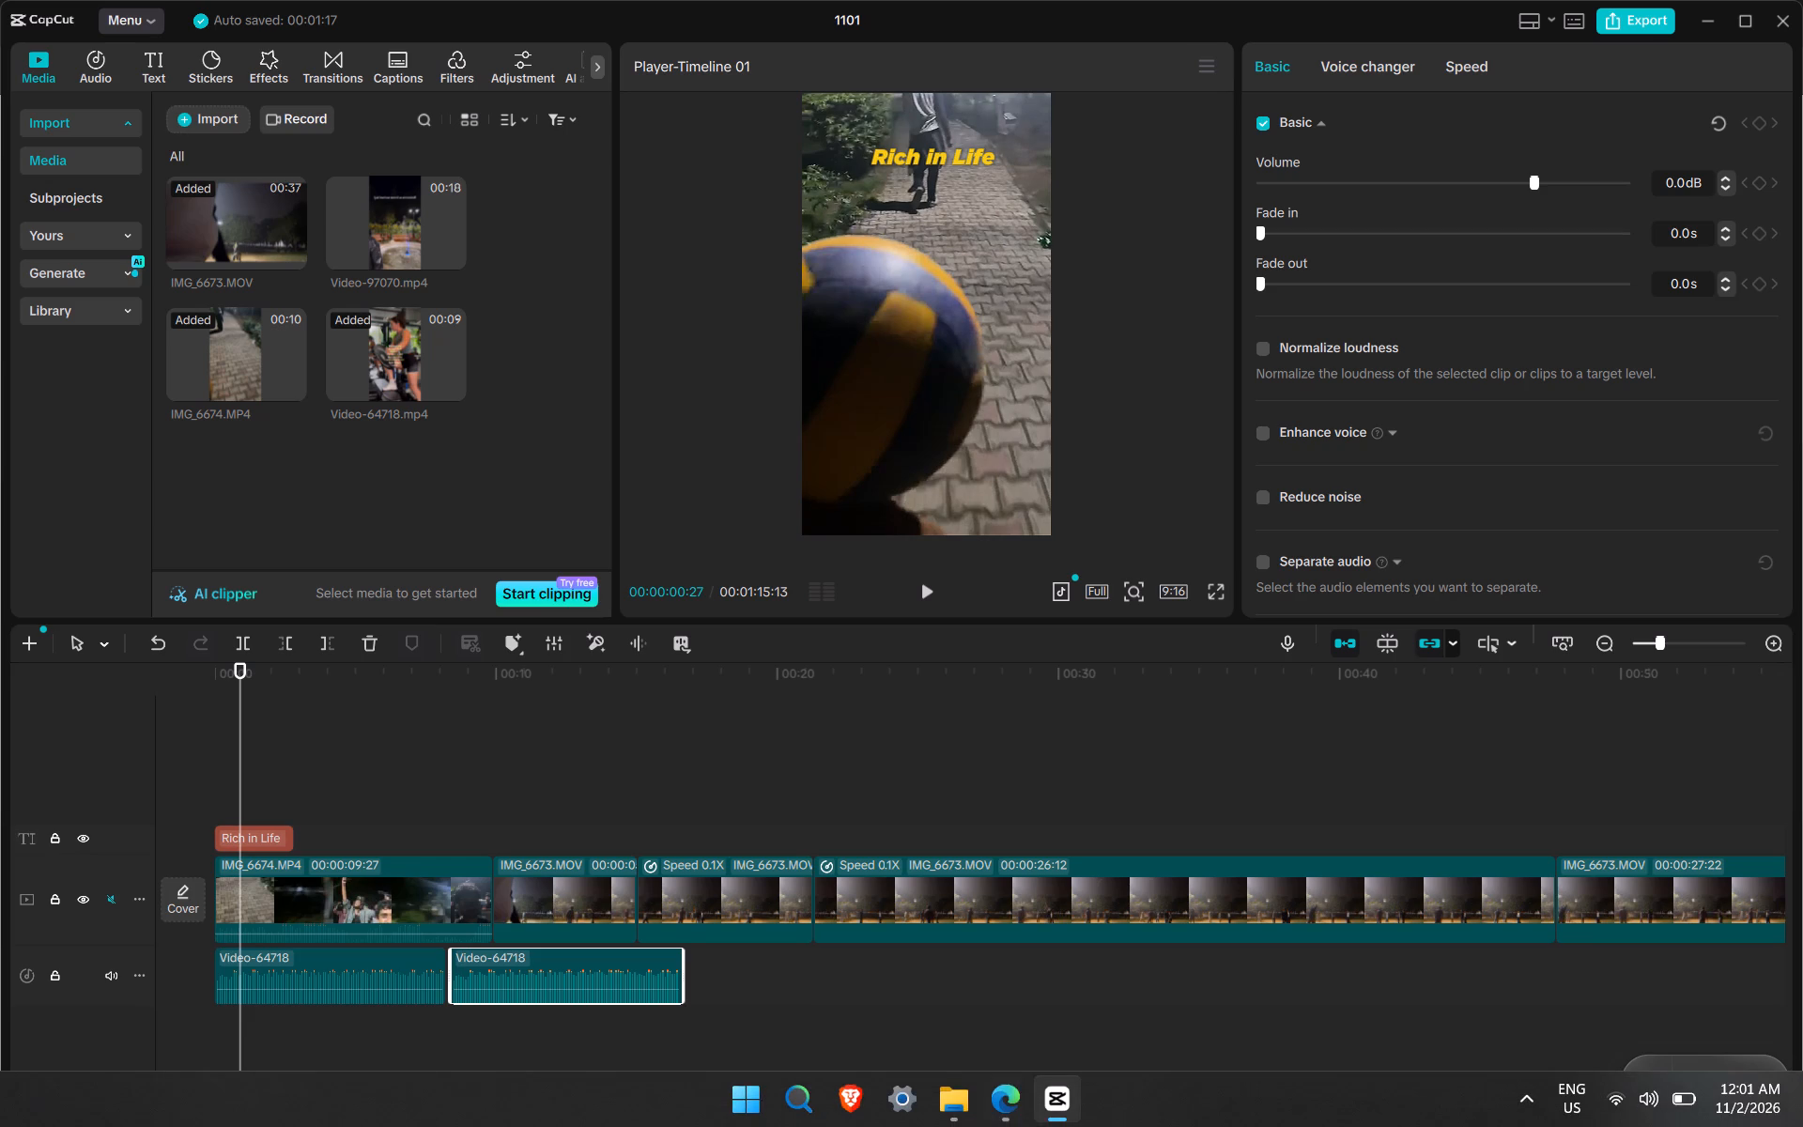
Switch to Microsoft Edge and pause the Bitter Sweet Symphony reel playing in the Instagram tab.
click(1004, 1088)
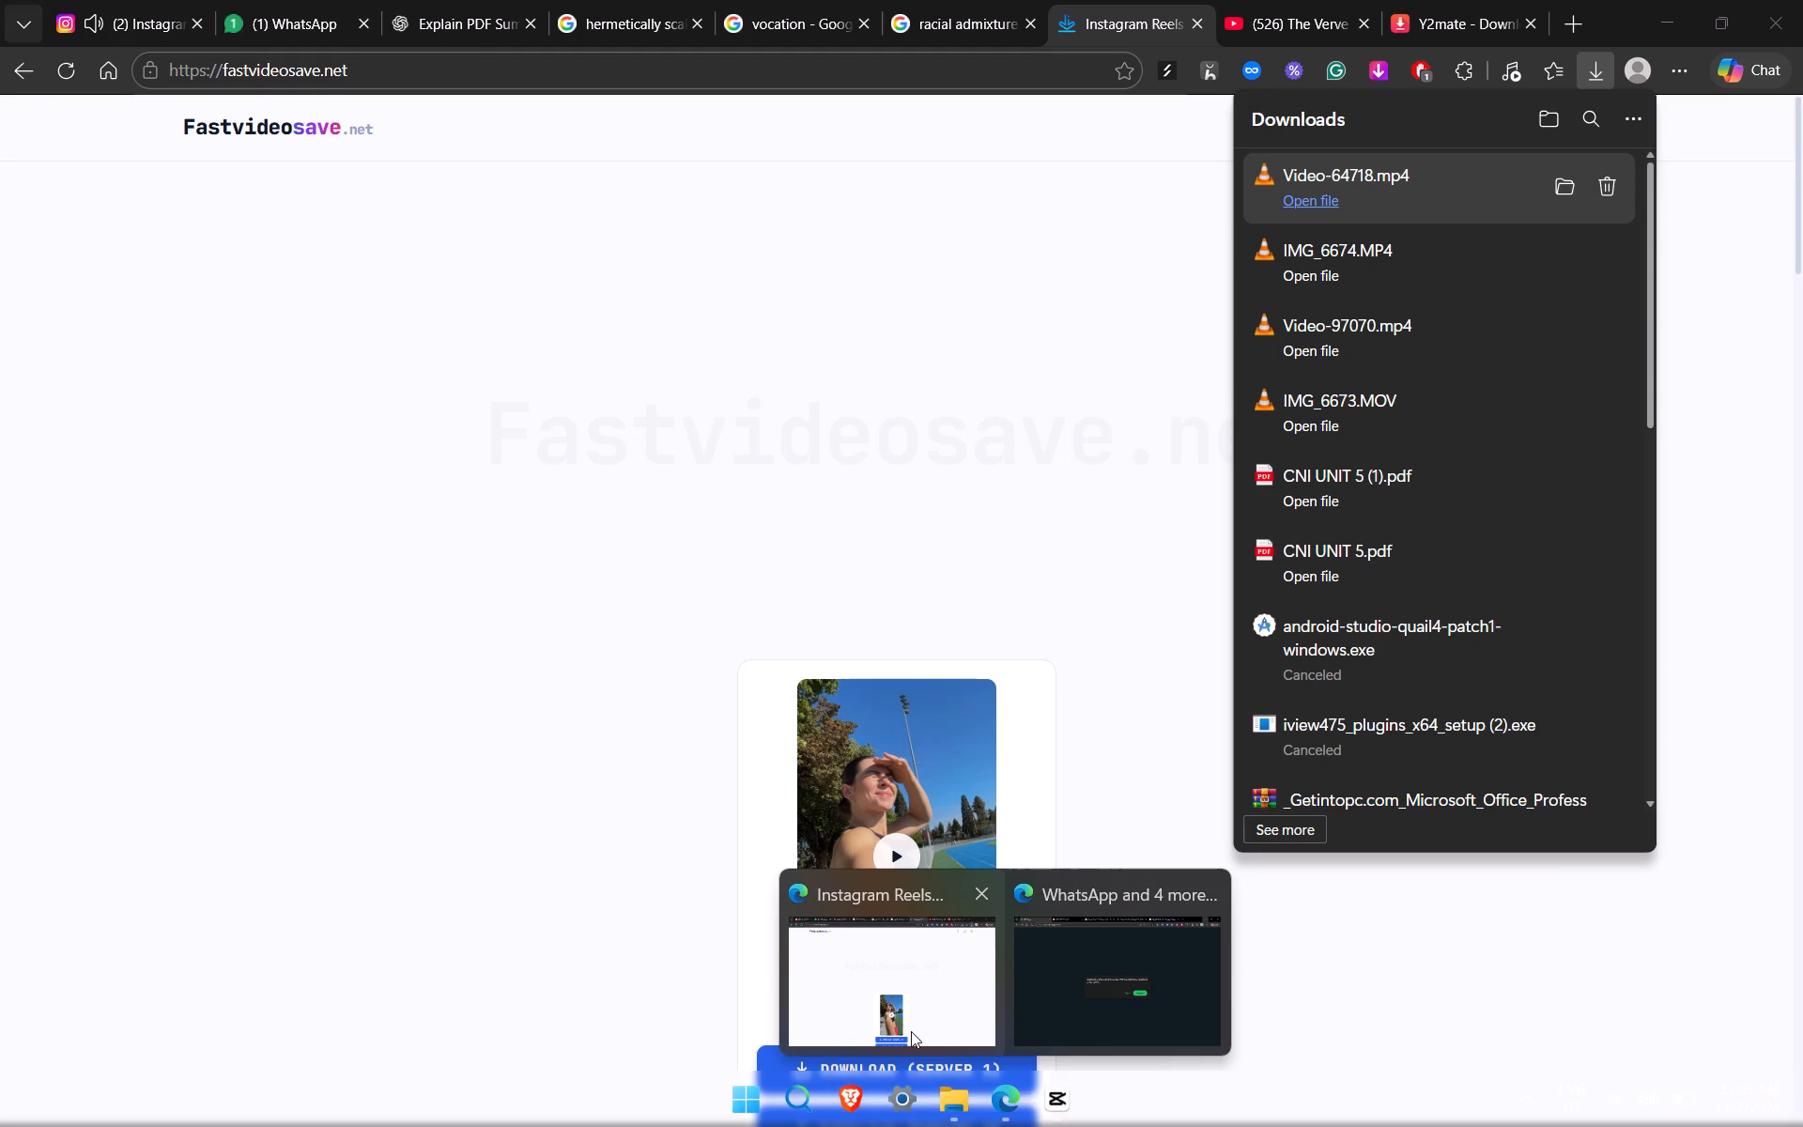
click(911, 1031)
click(132, 0)
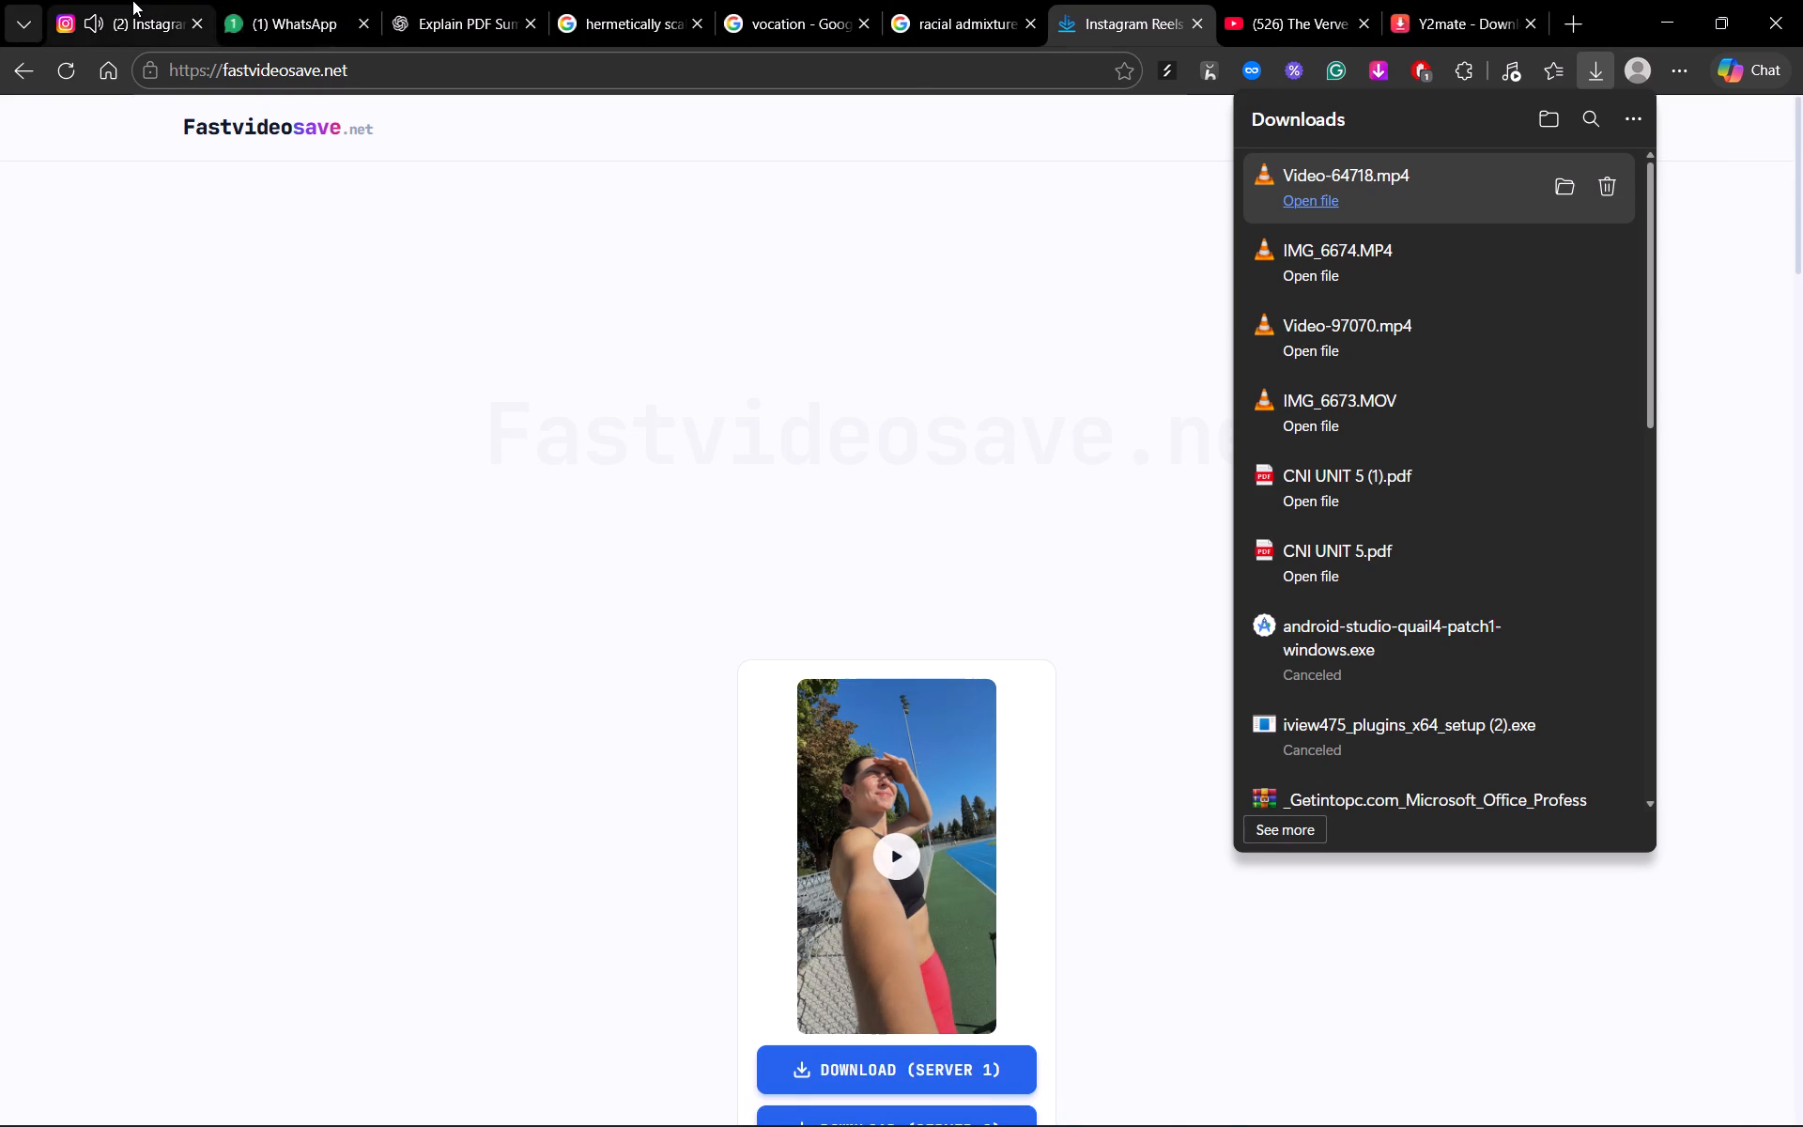
click(637, 522)
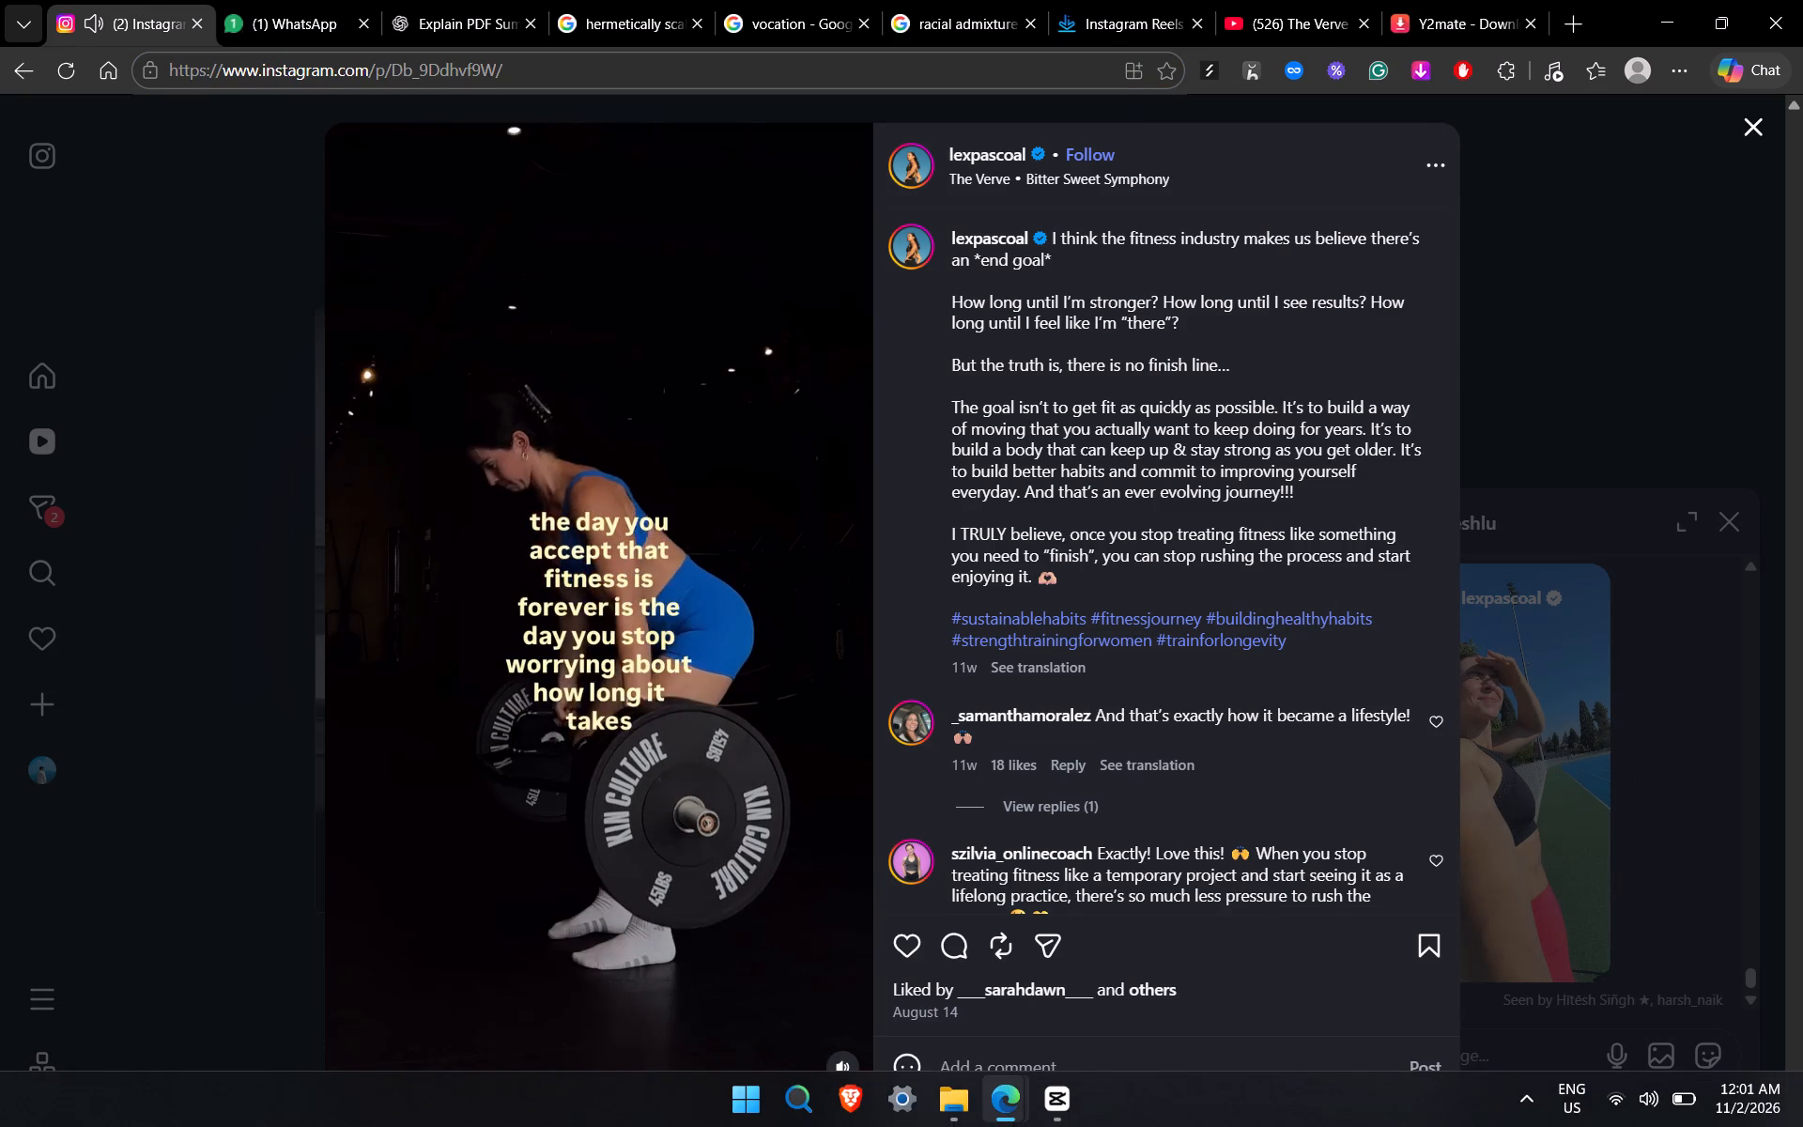
Return to CapCut and replay the first second of the timeline from 00:00 to check the audio.
click(1071, 1100)
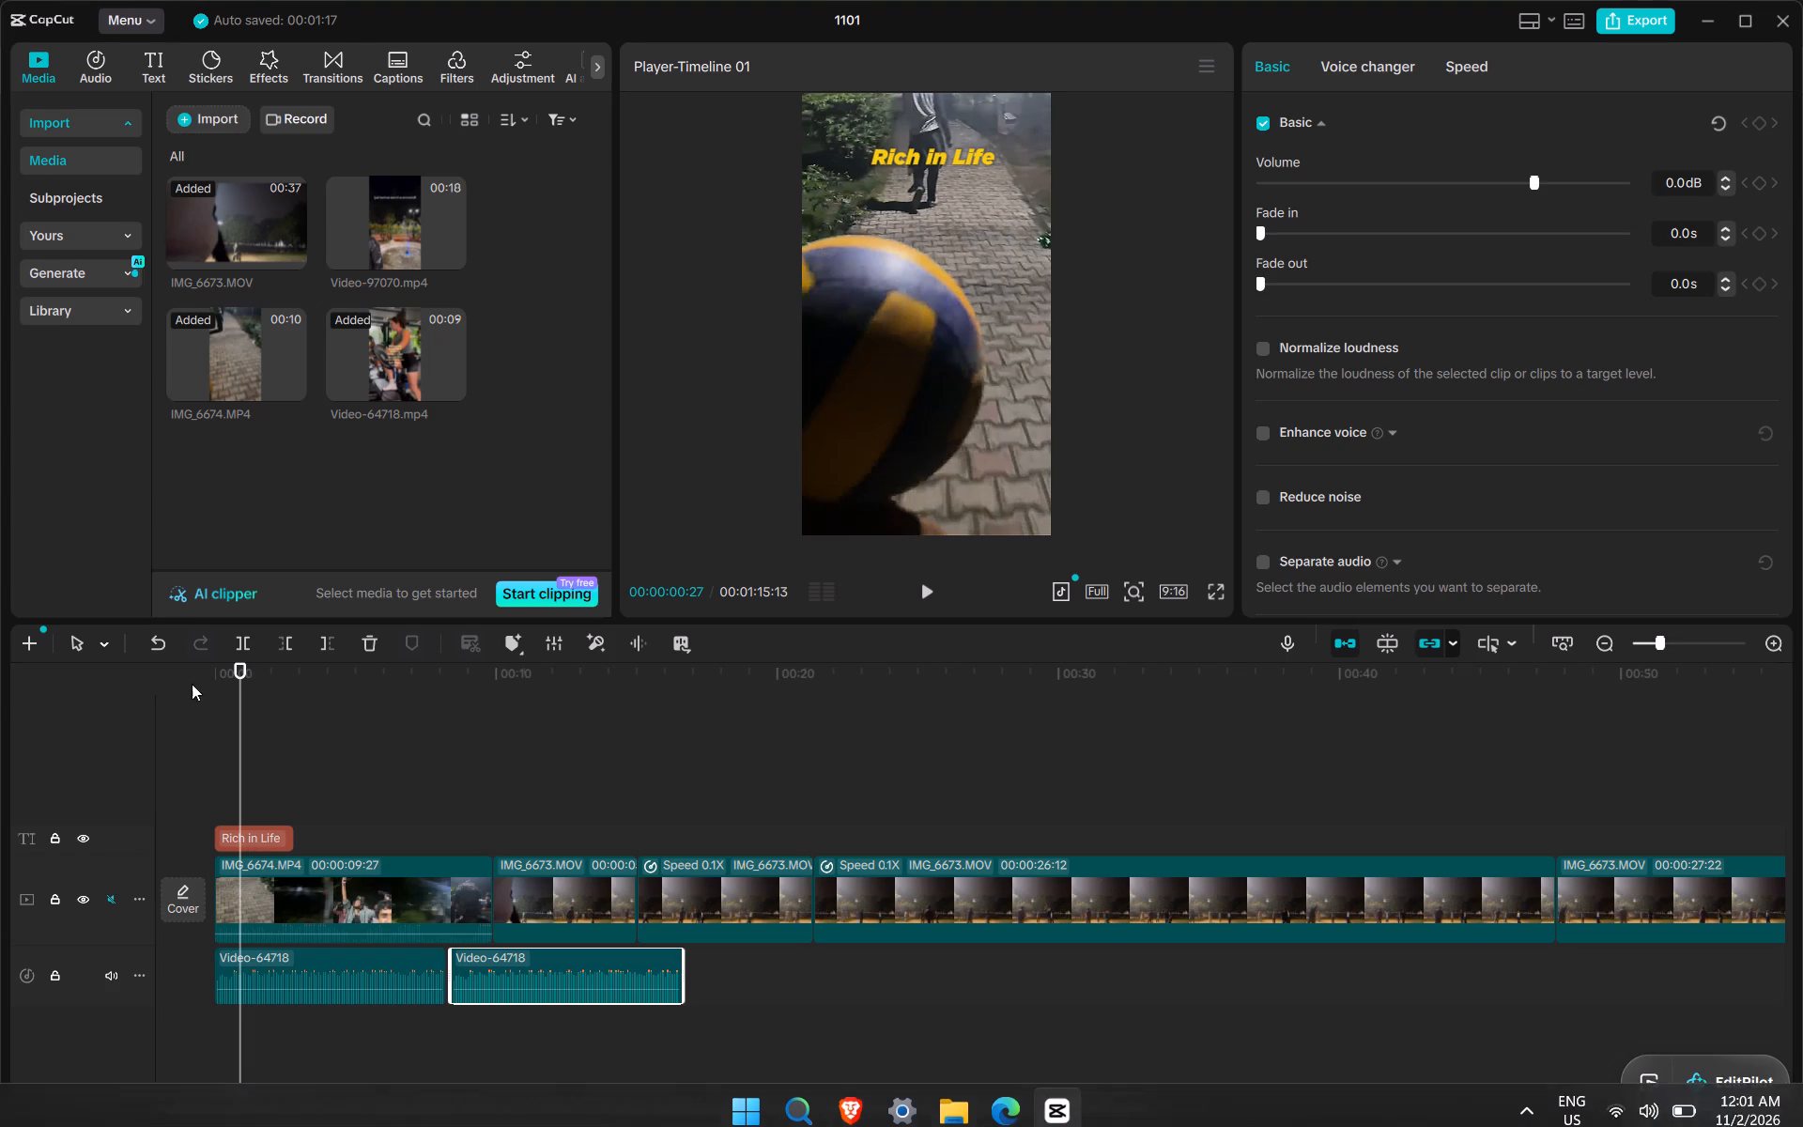
click(238, 665)
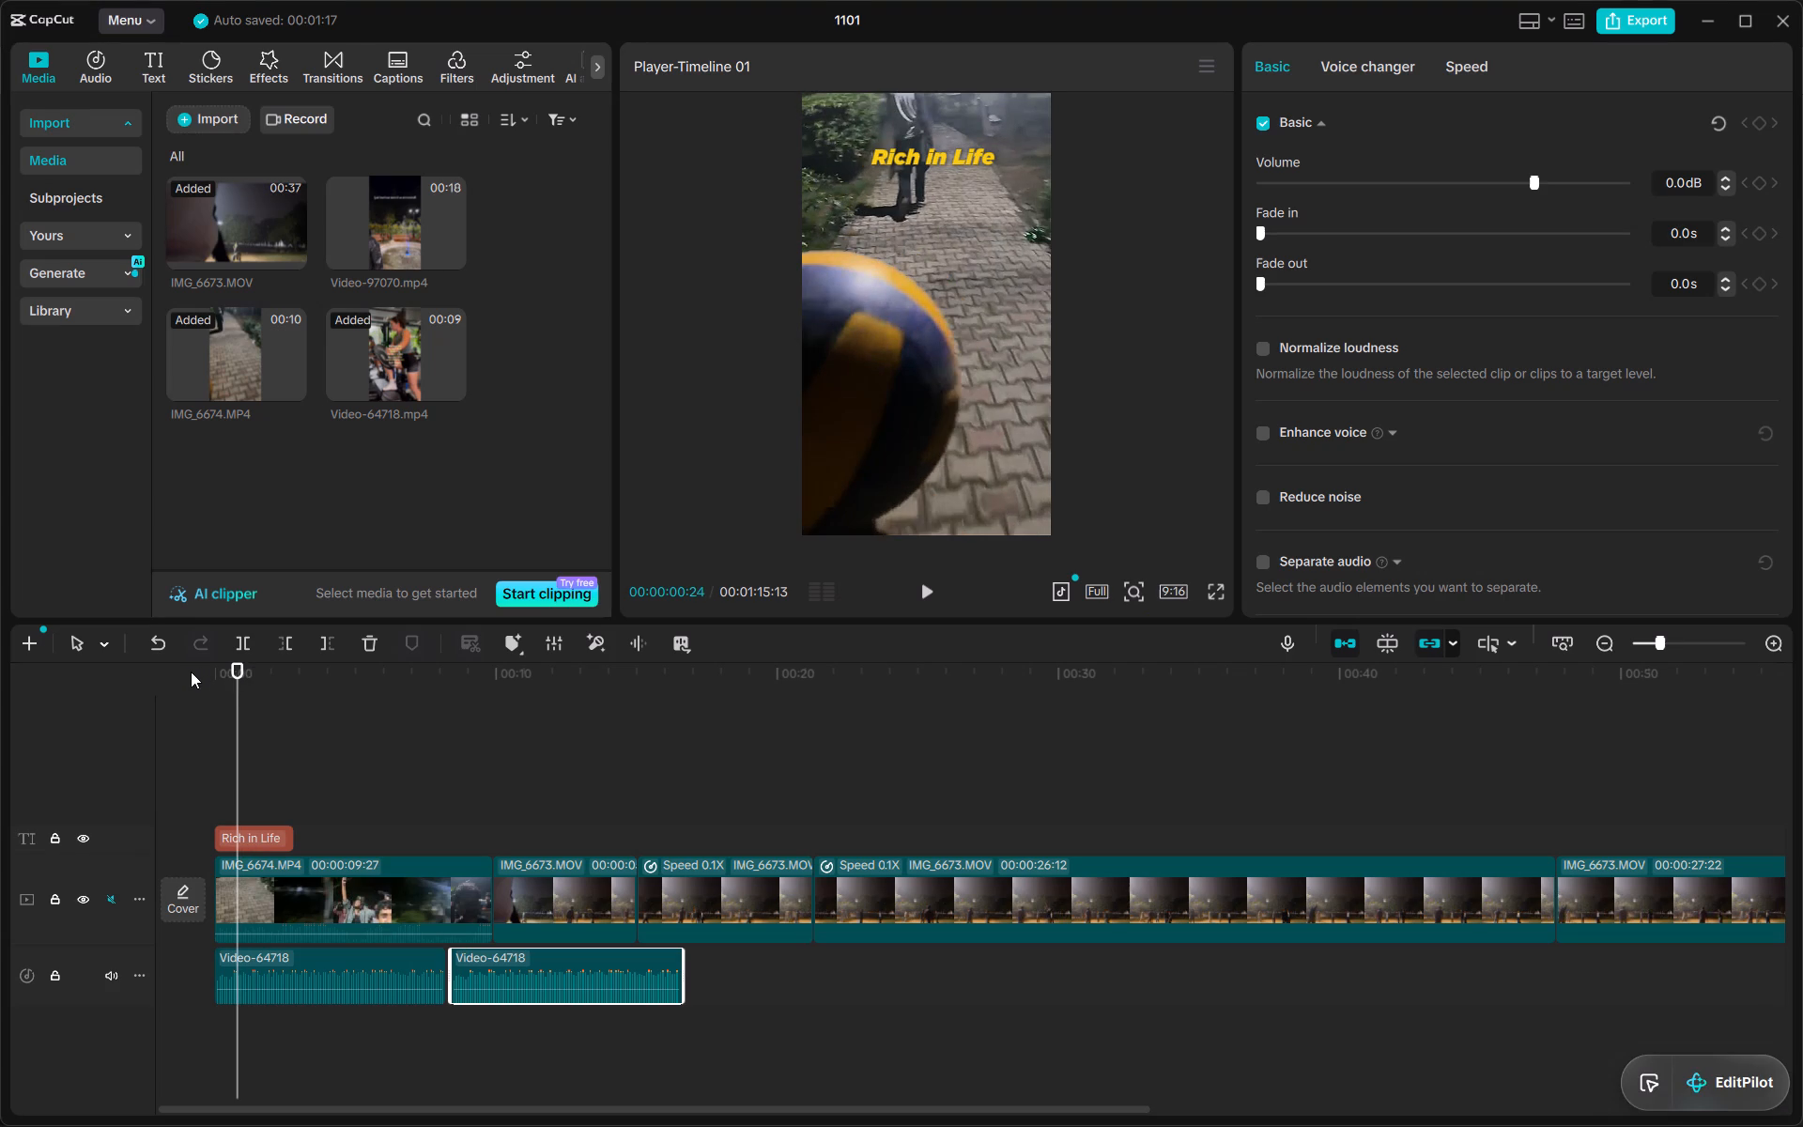
drag(239, 667, 151, 674)
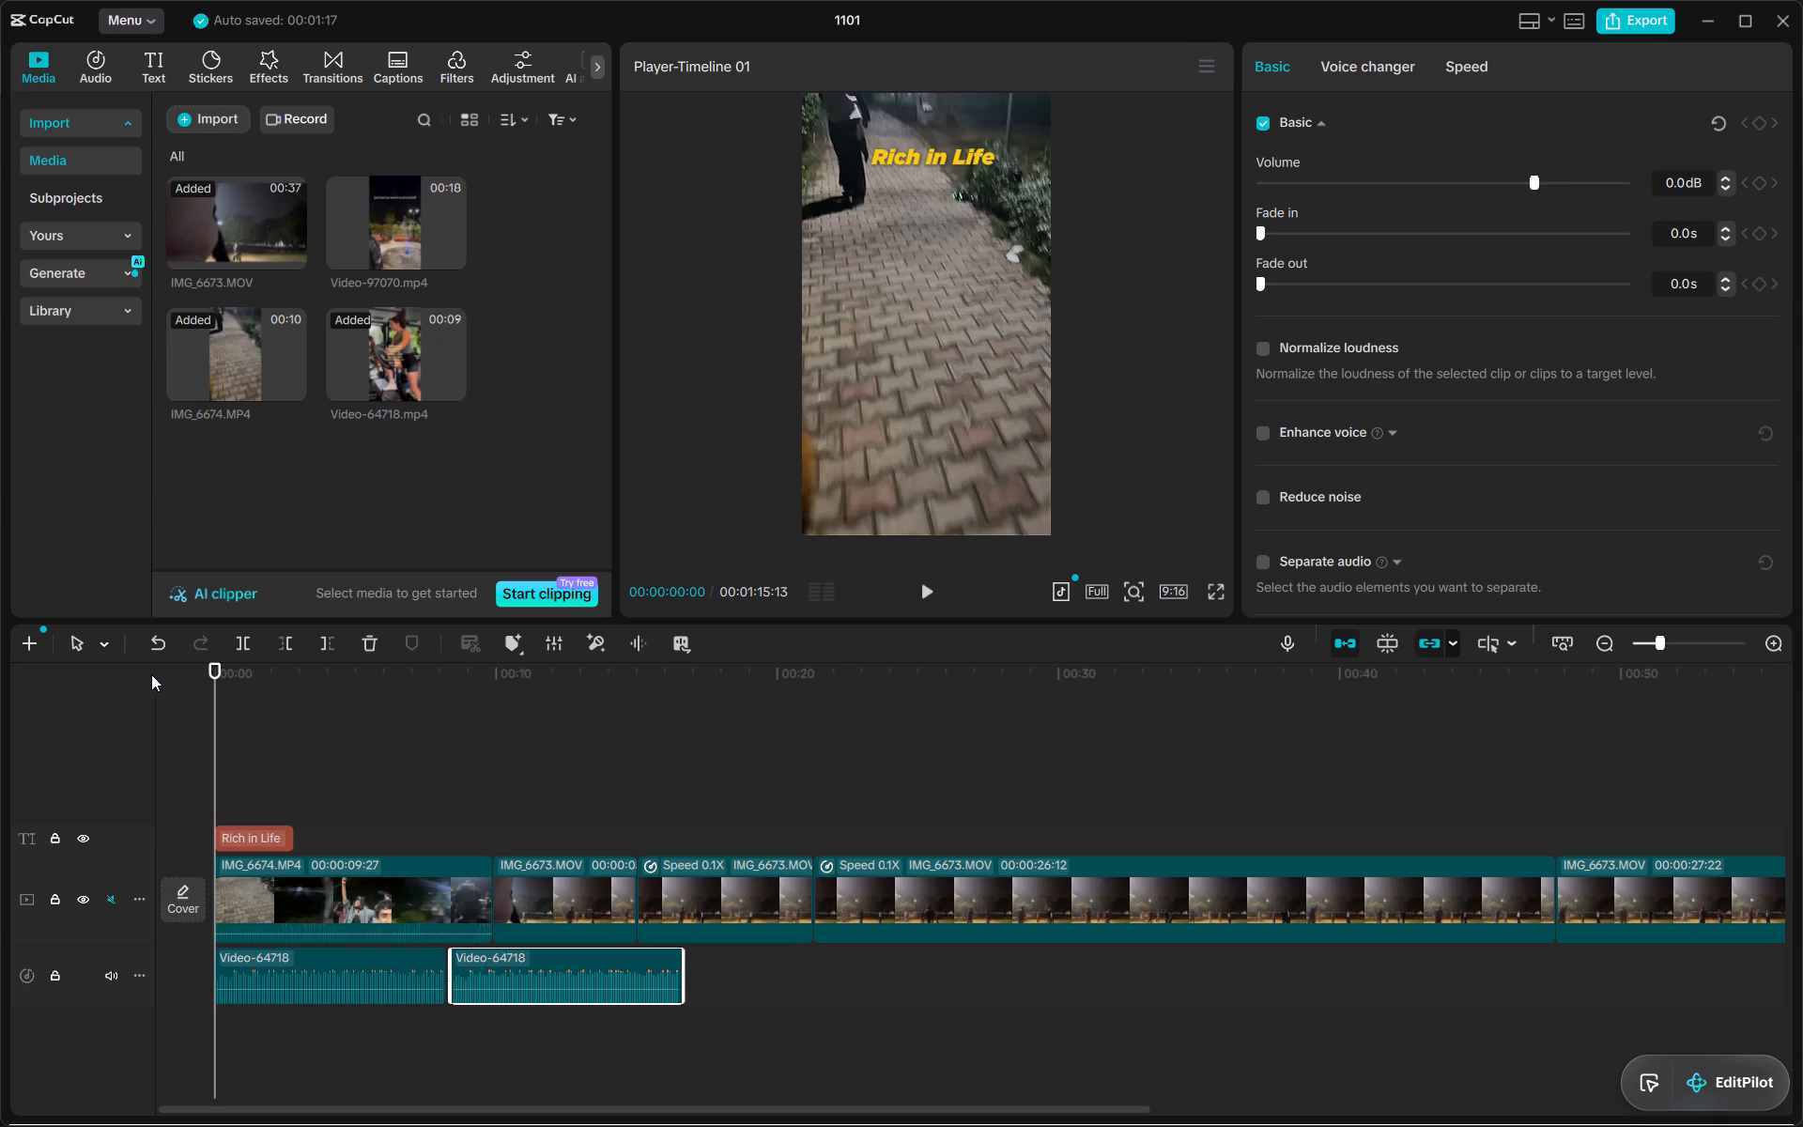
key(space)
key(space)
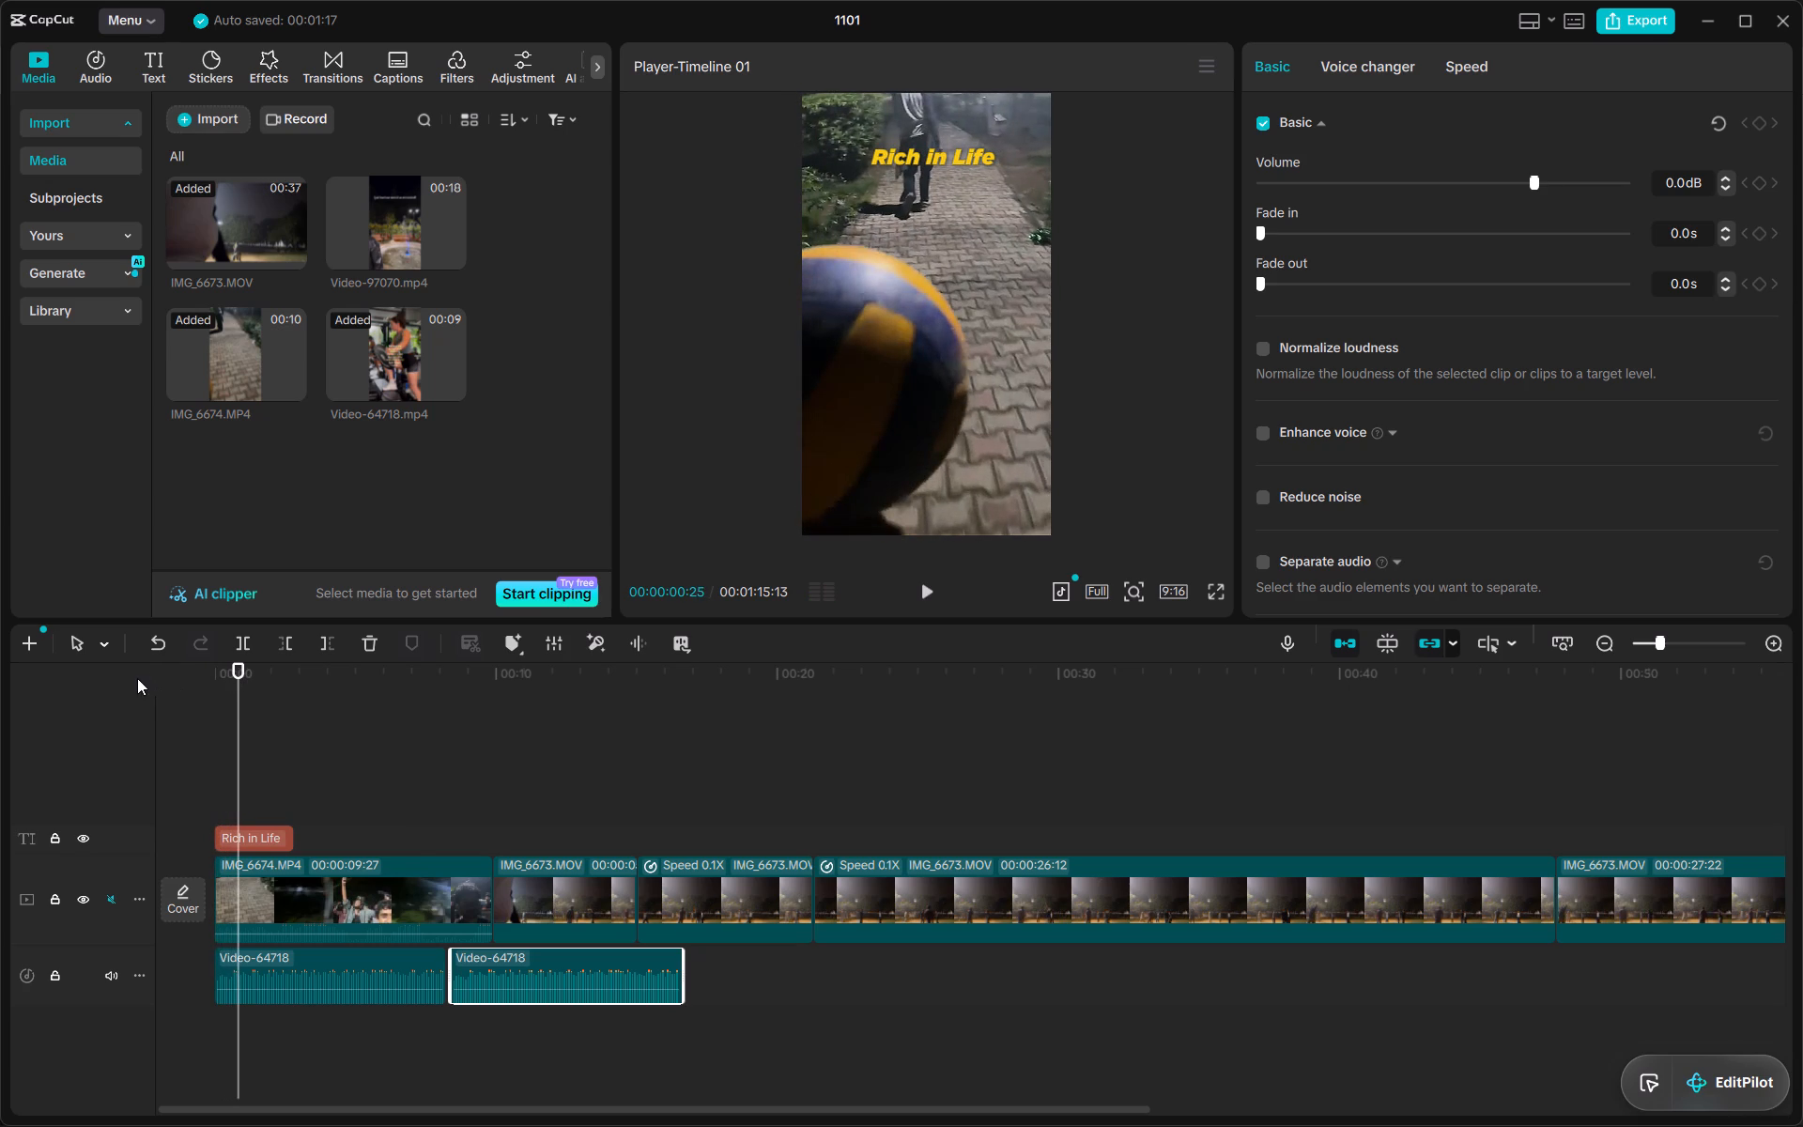
Preview the first few seconds of the project with the Video-64718 audio and return the playhead to the start.
drag(242, 674, 190, 686)
key(space)
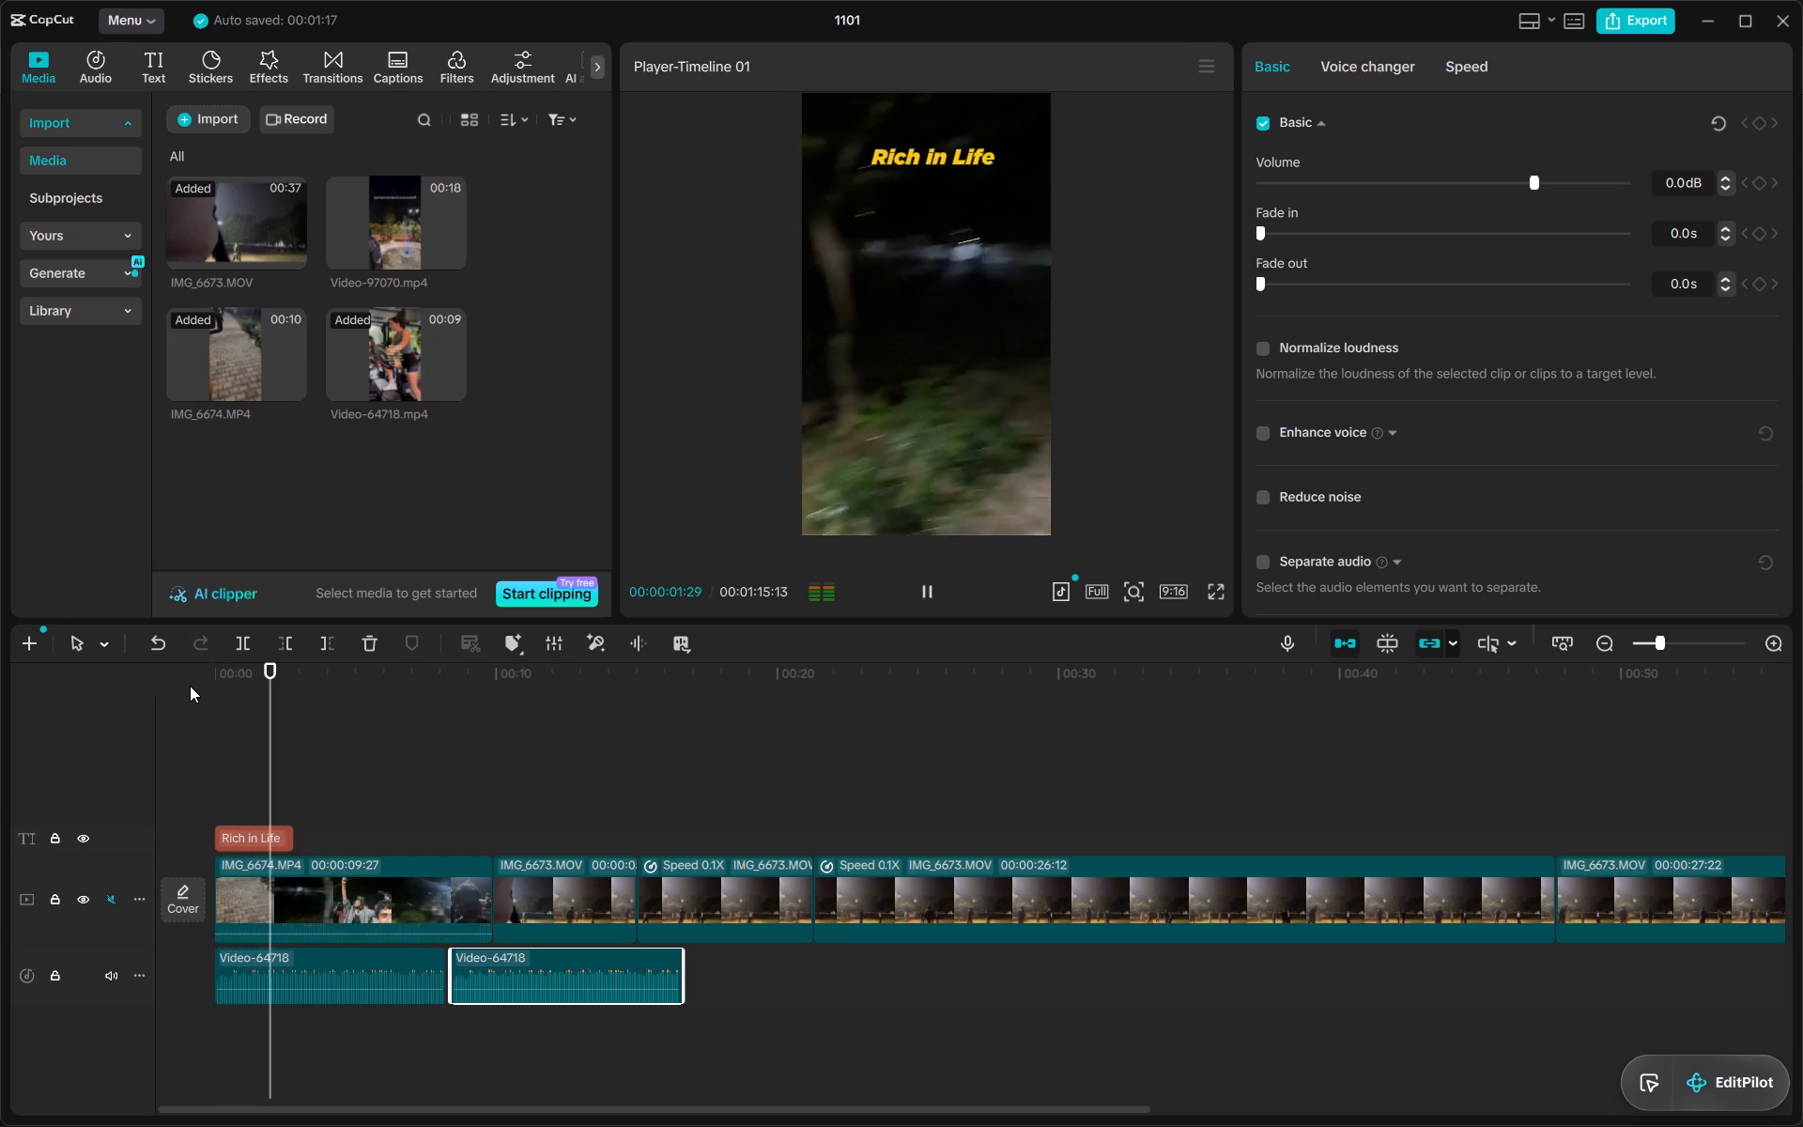
key(space)
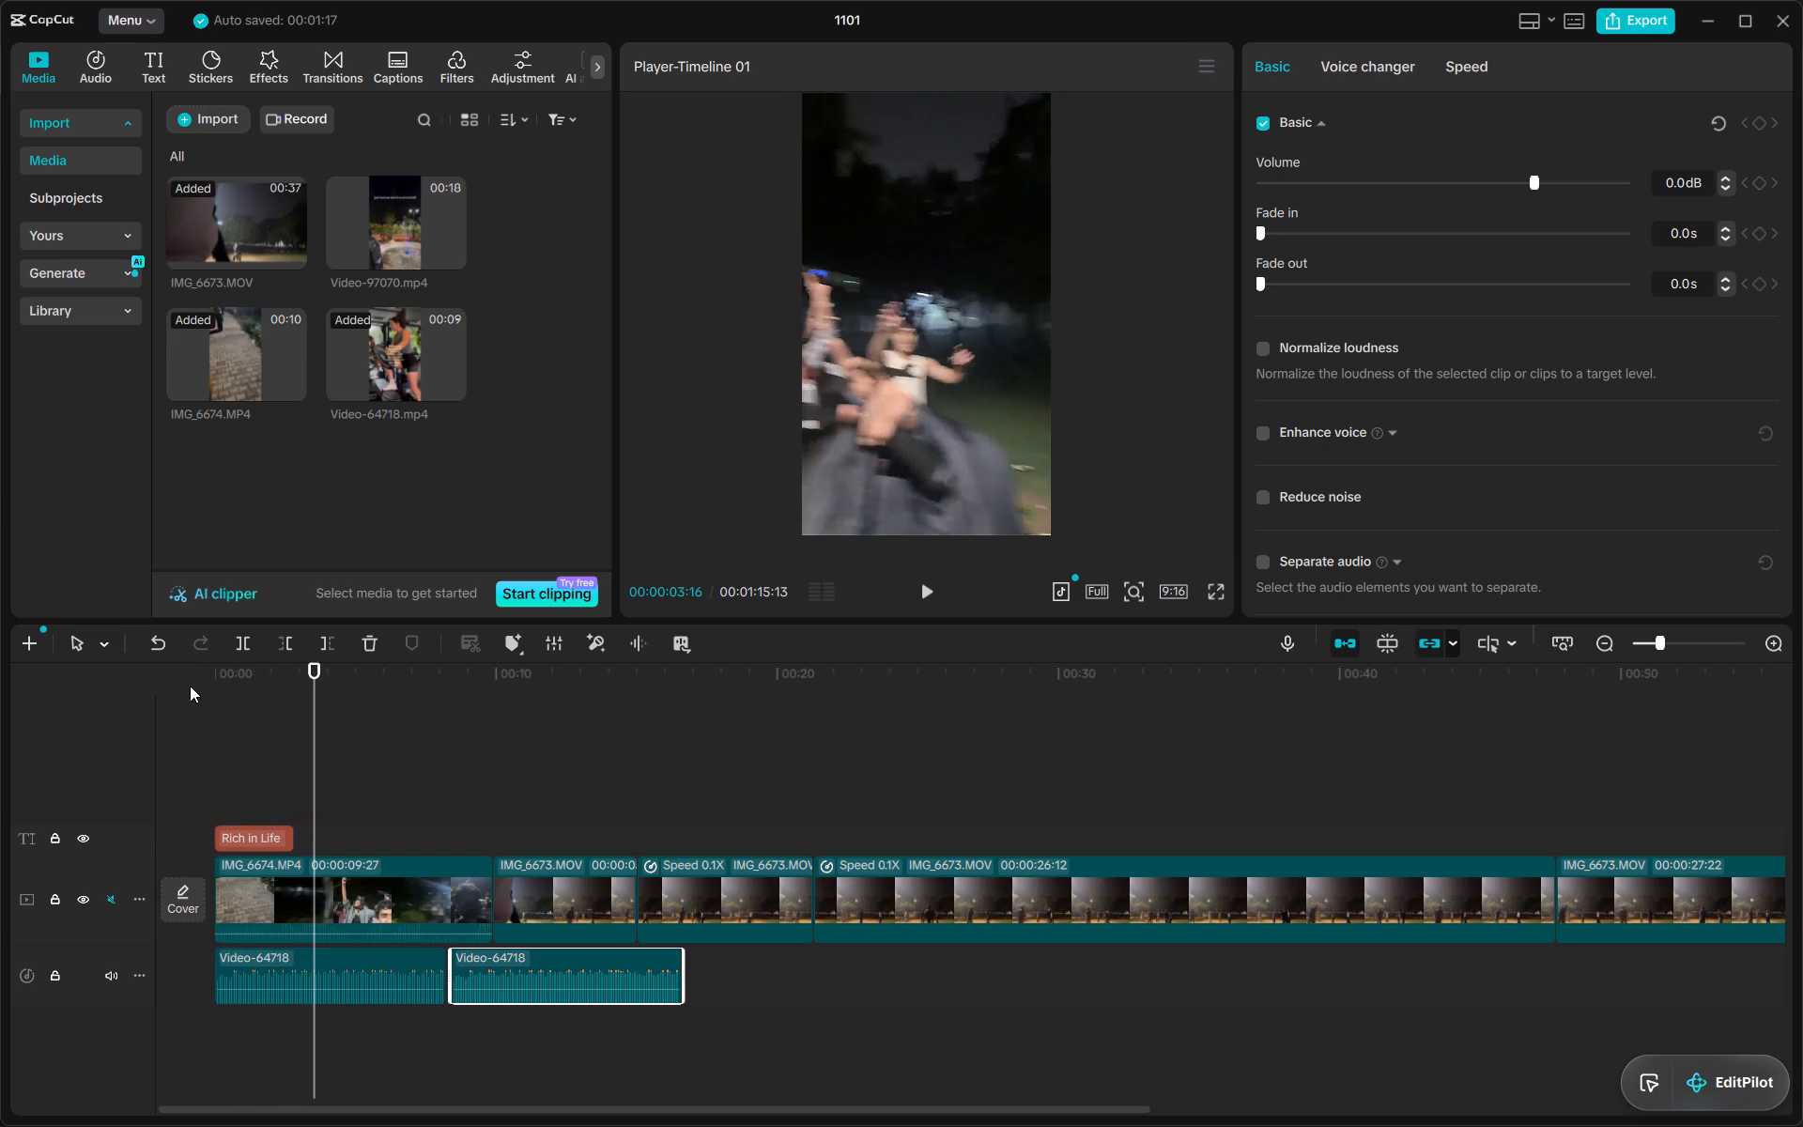
drag(231, 674, 155, 685)
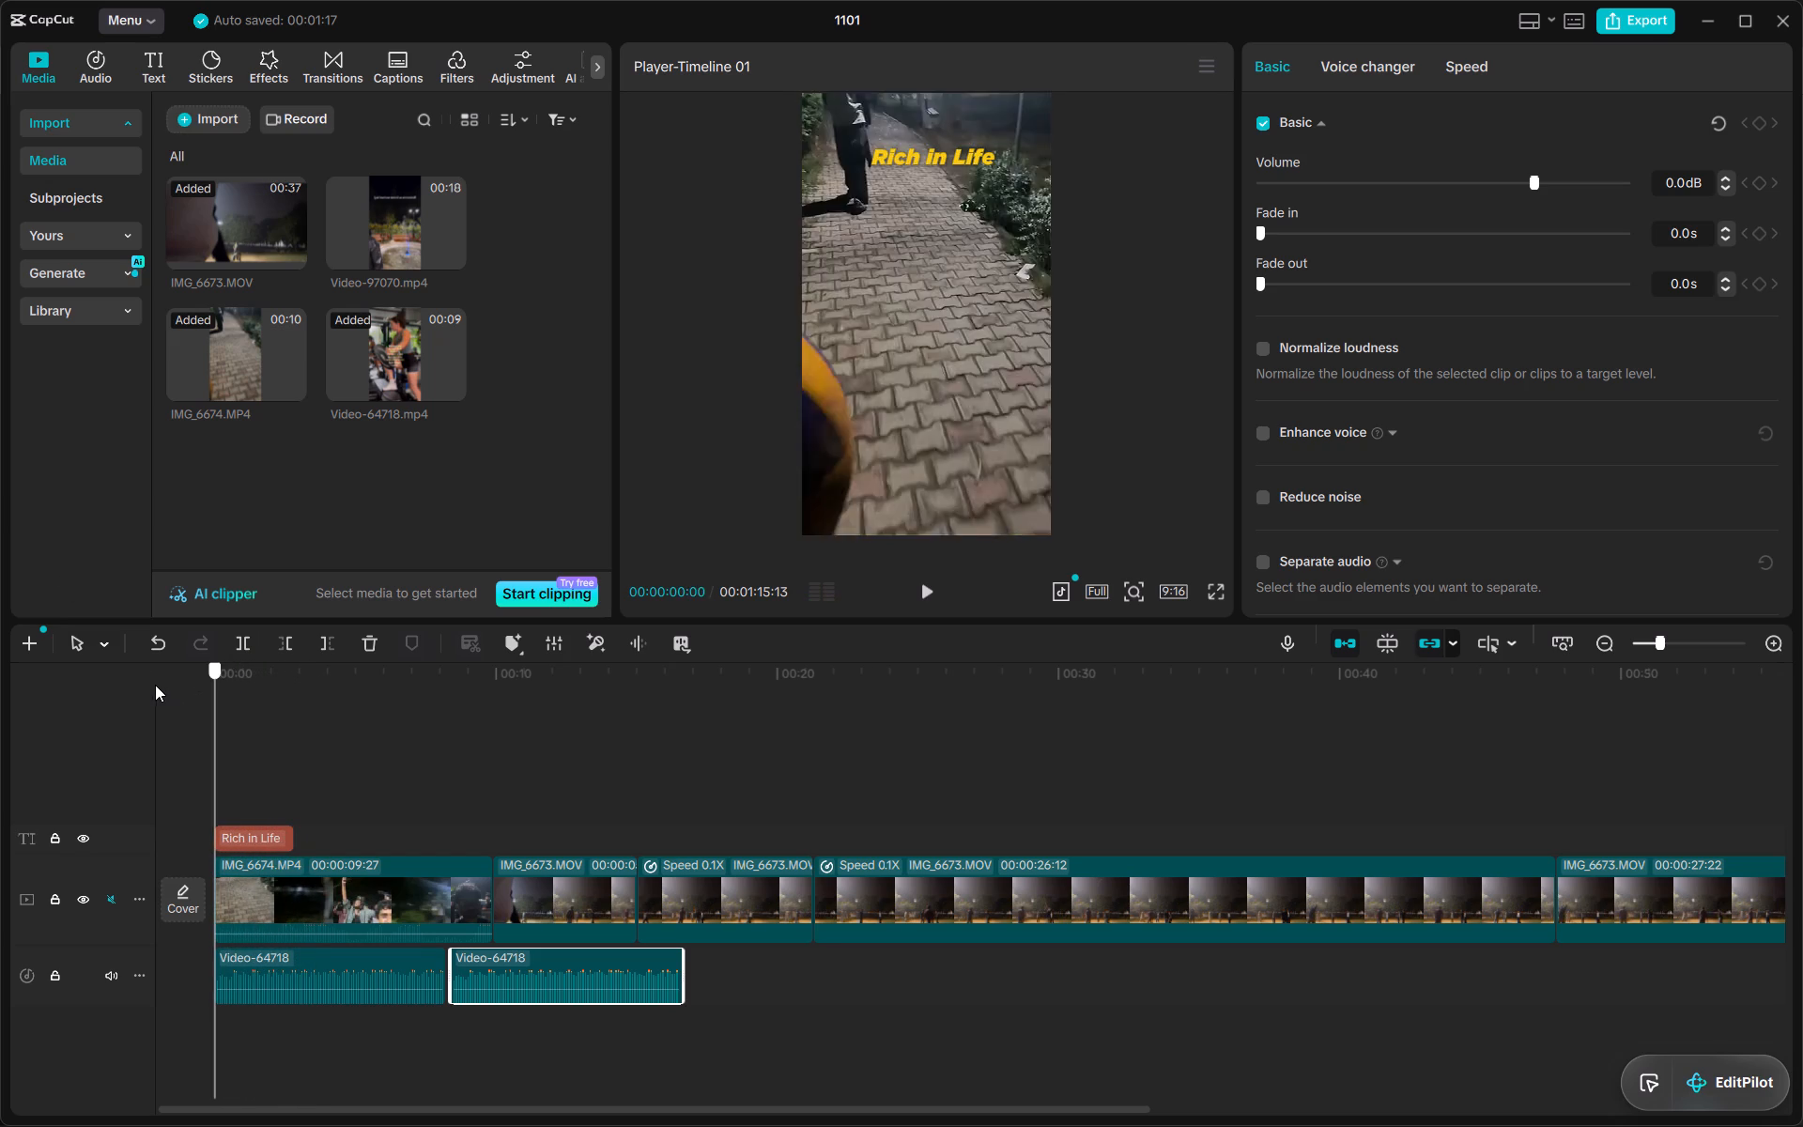
Preview the opening seconds from the start twice to find where the title should change.
drag(155, 685, 154, 684)
key(space)
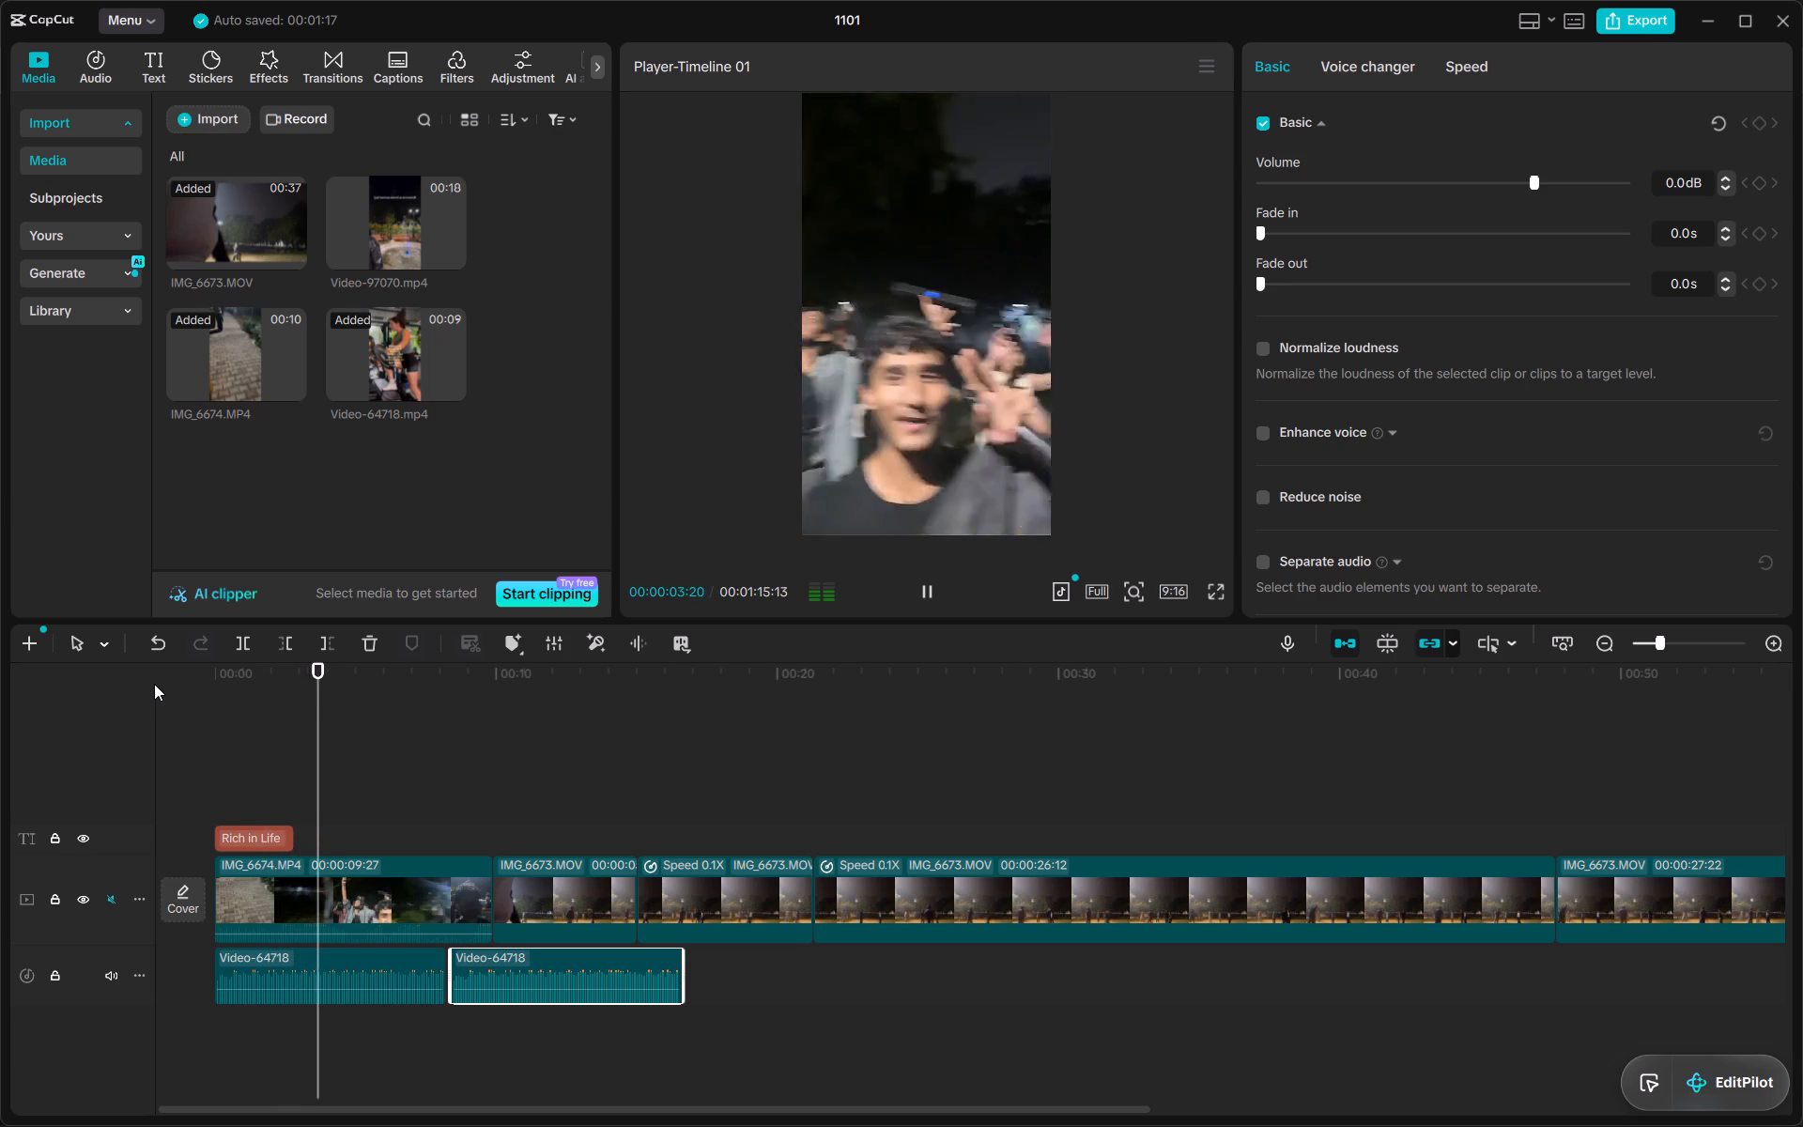
key(space)
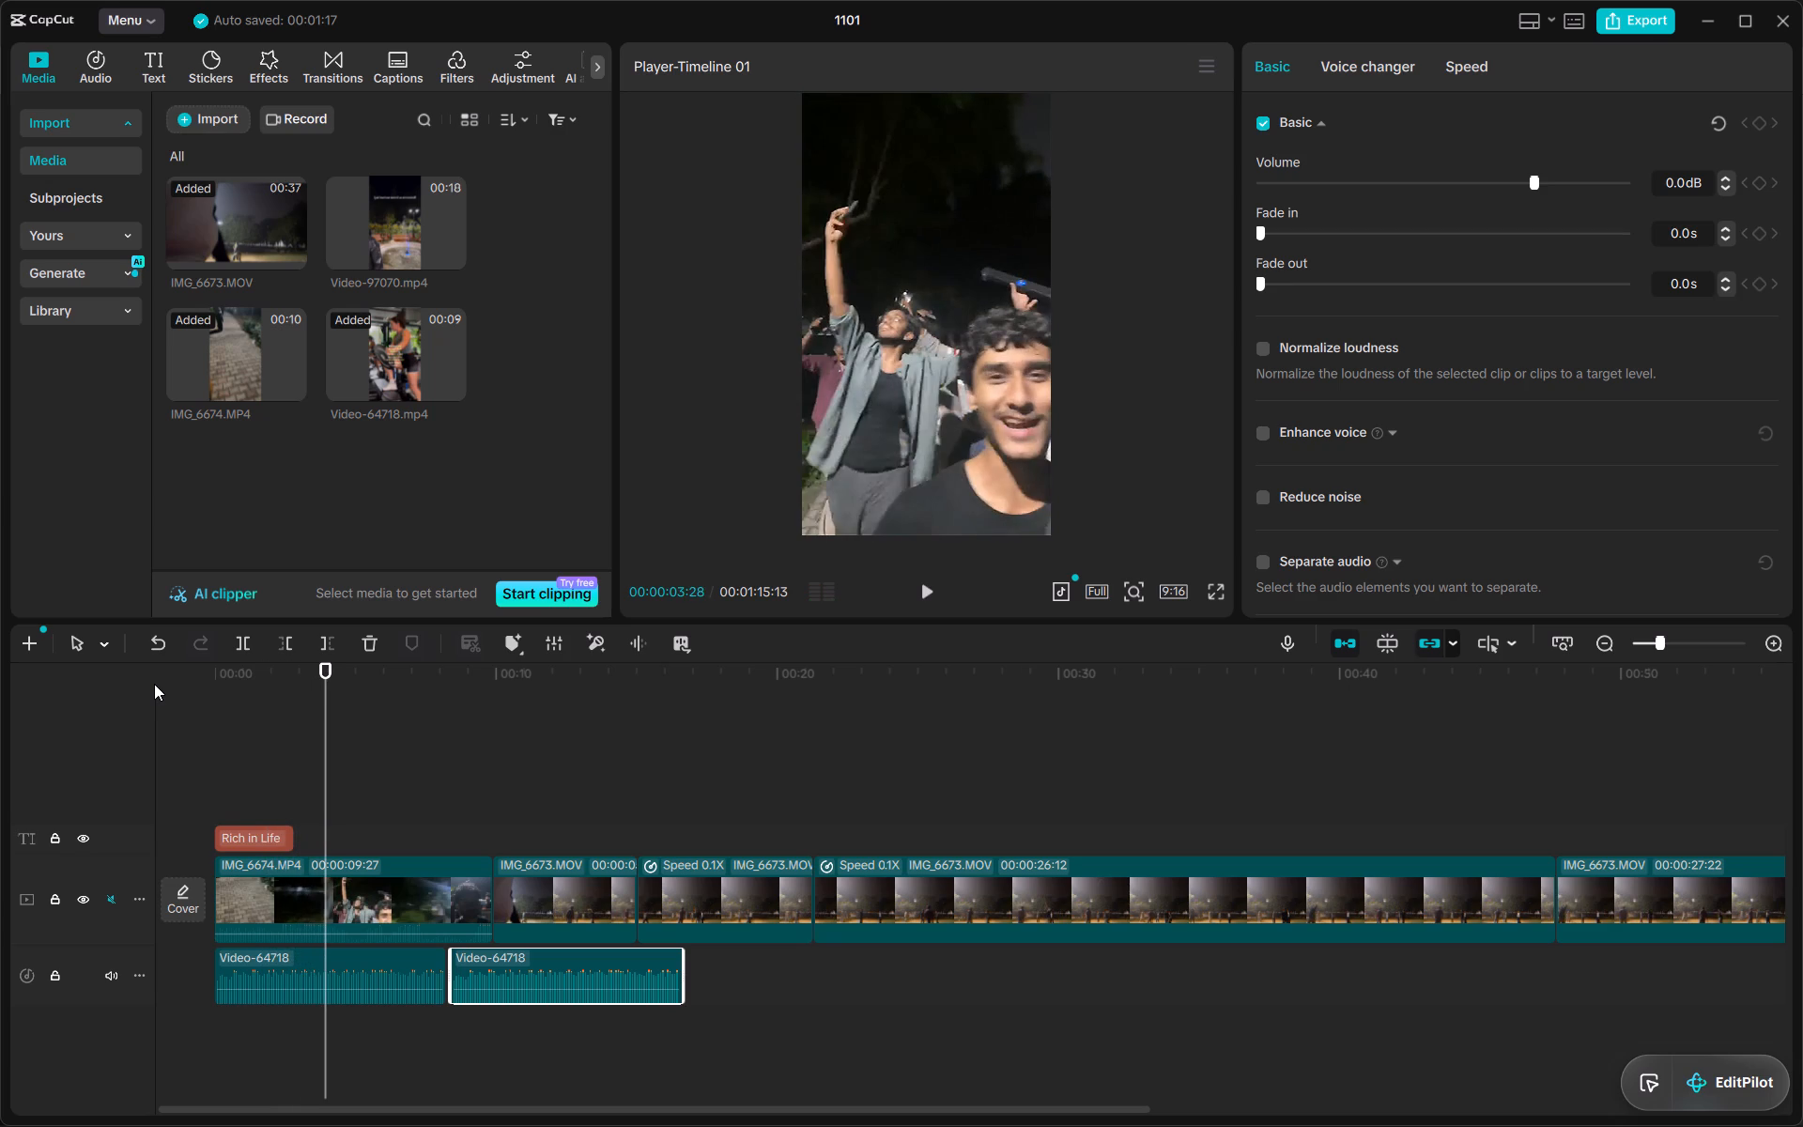
drag(260, 680, 101, 669)
key(space)
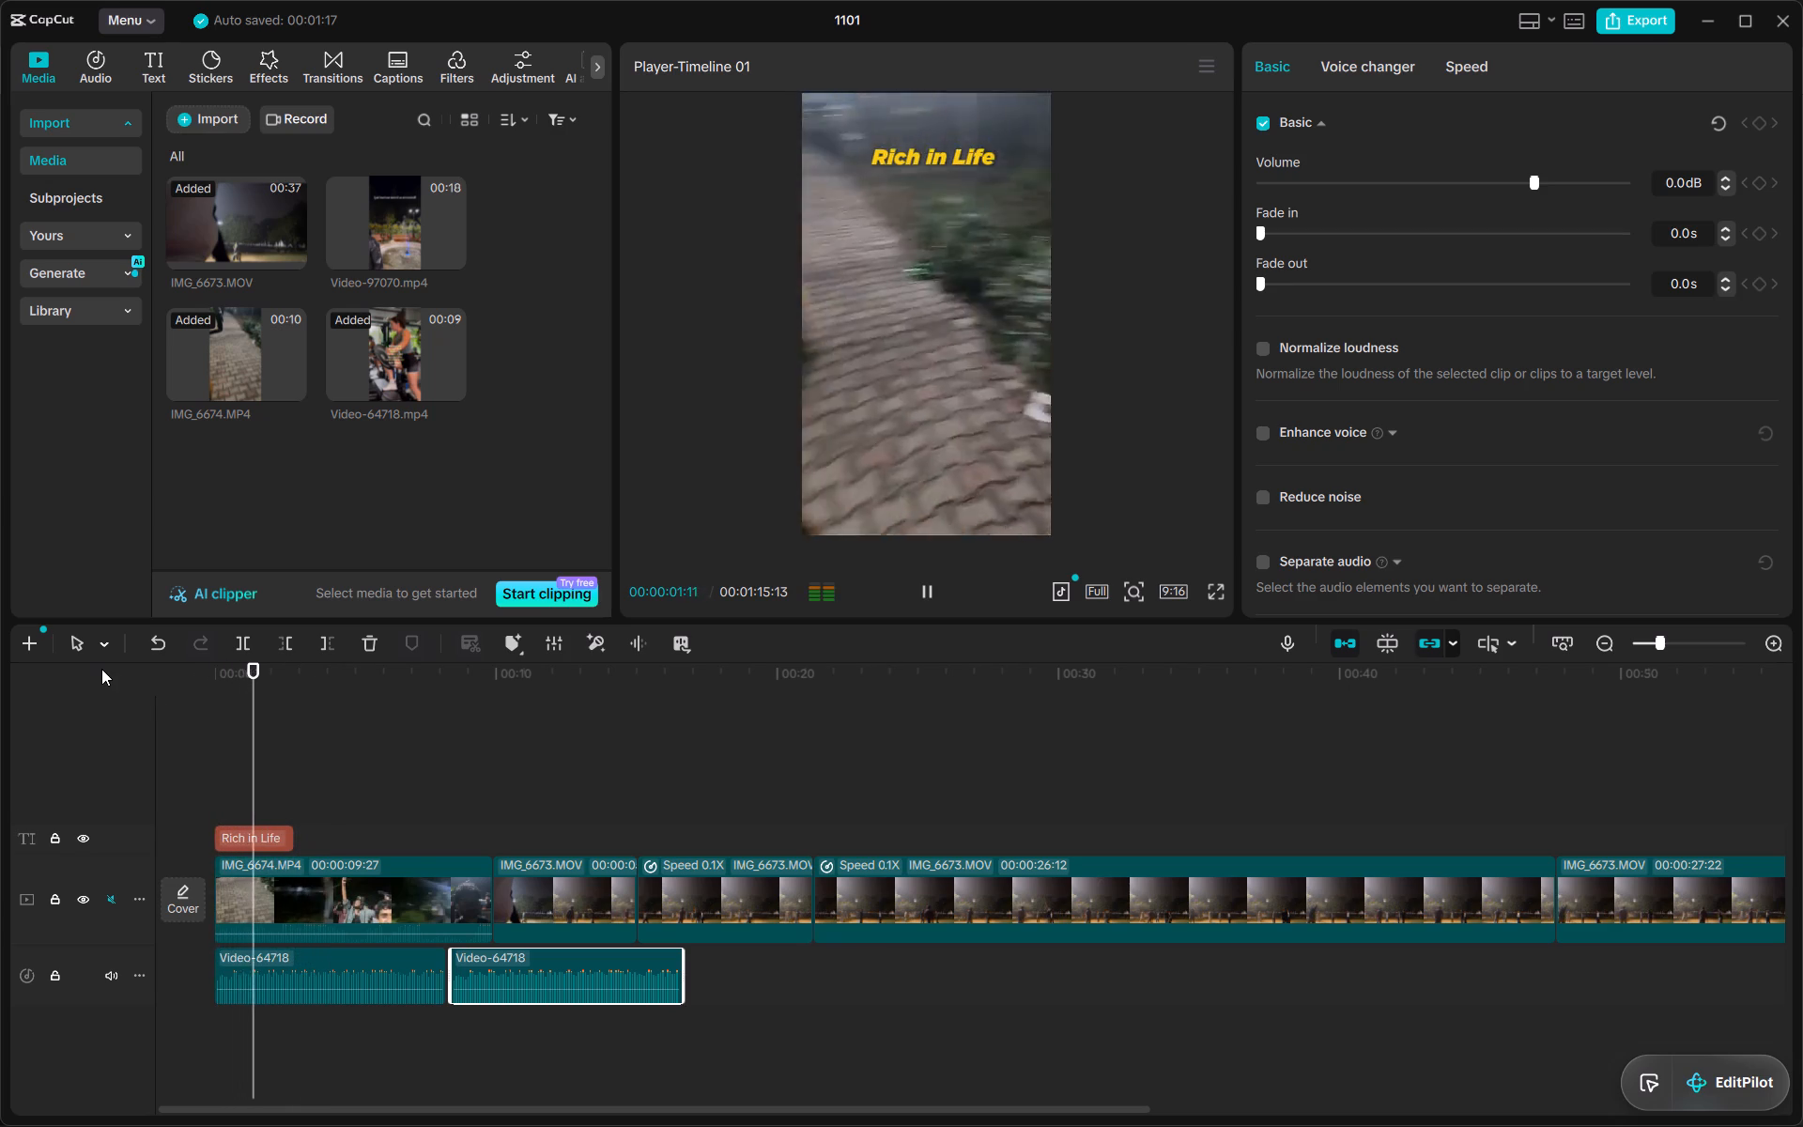
key(space)
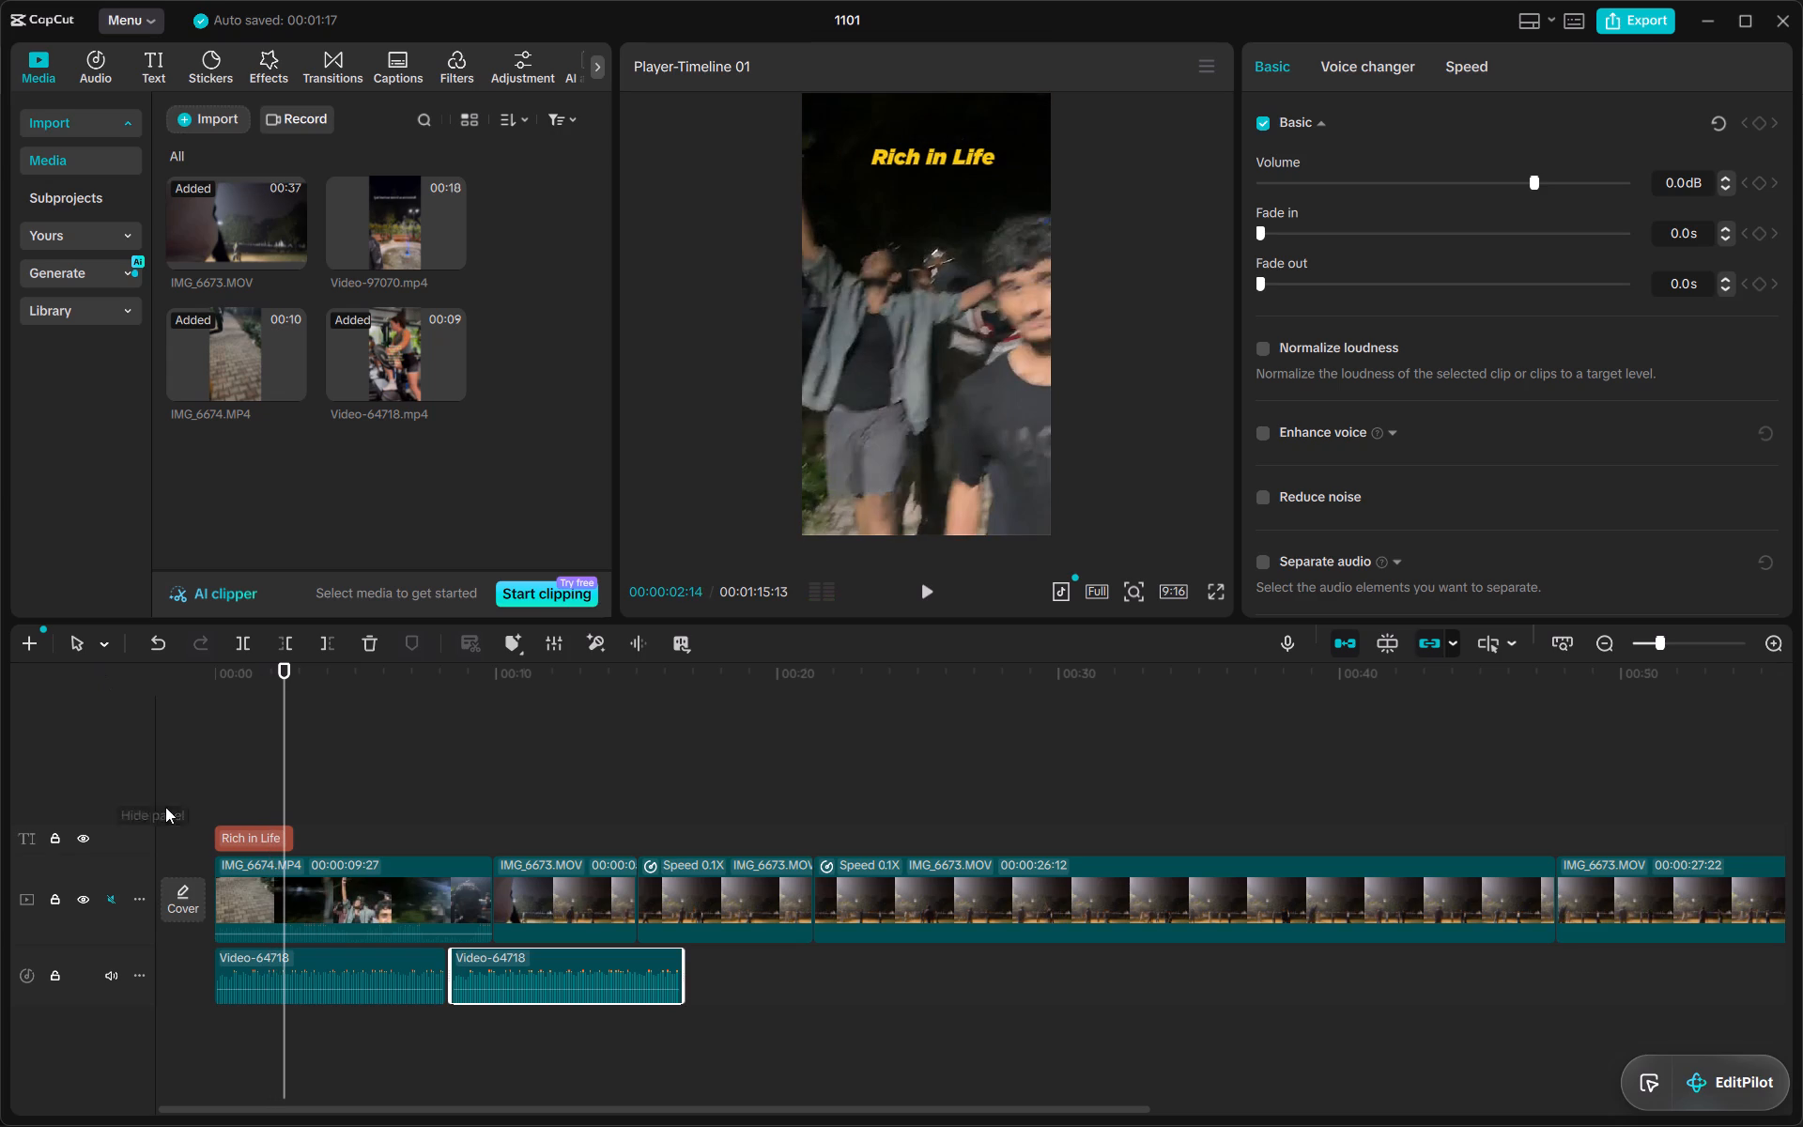
Split the first IMG_6674.MP4 clip at 00:00:02:09.
click(287, 666)
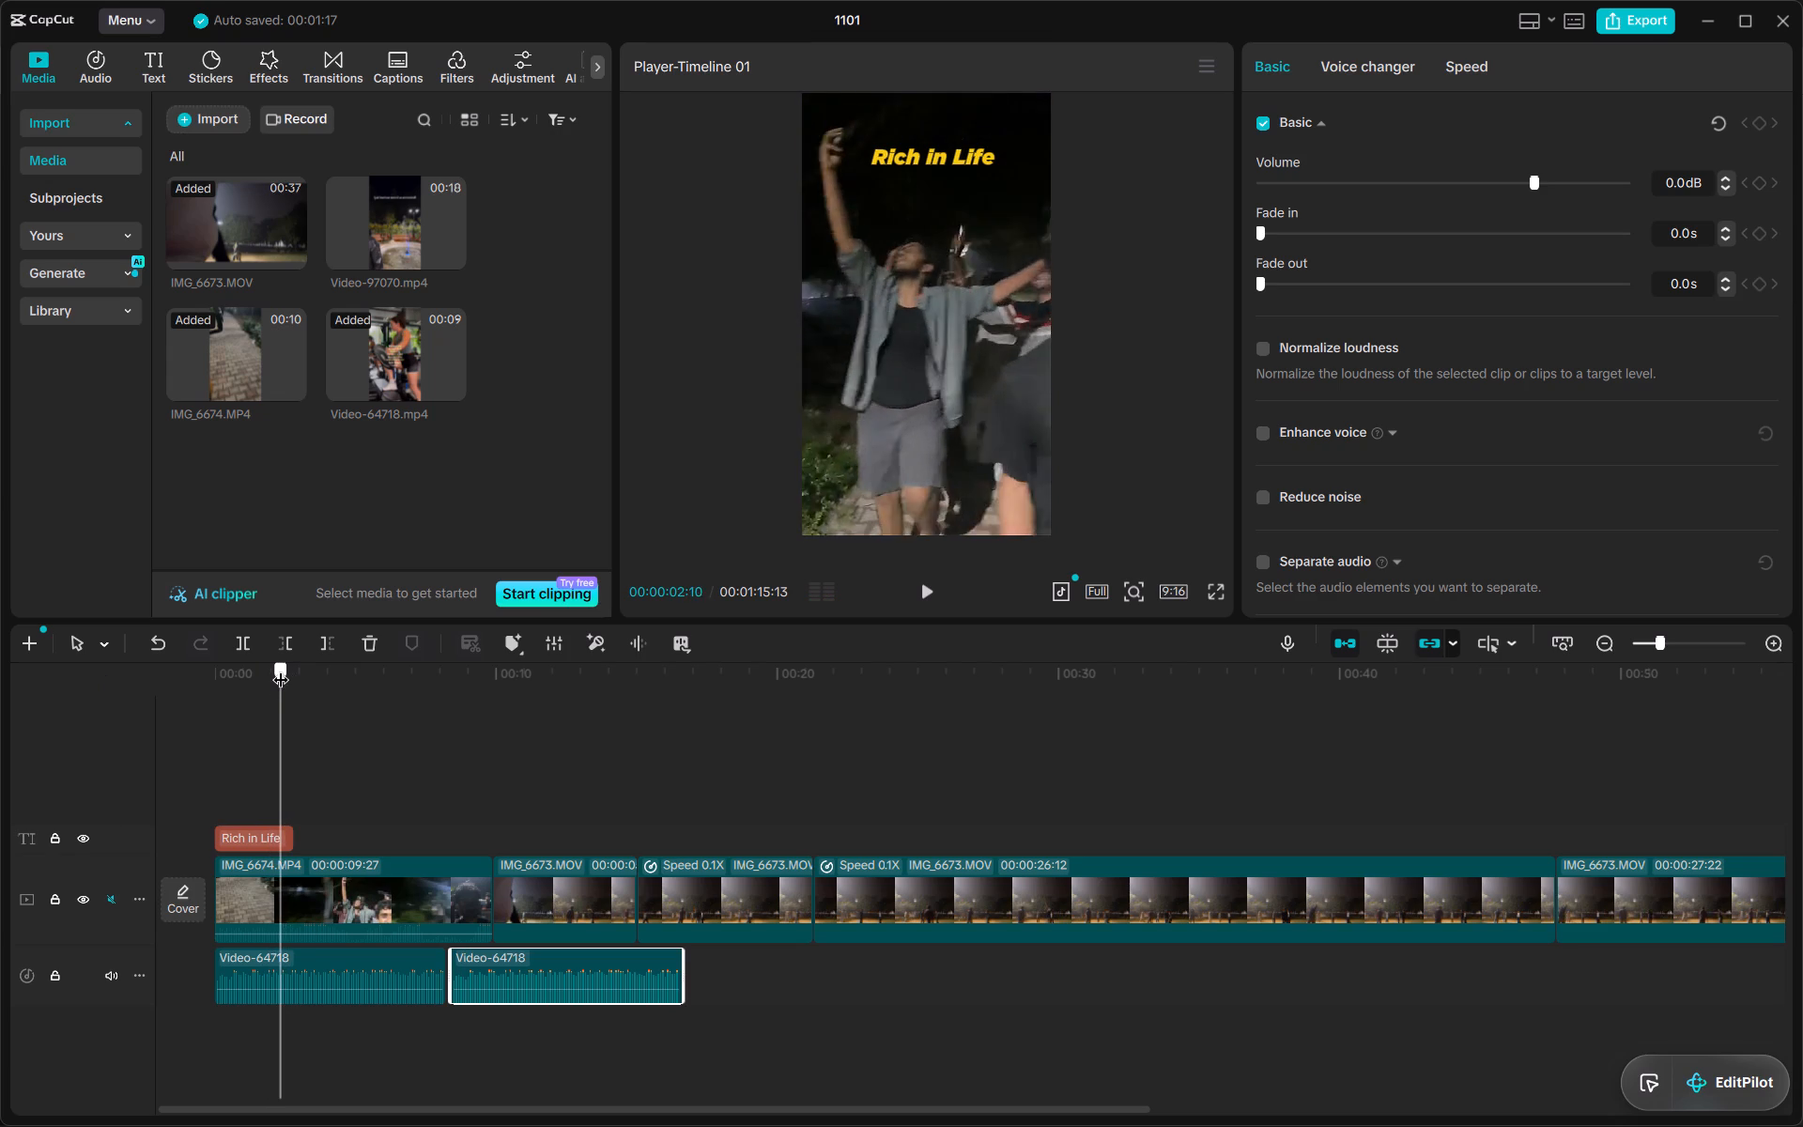
click(236, 649)
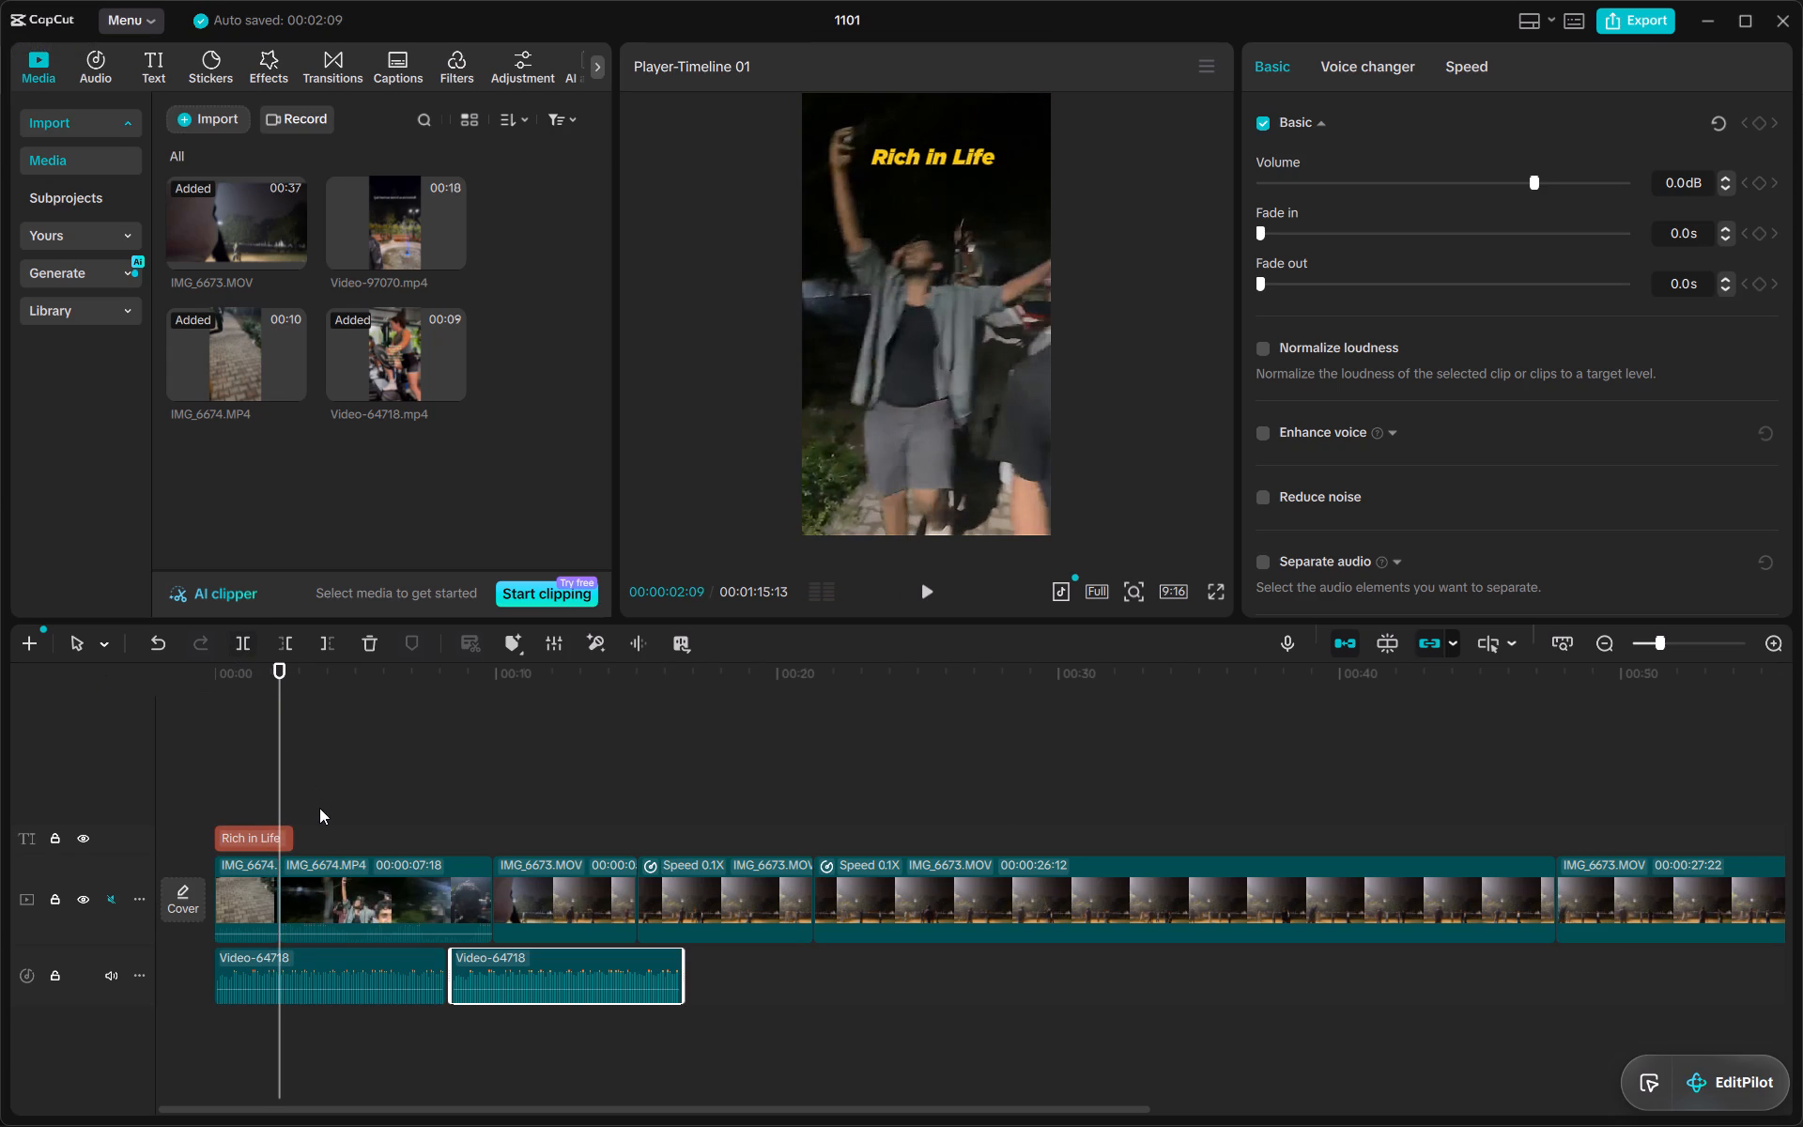
Split the "Rich in Life" title at 00:00:02:09 and extend its second part to about 15 seconds on the timeline.
click(253, 834)
click(247, 640)
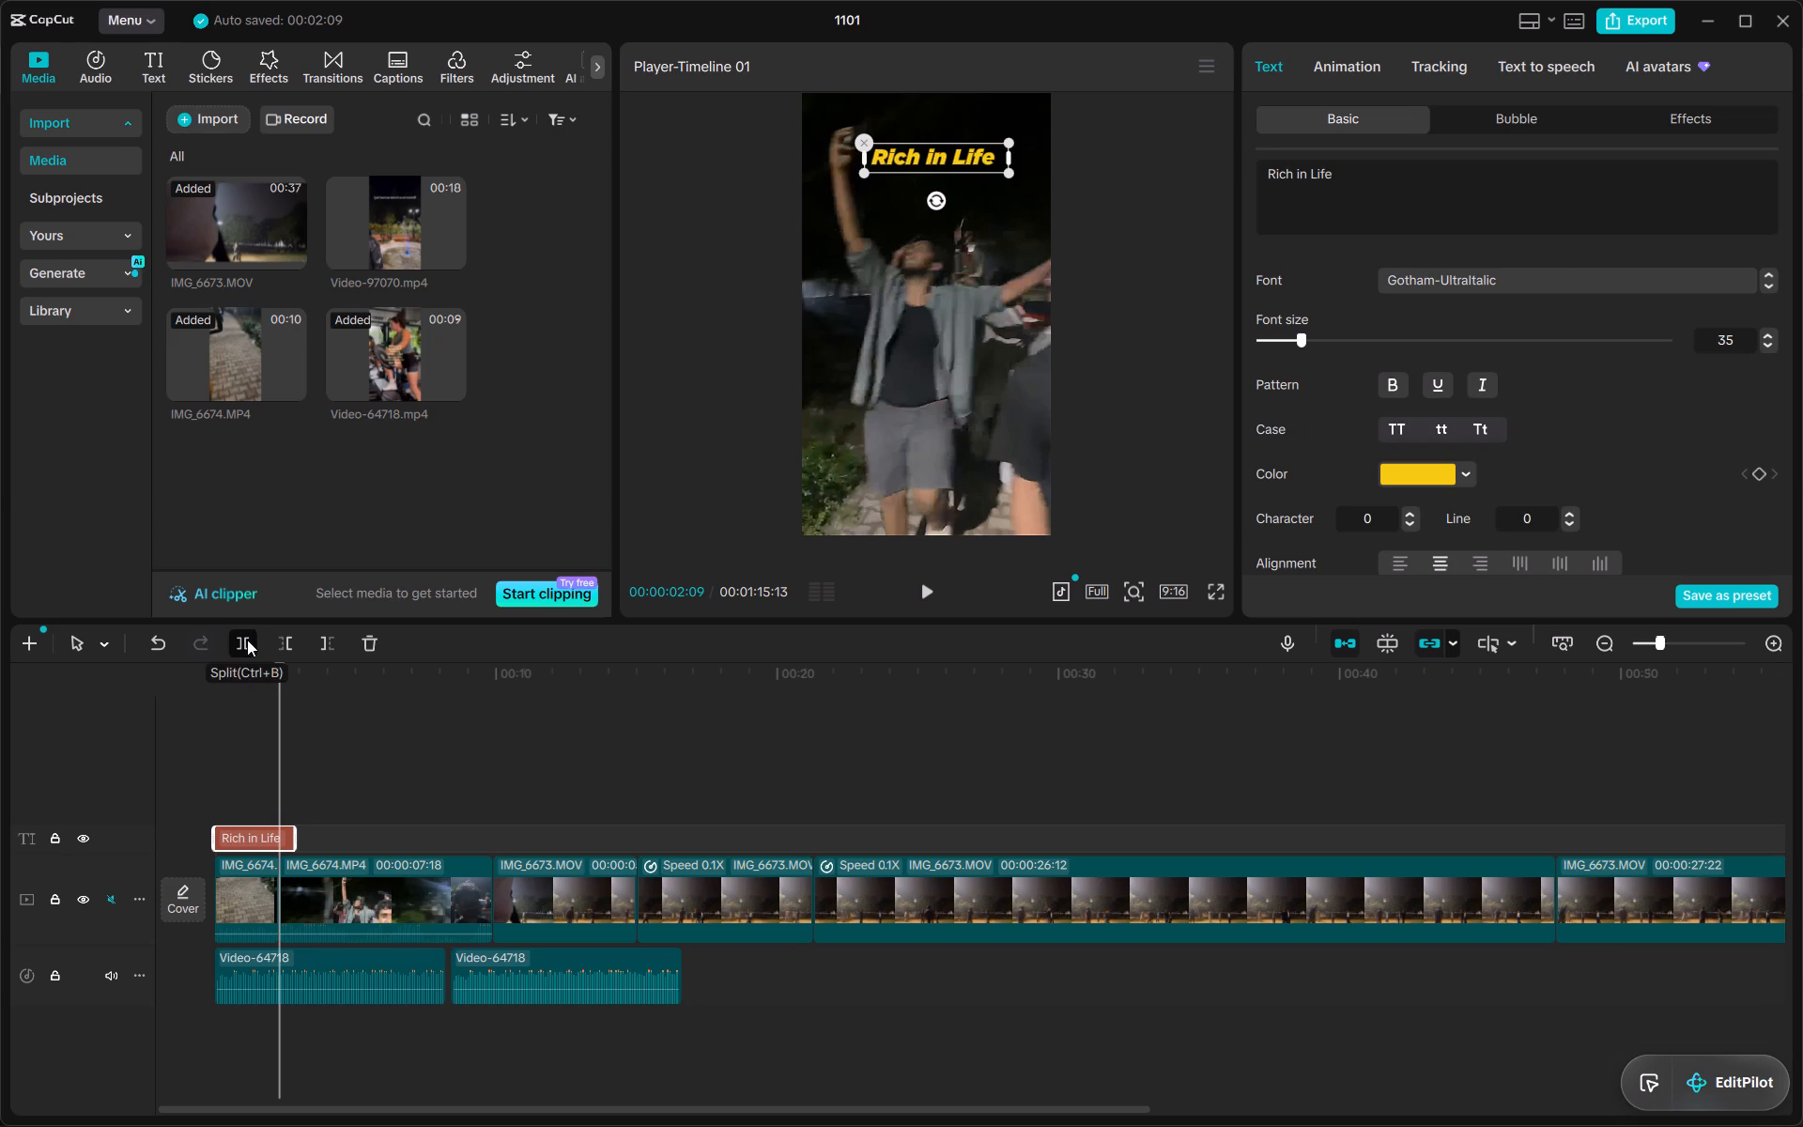
drag(296, 838, 641, 852)
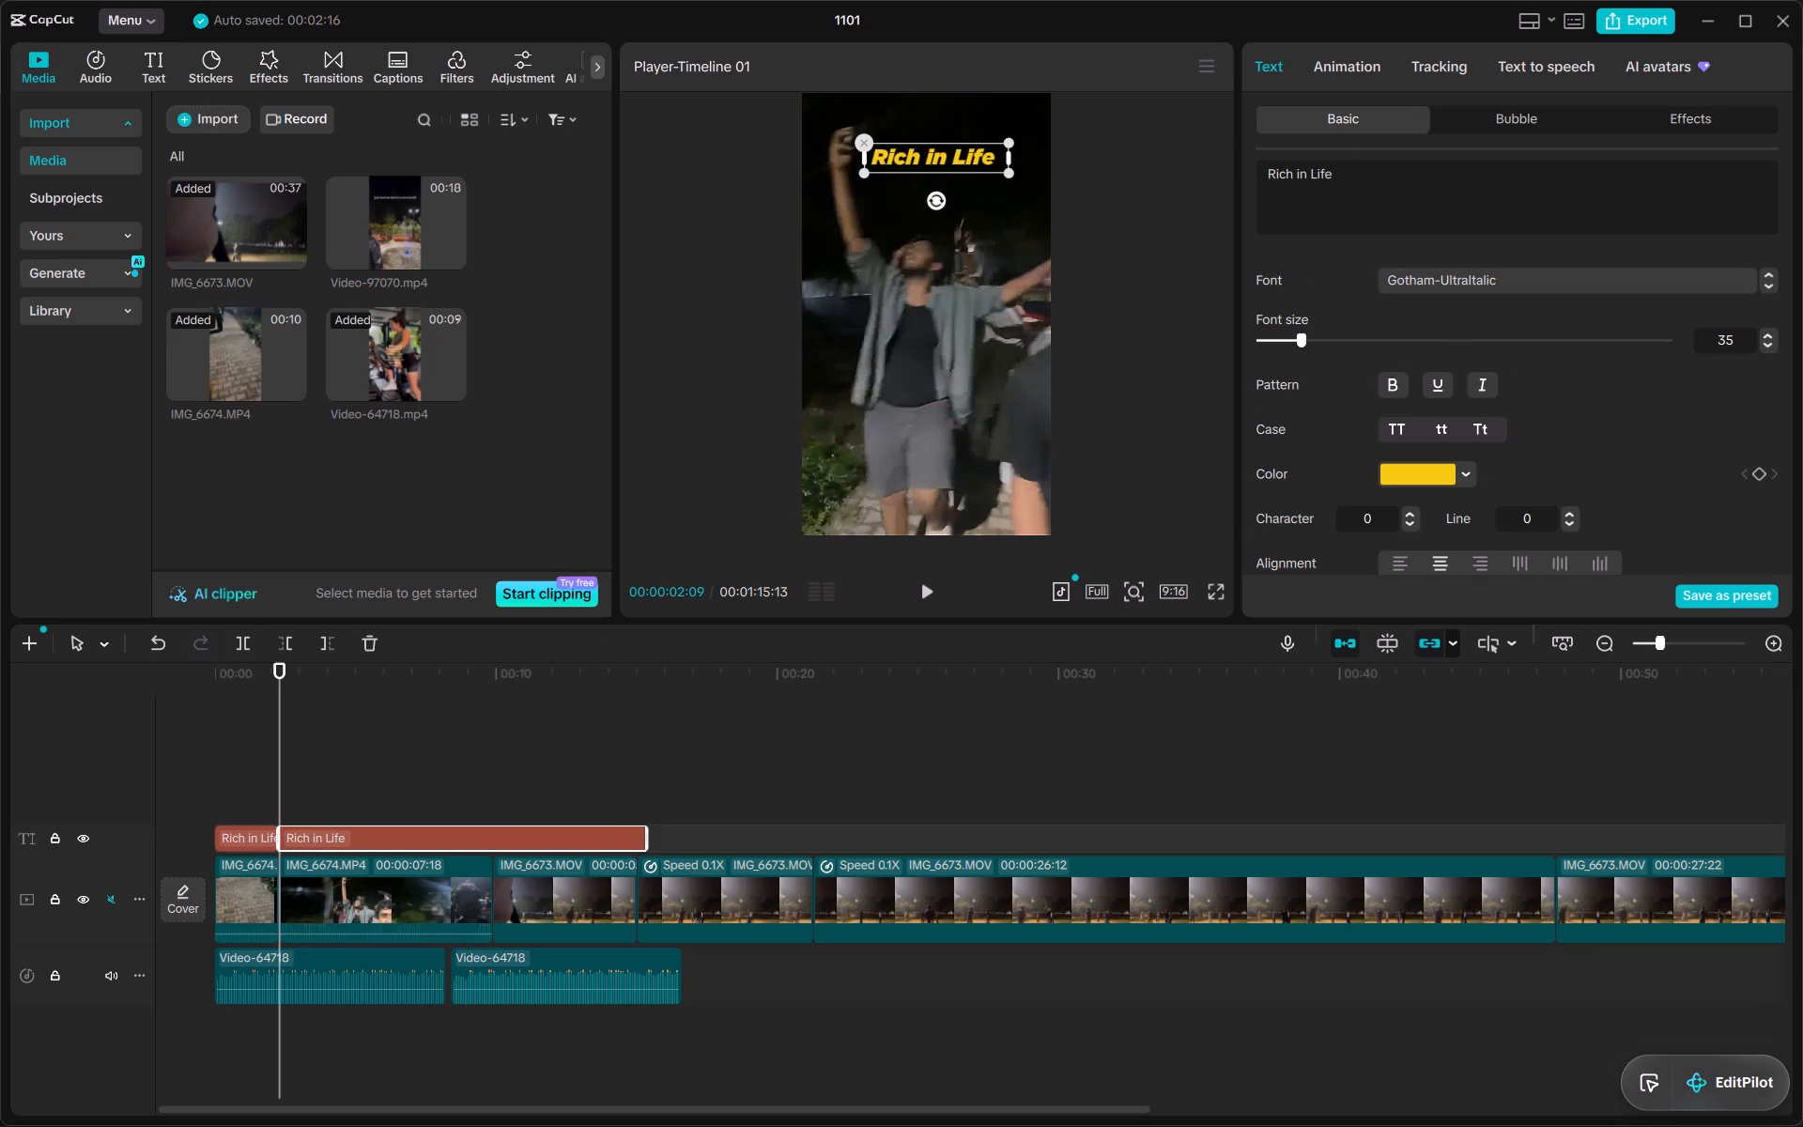
Replace the text of the title's second part with "Becuase of them".
triple_click(1369, 183)
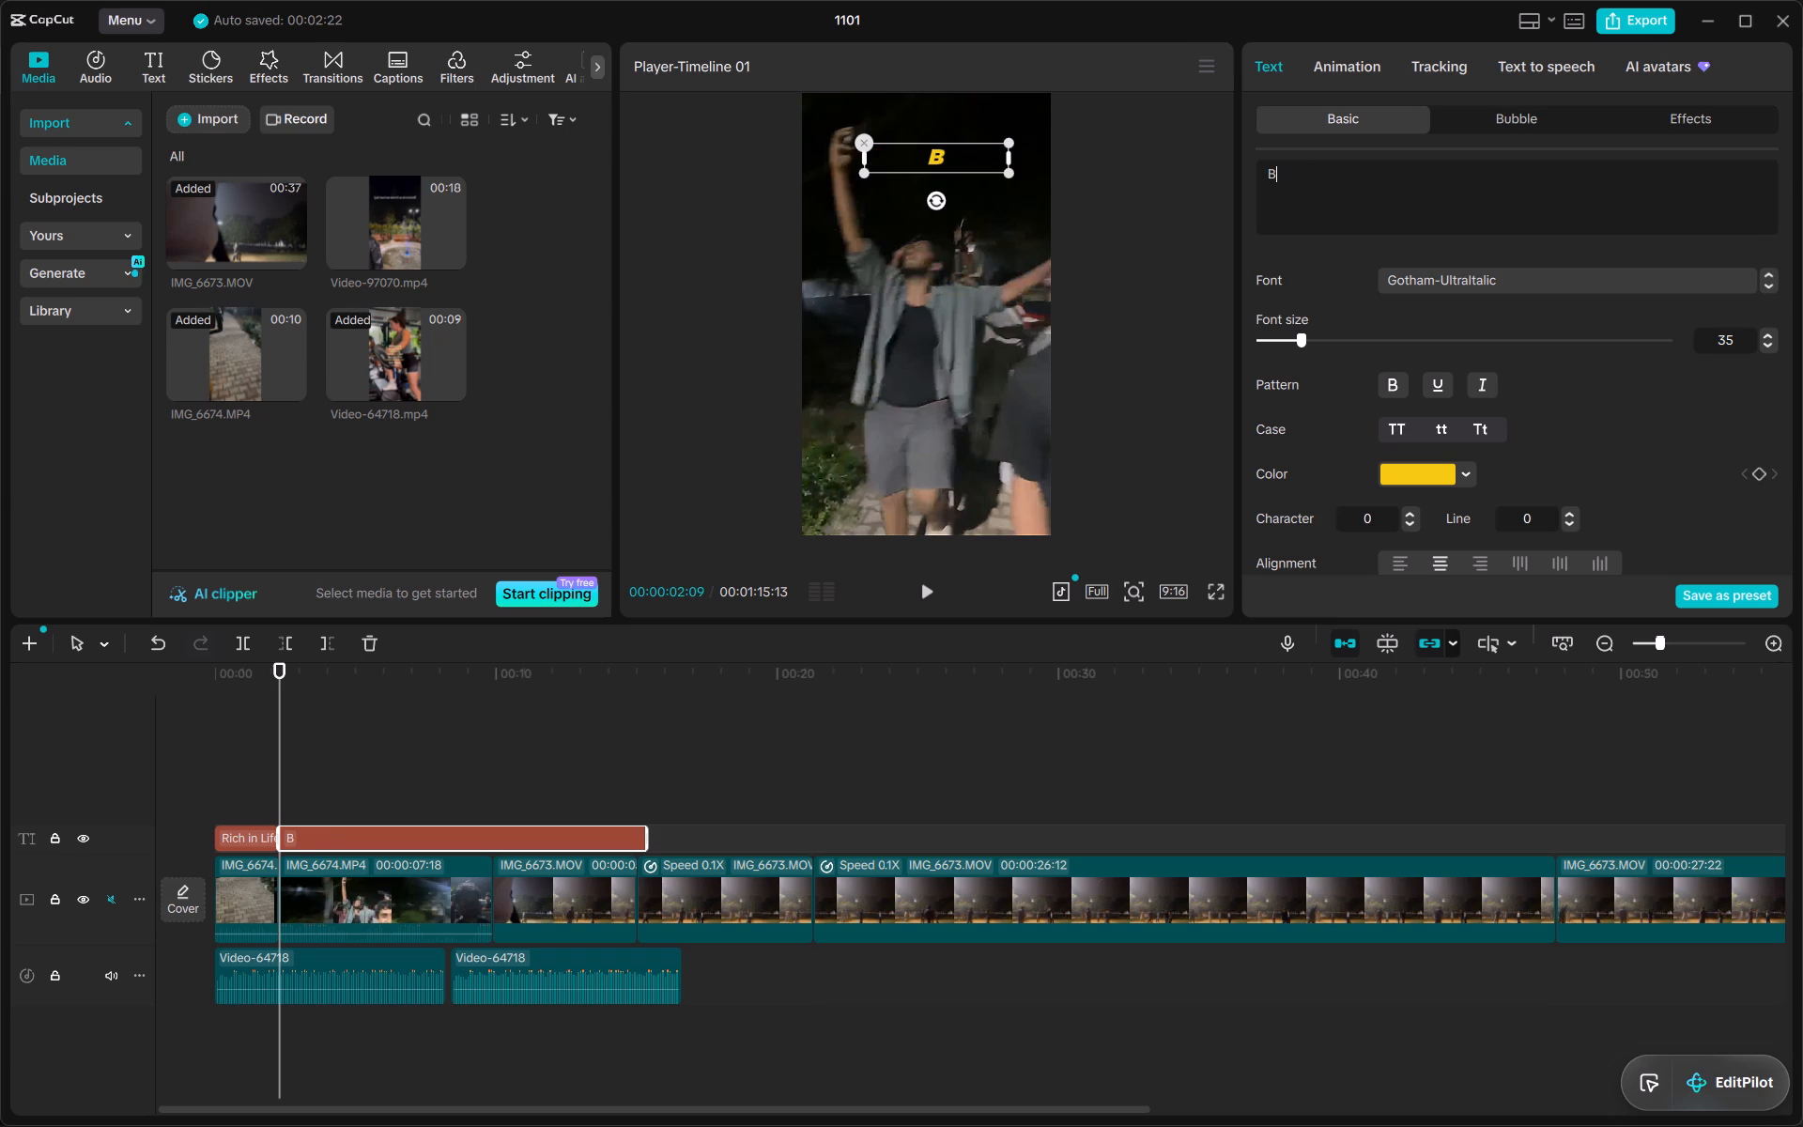
text(ecuase)
key(space)
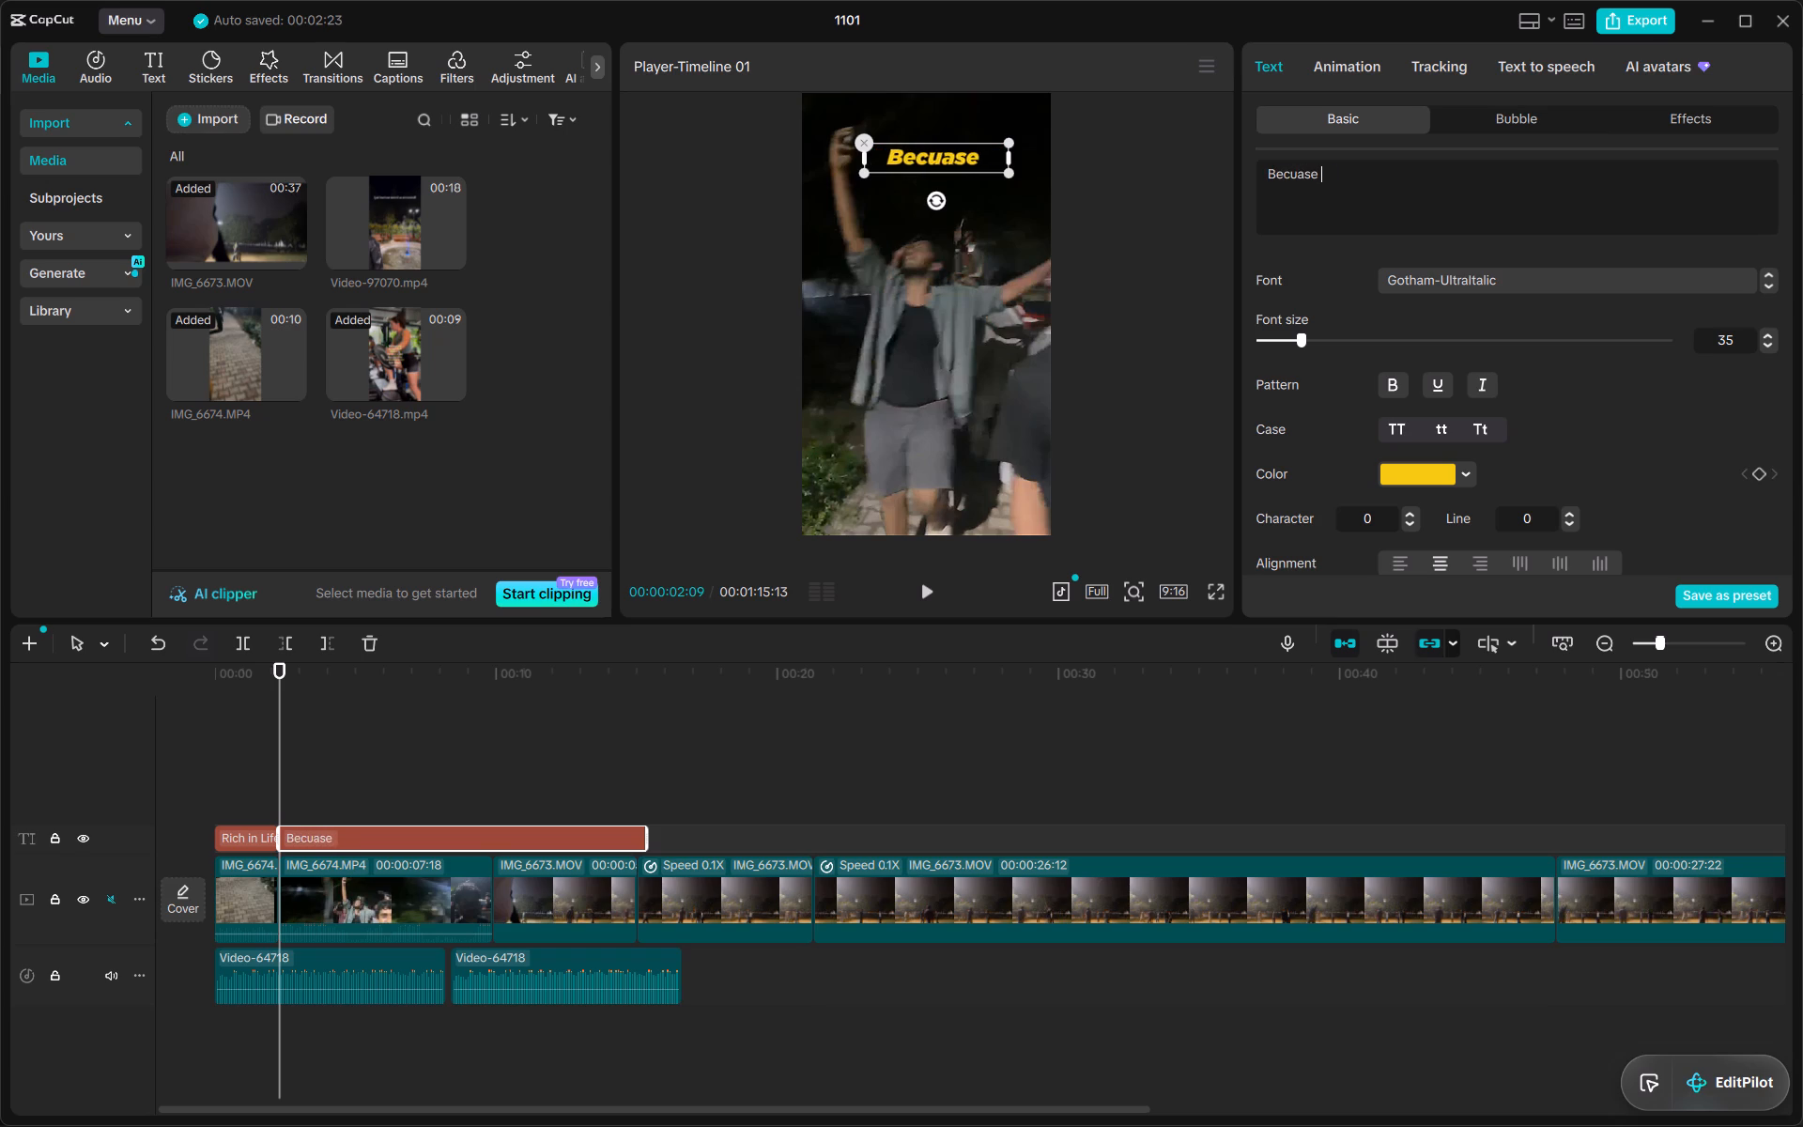
text(of)
key(space)
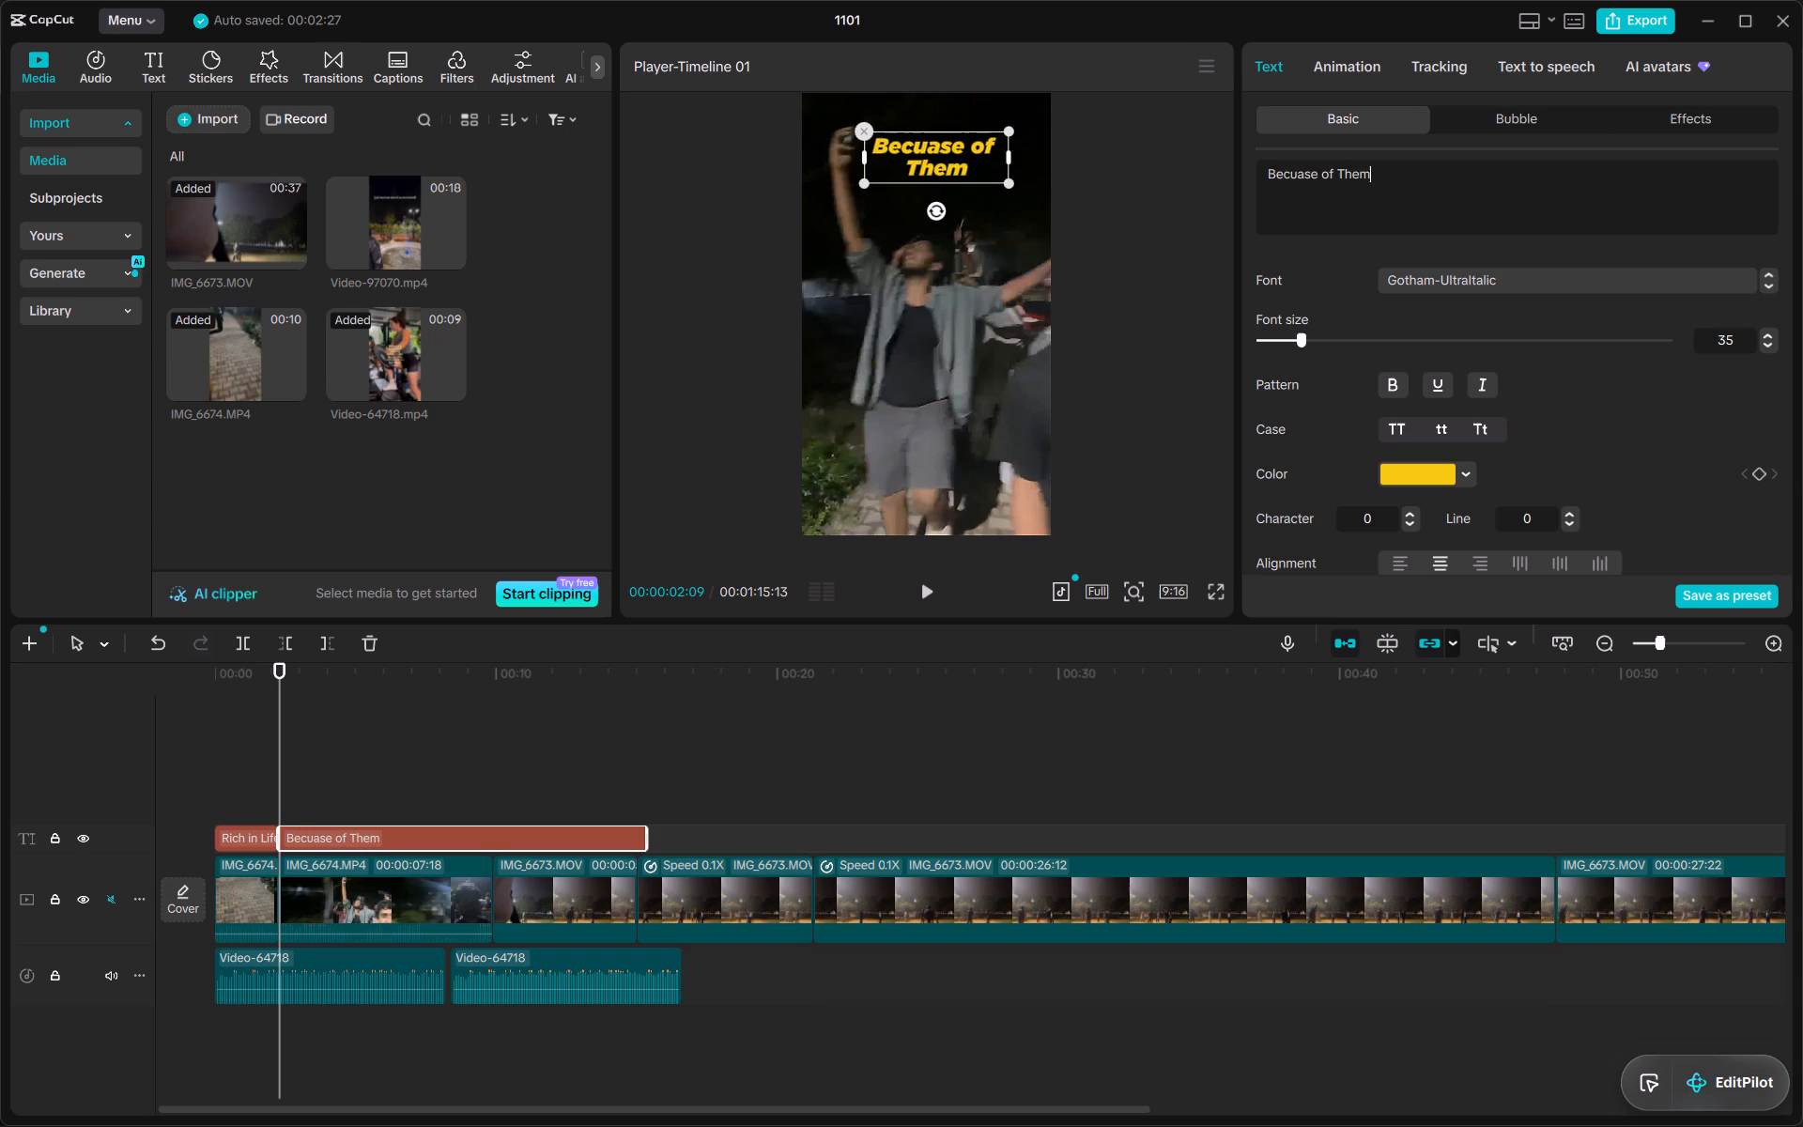
key(shift+colon)
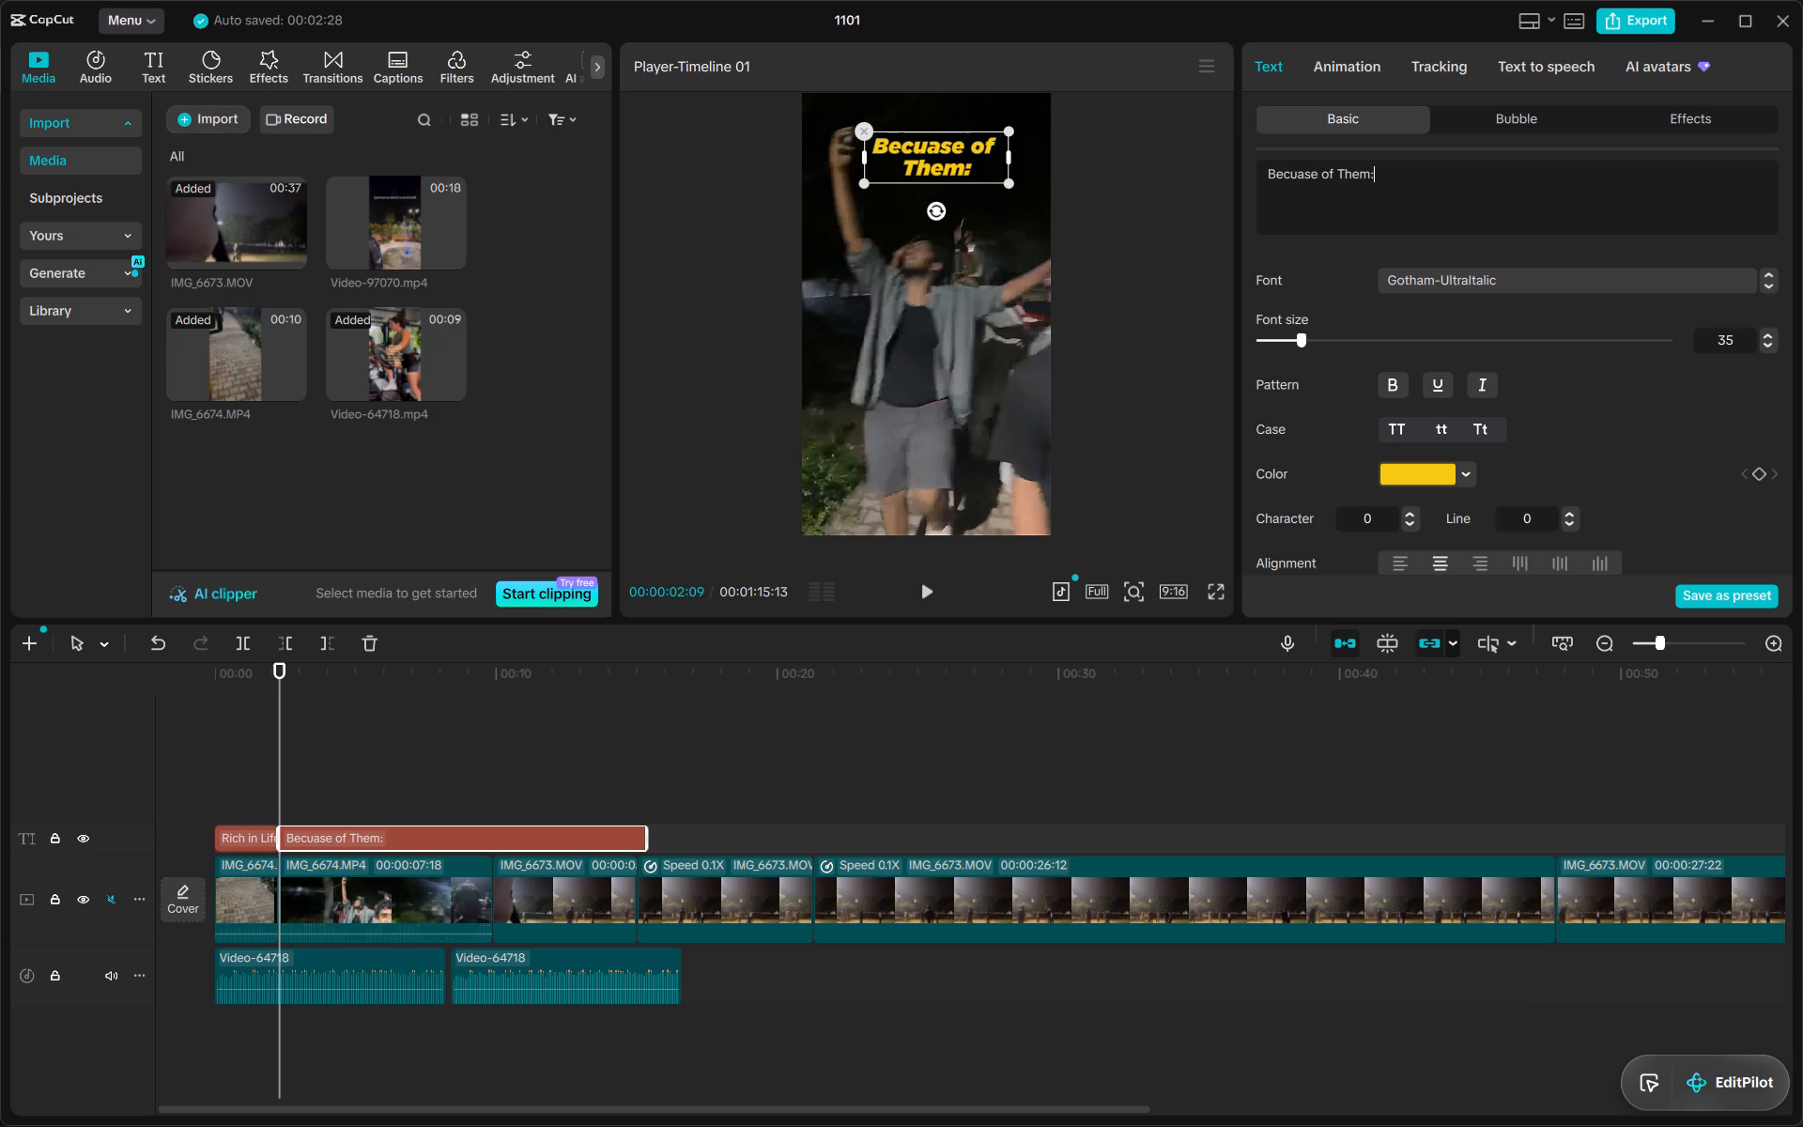
key(BackSpace)
key(BackSpace)
key(BackSpace)
key(BackSpace)
key(BackSpace)
key(BackSpace)
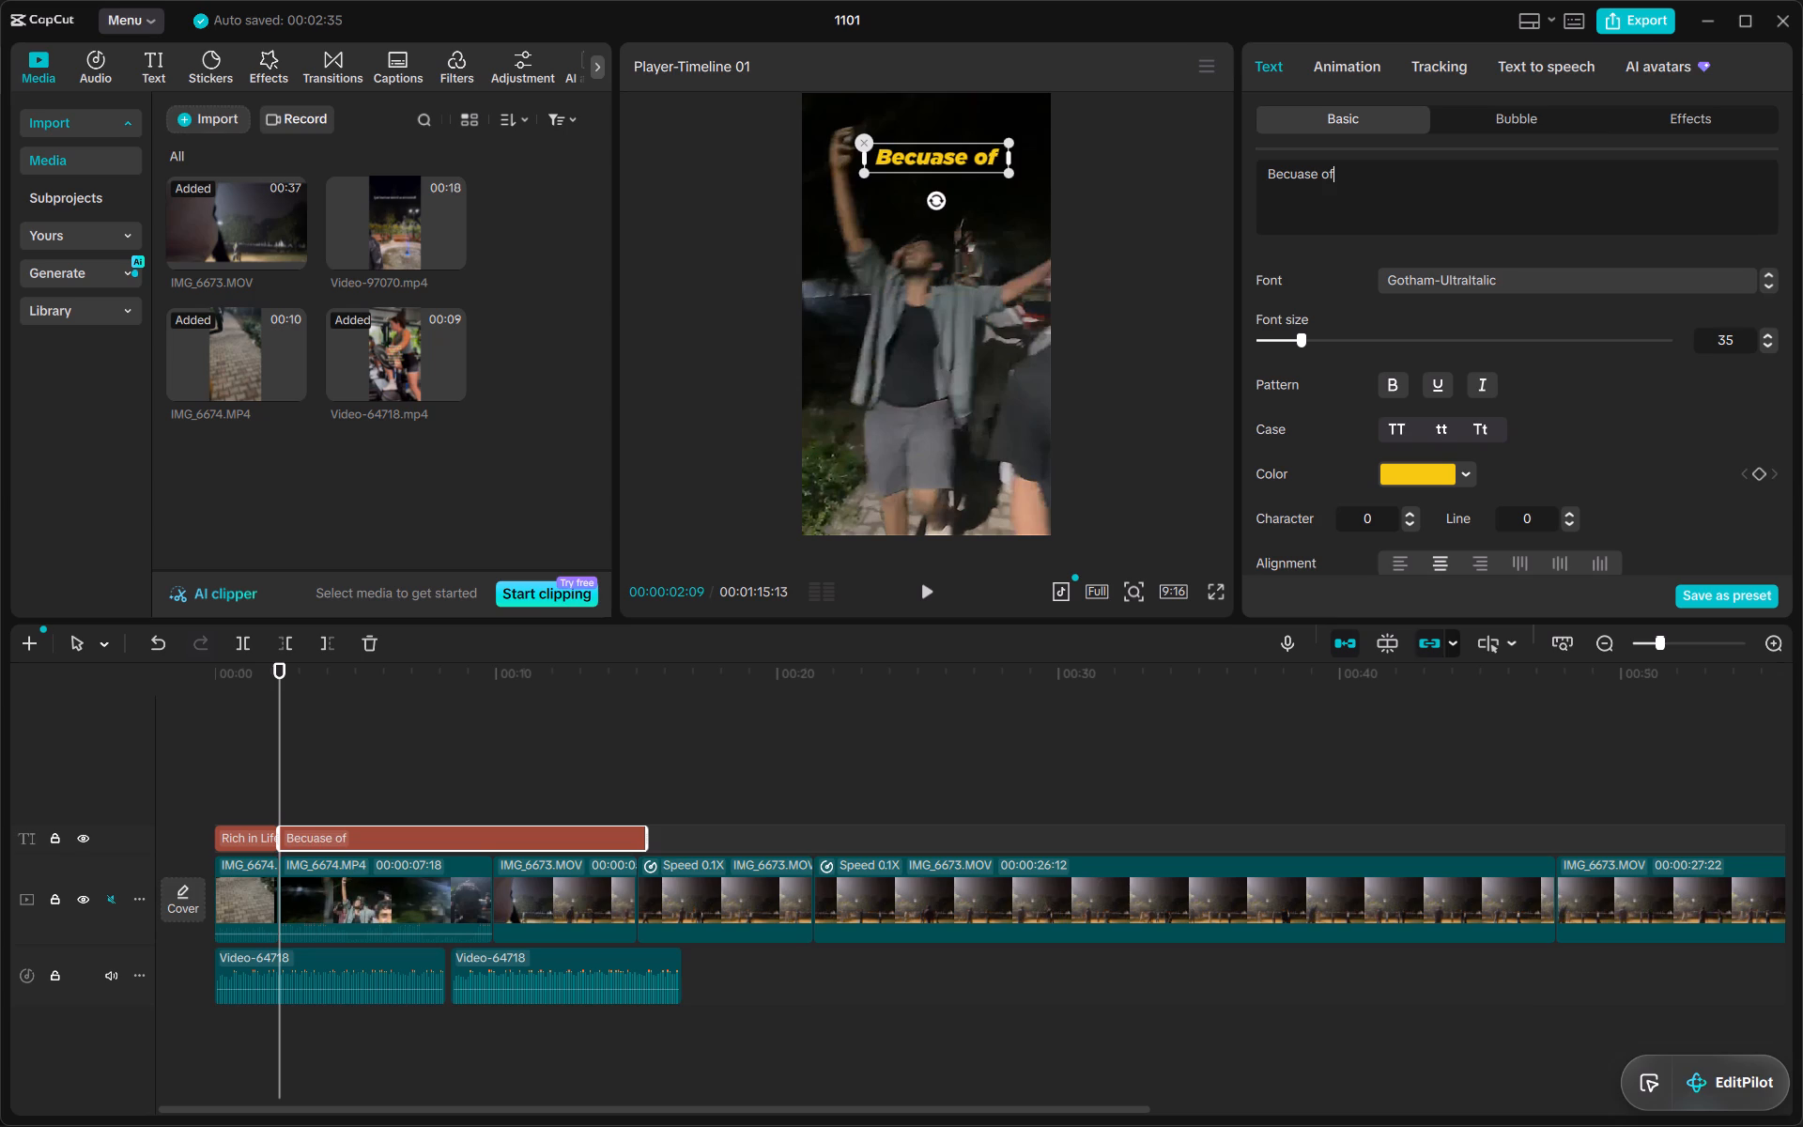
key(BackSpace)
key(BackSpace)
key(BackSpace)
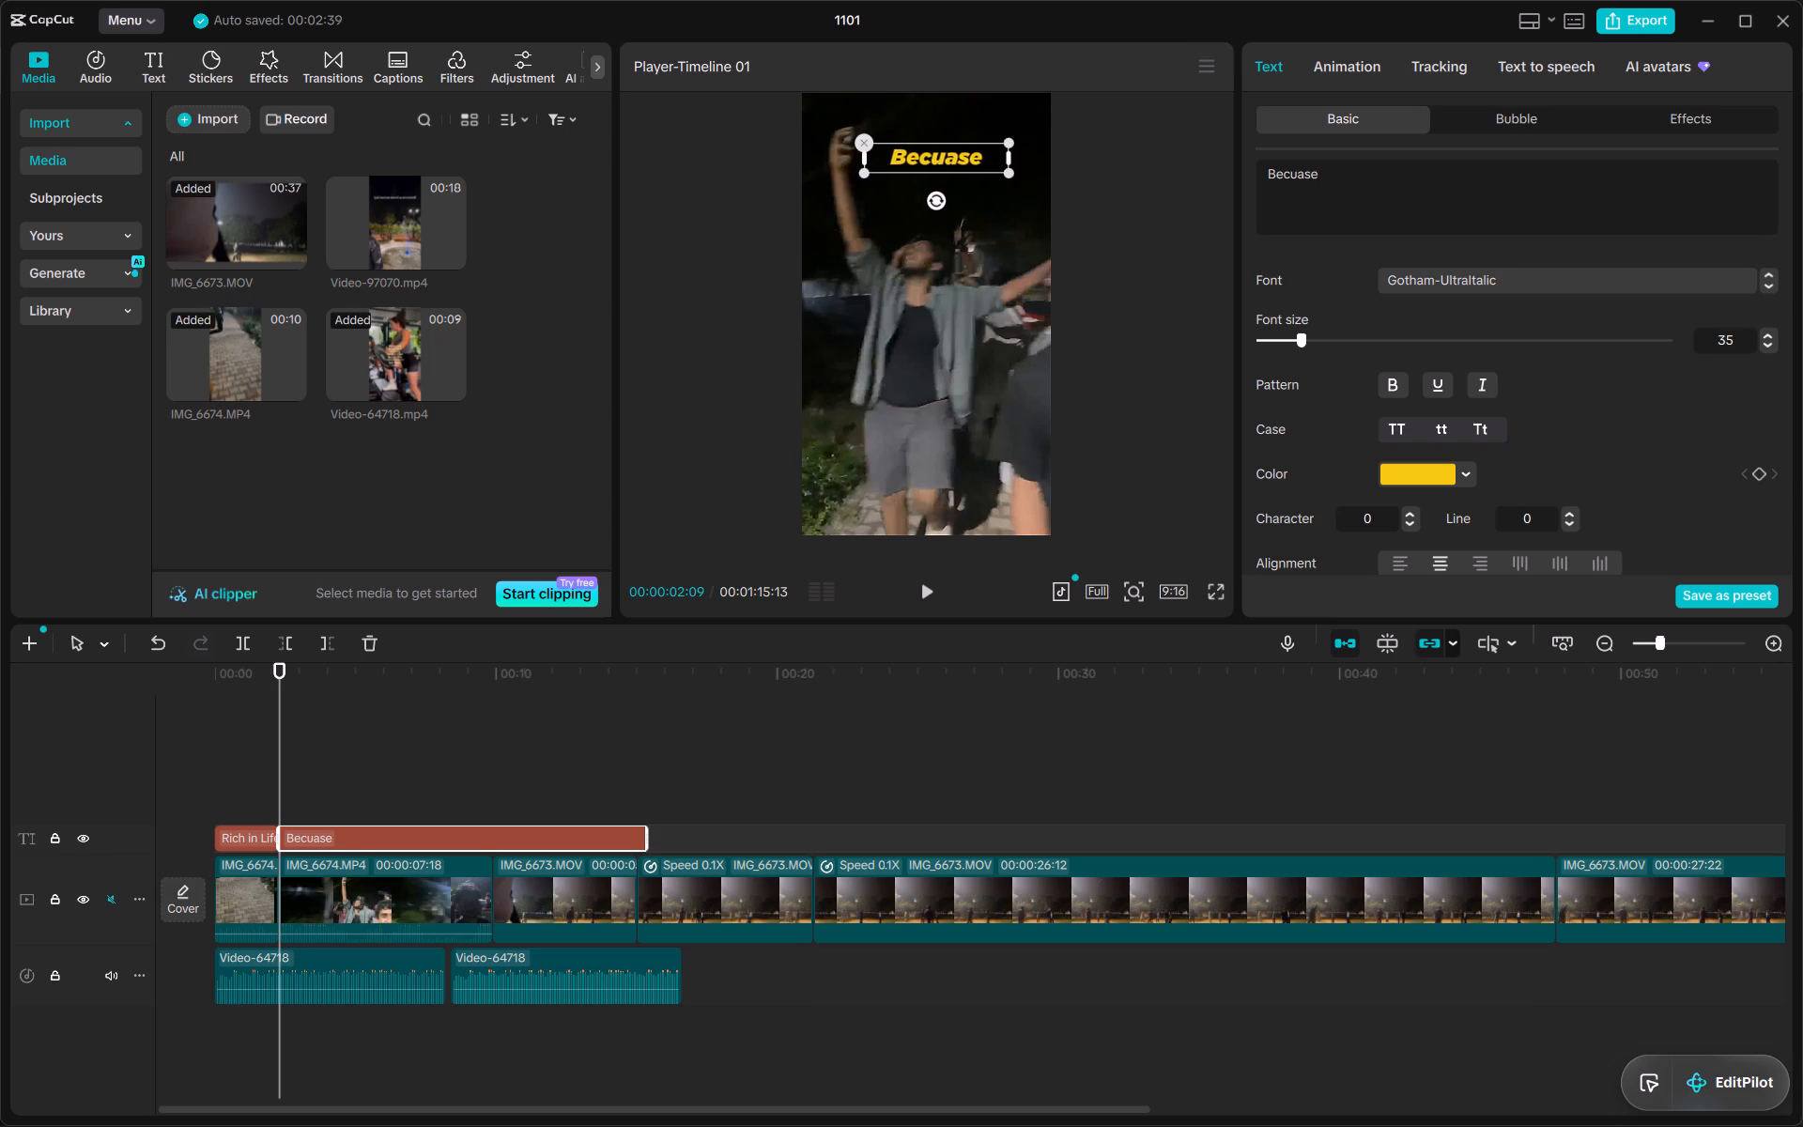
key(space)
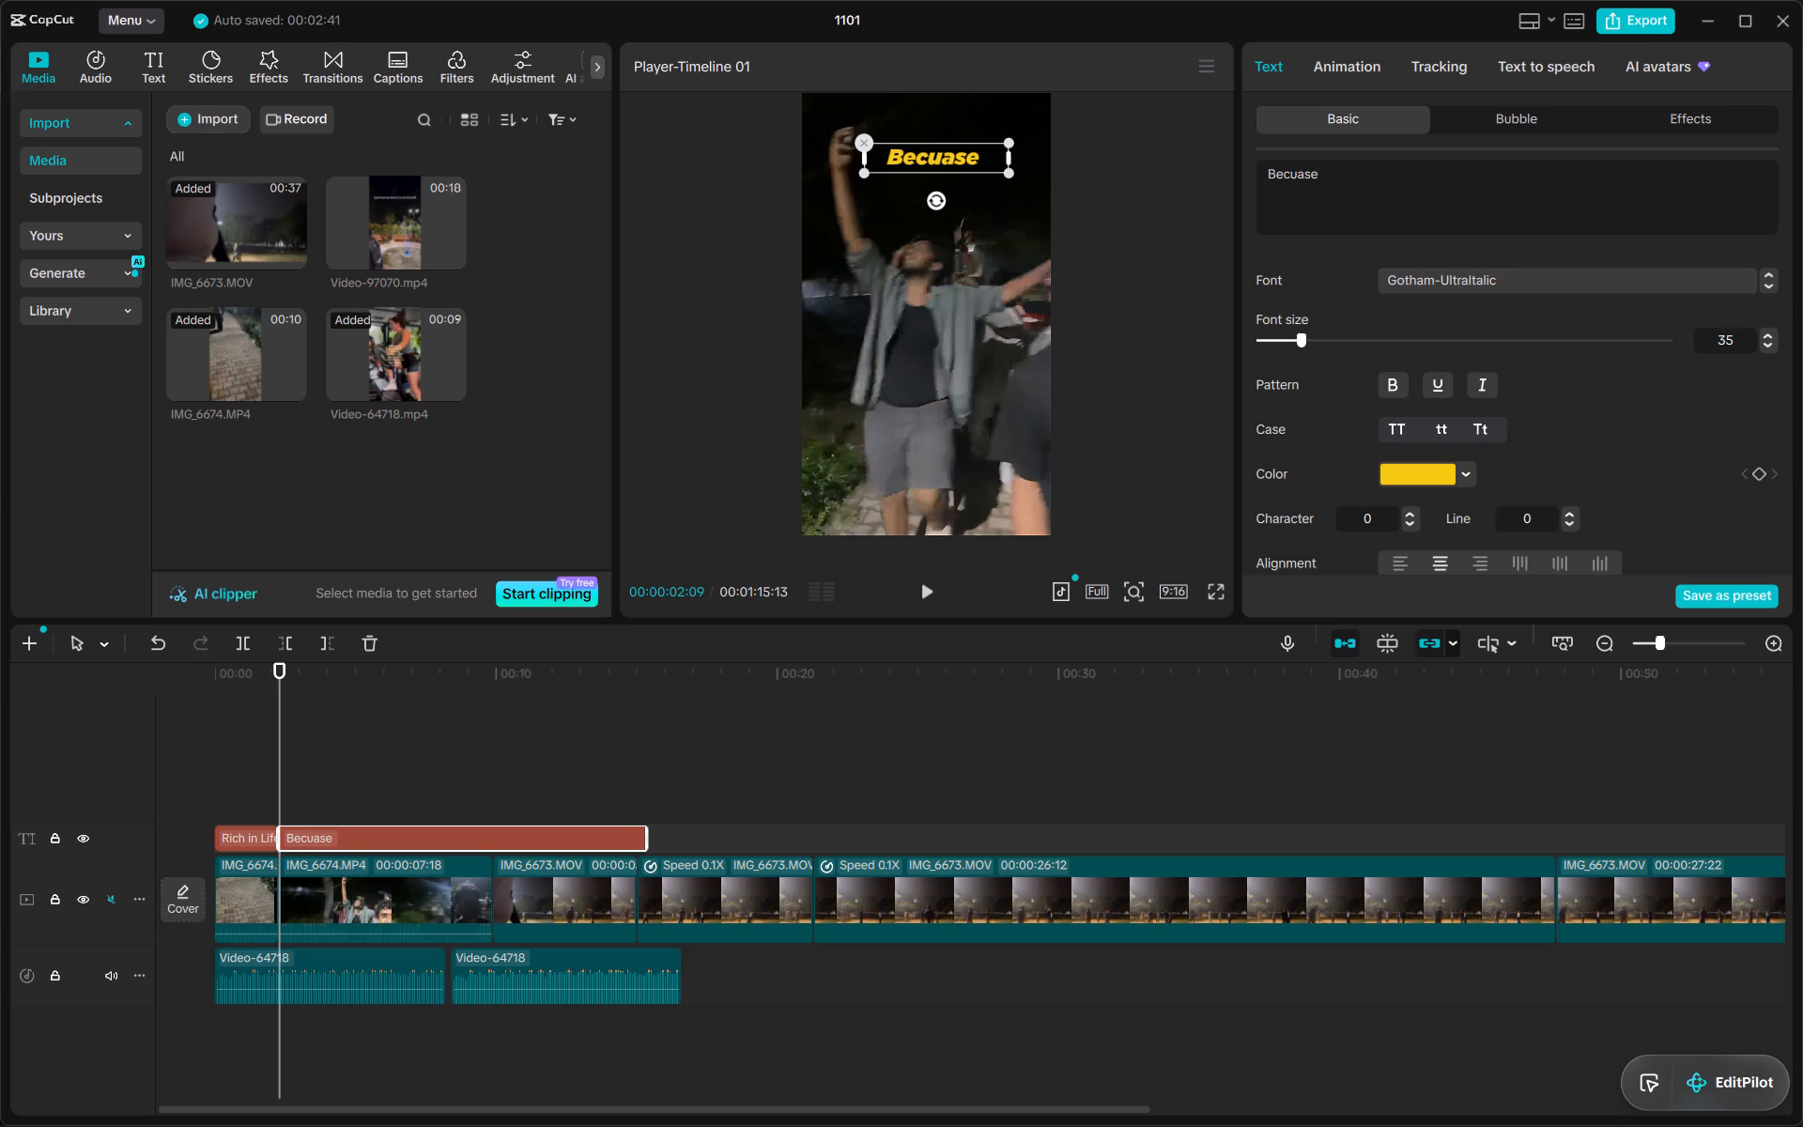
text(of)
key(space)
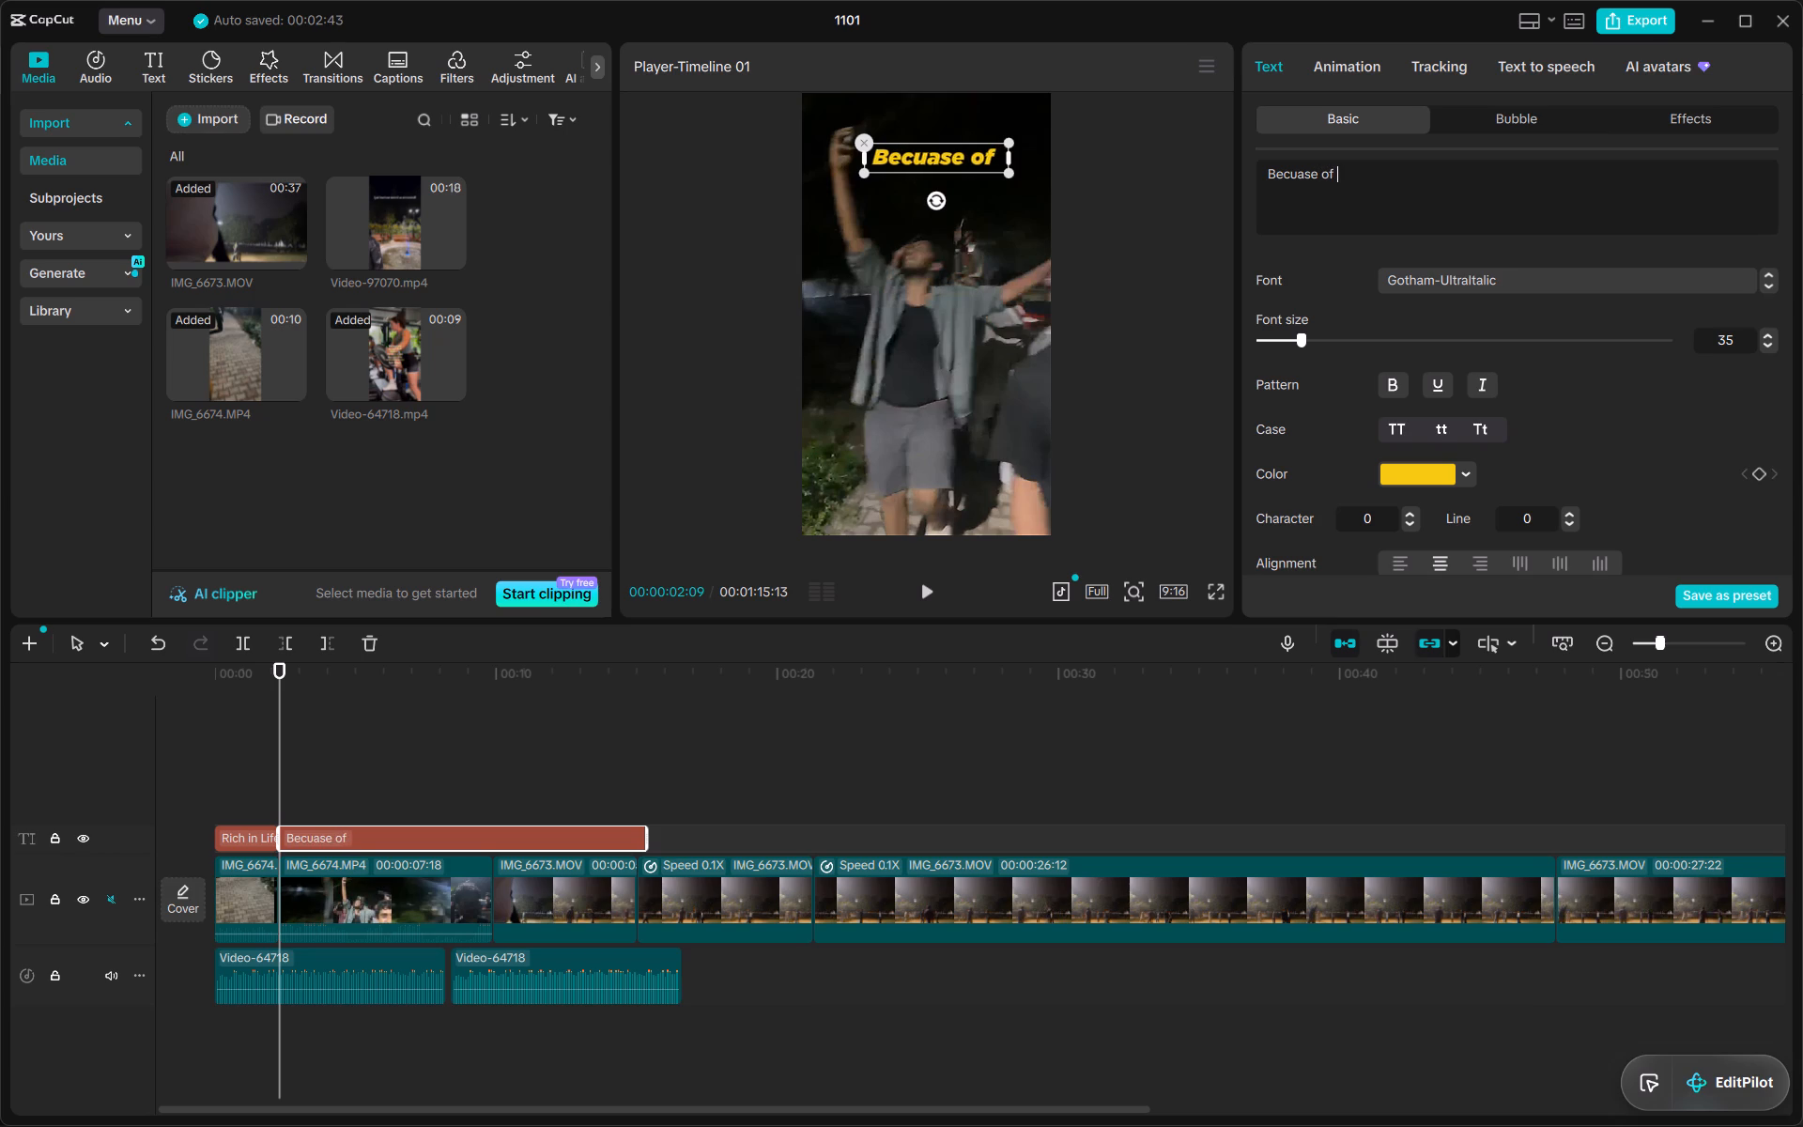
text(them)
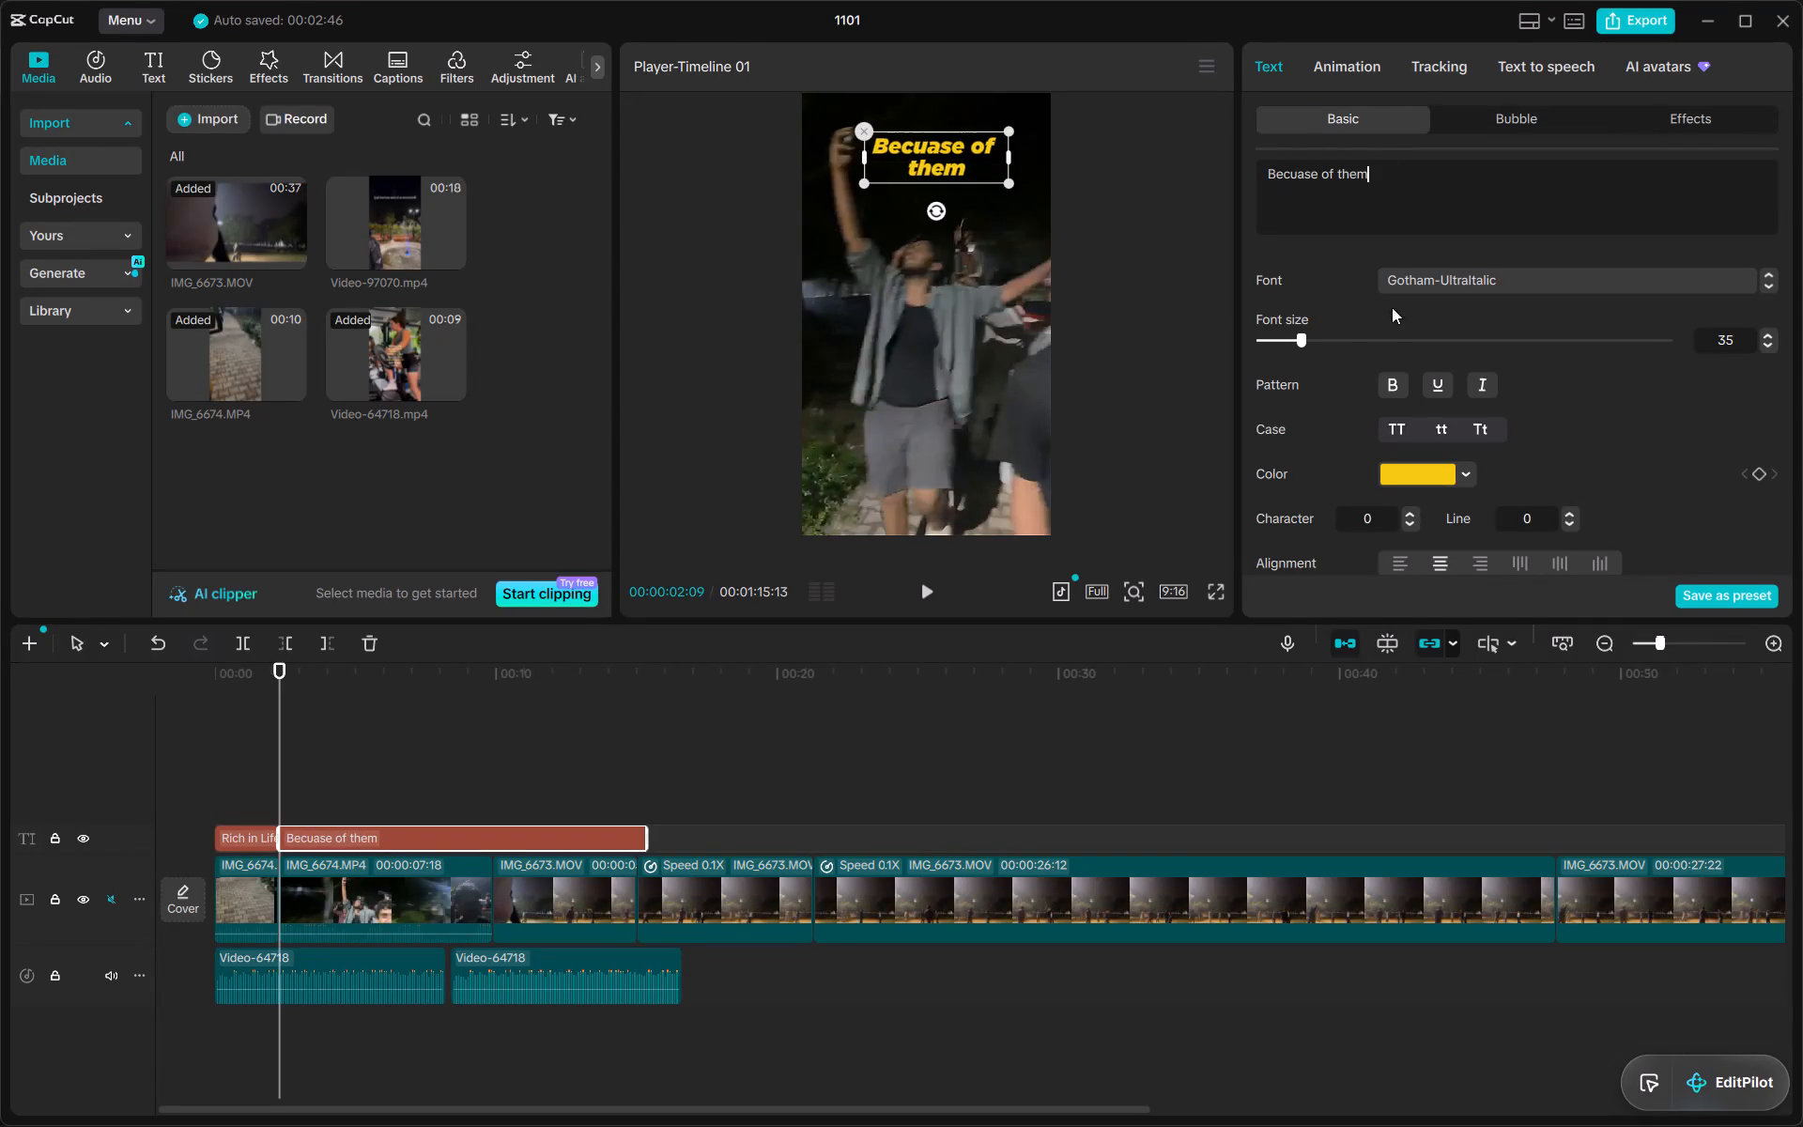
Reduce the second title's font size to 18 and deselect it.
drag(1302, 336, 1287, 339)
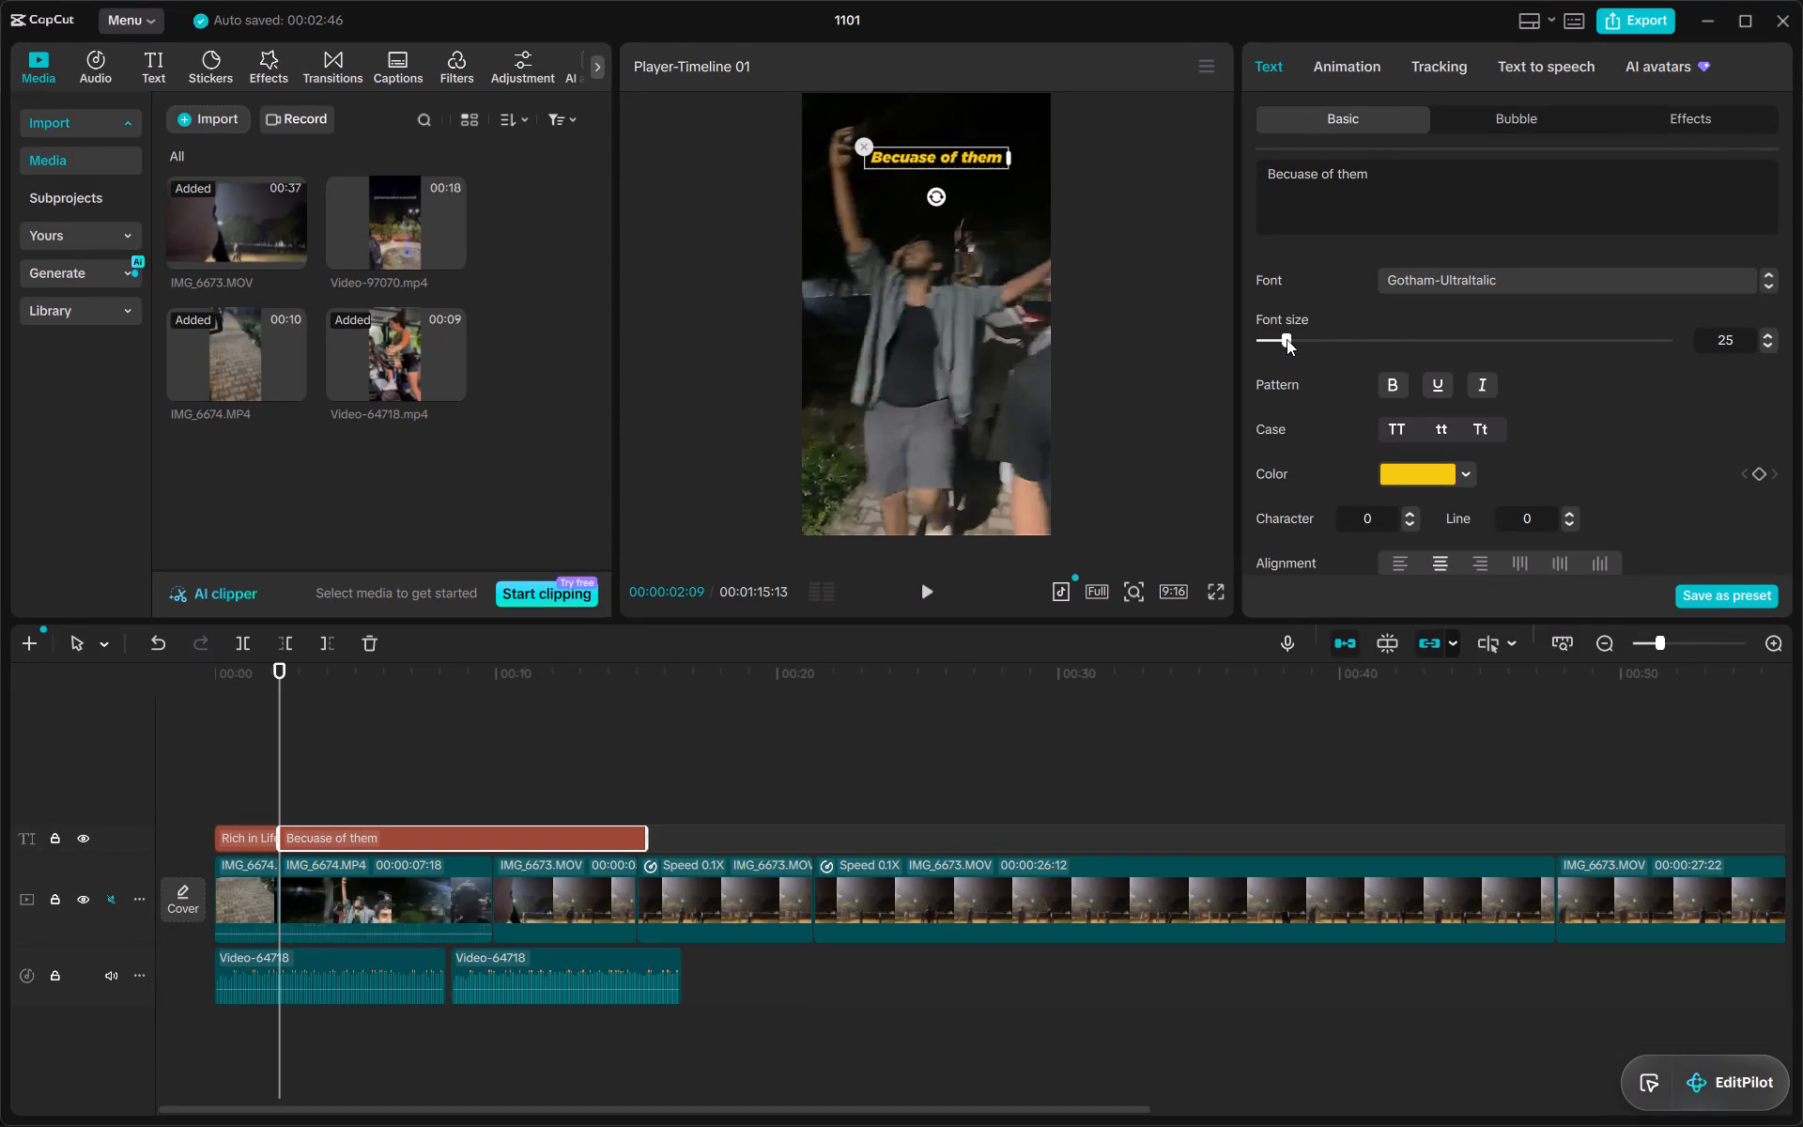
drag(1287, 339, 1279, 340)
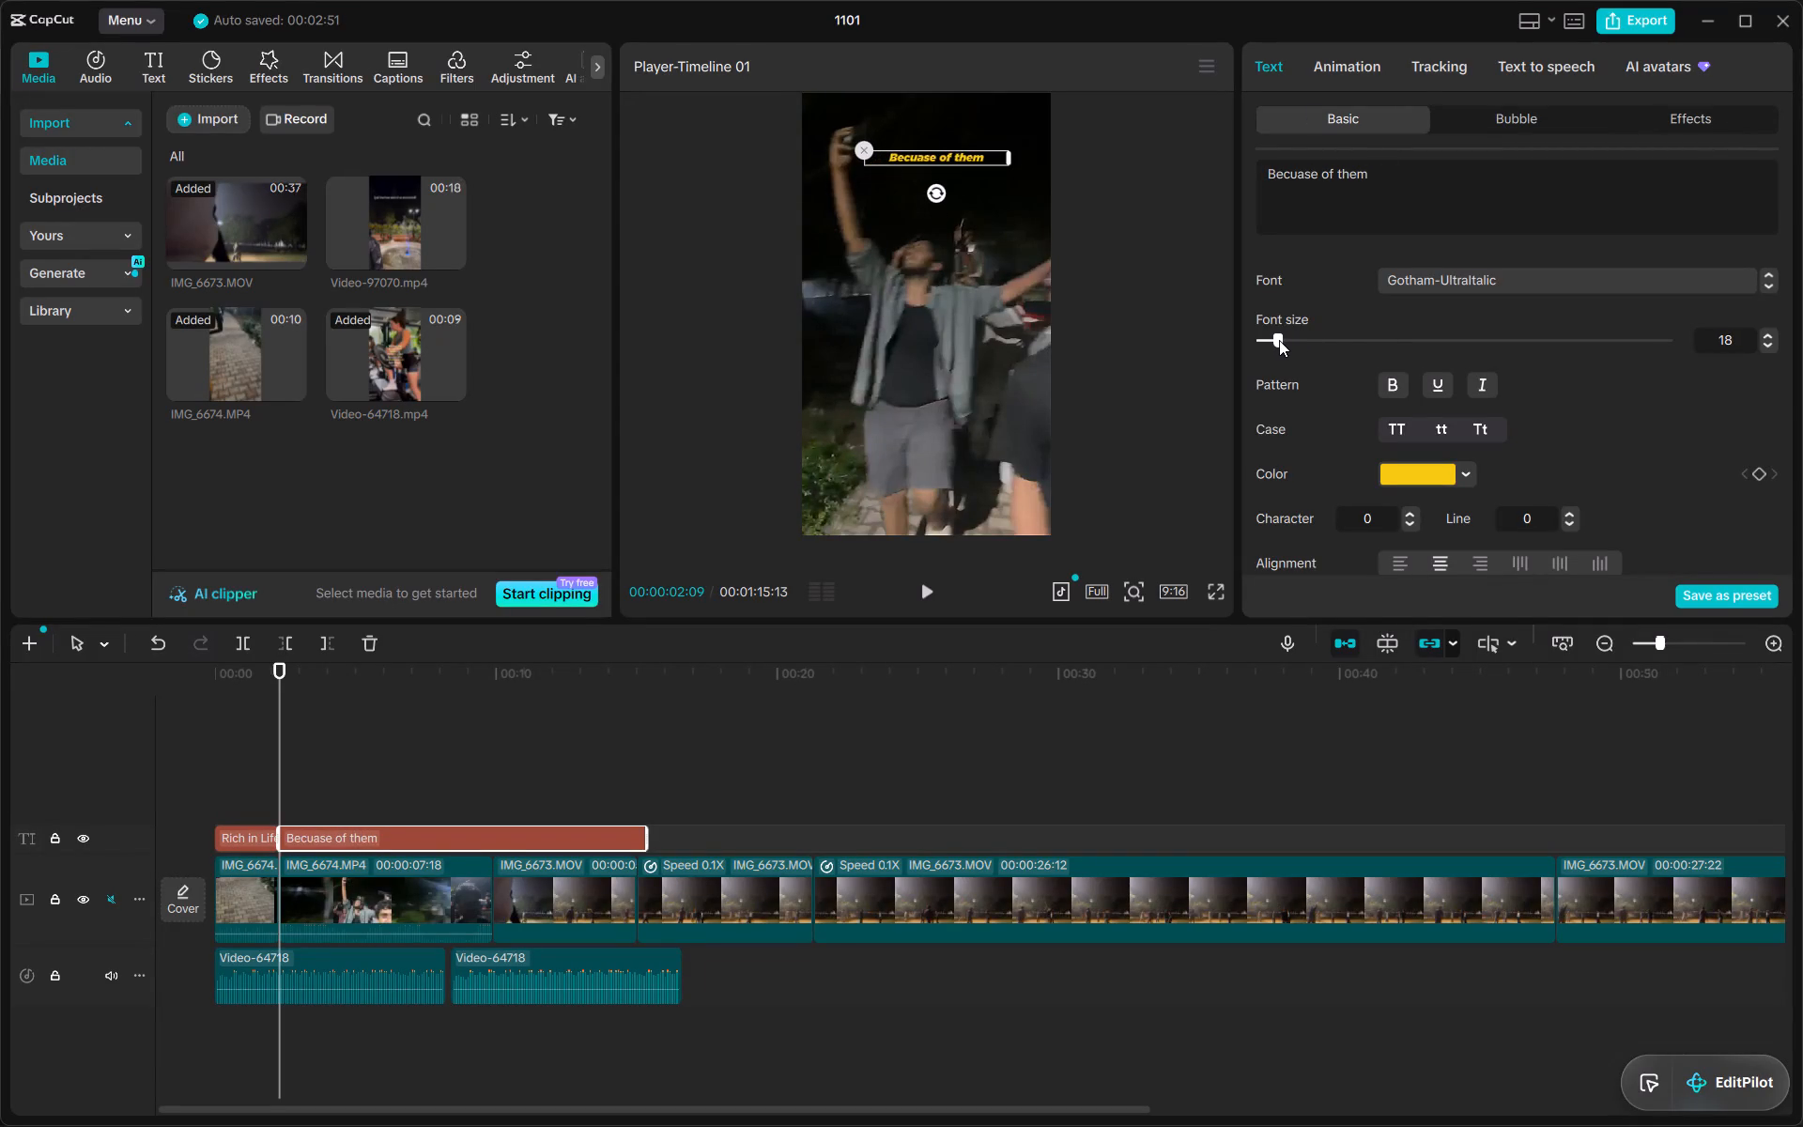
click(578, 732)
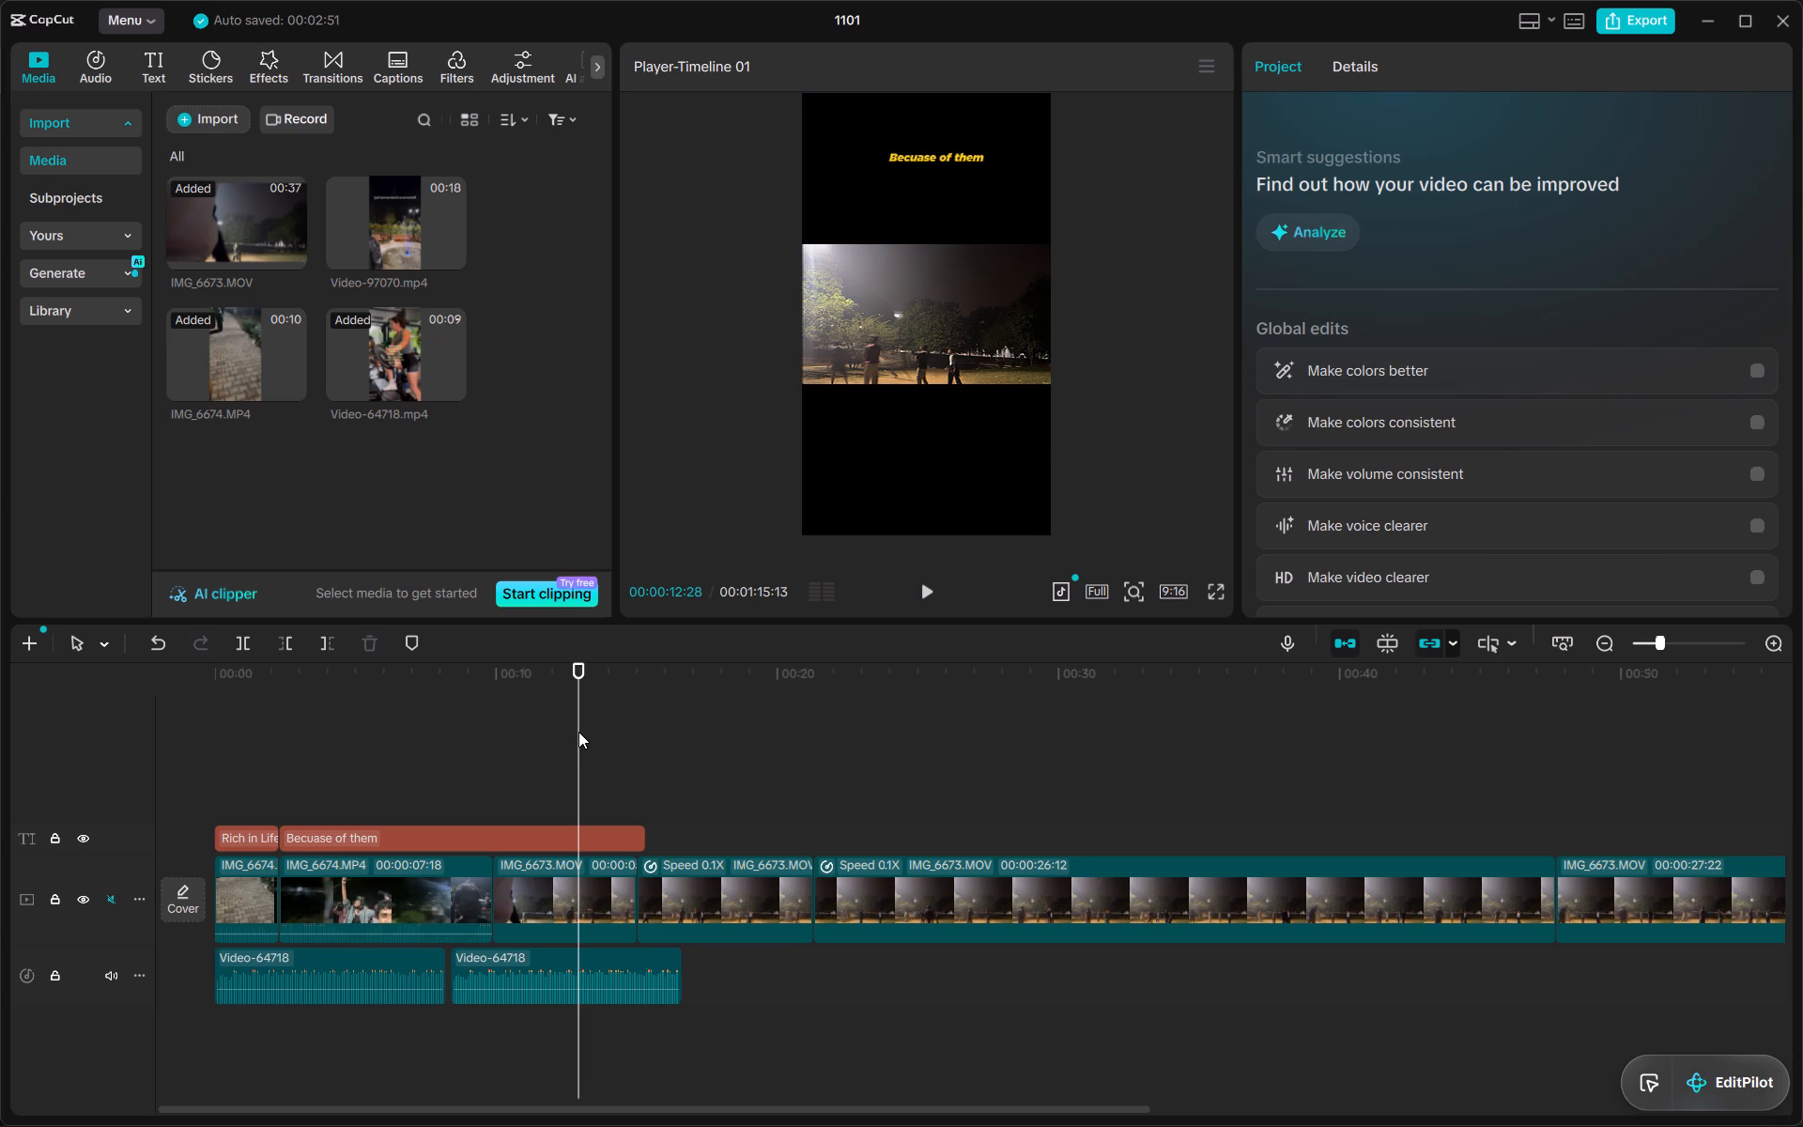
Play the project from the start to about 17 seconds to check the title change and audio.
drag(218, 679, 166, 687)
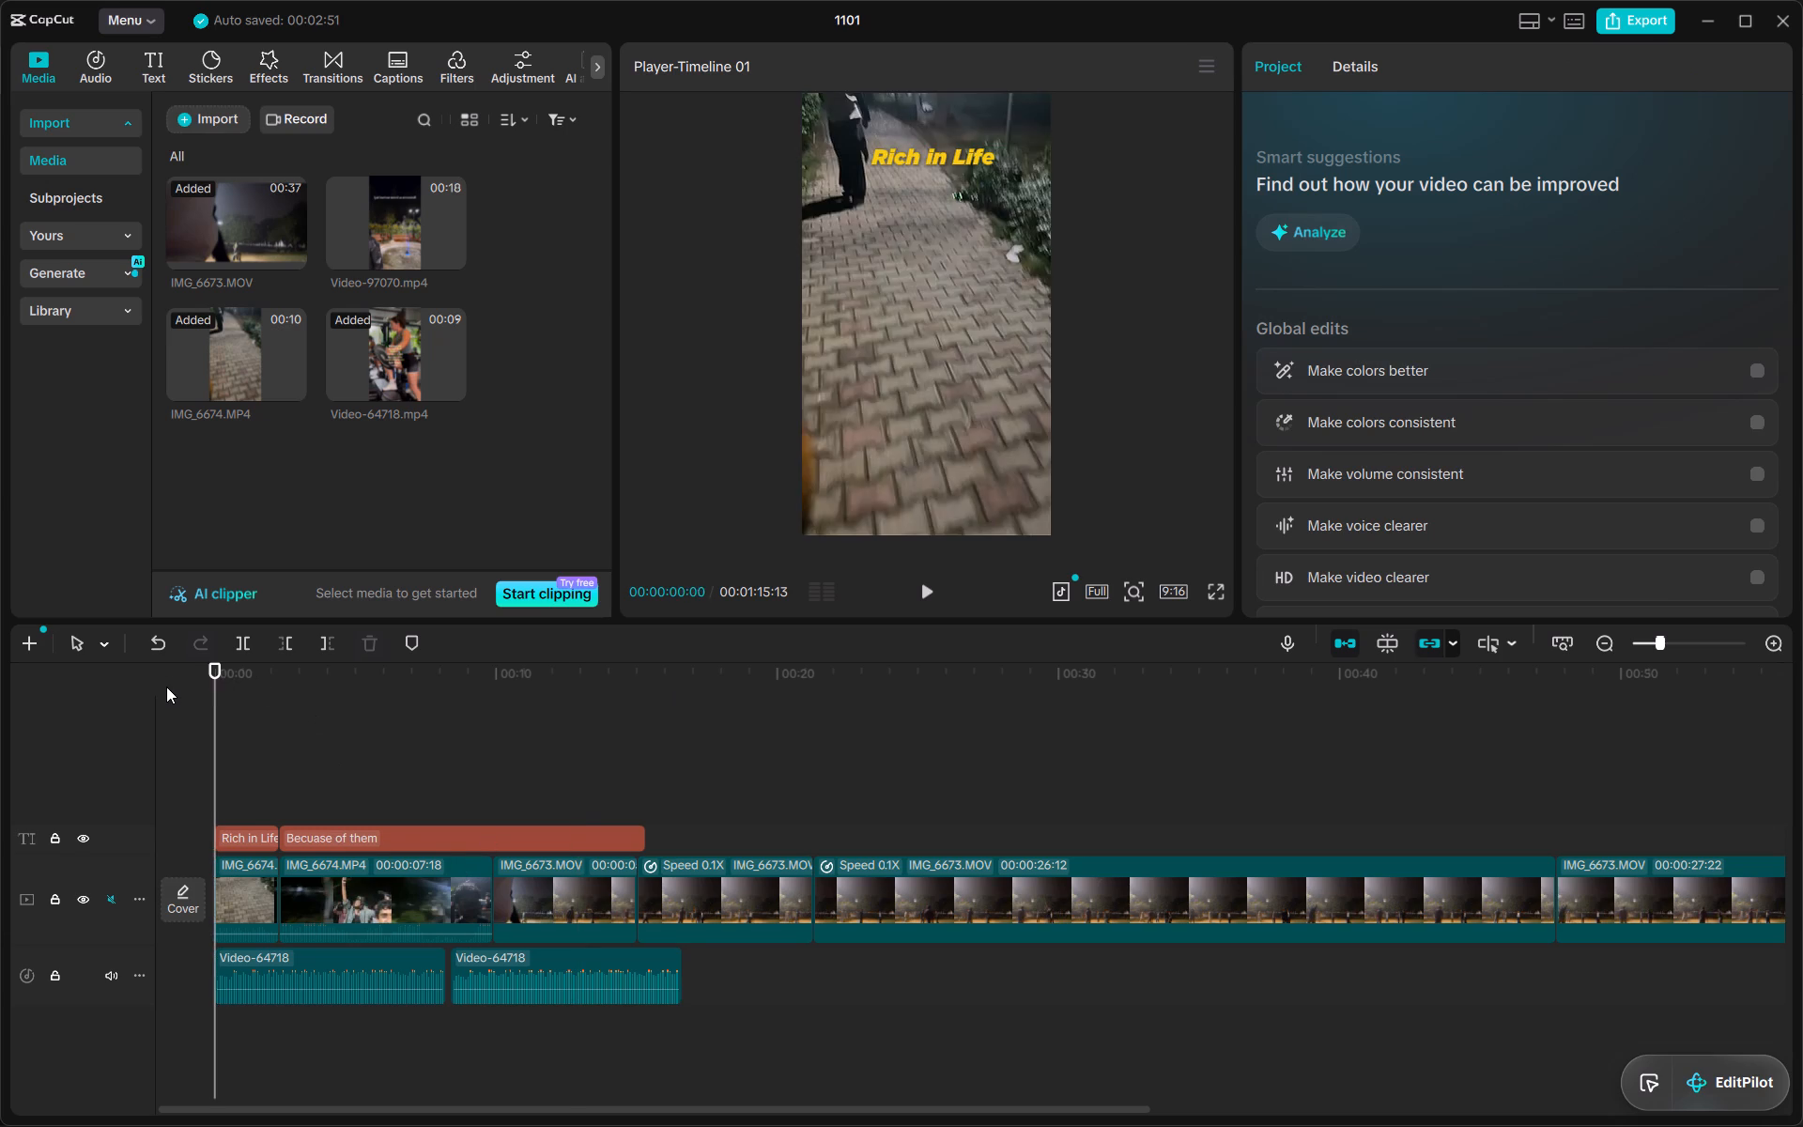
key(space)
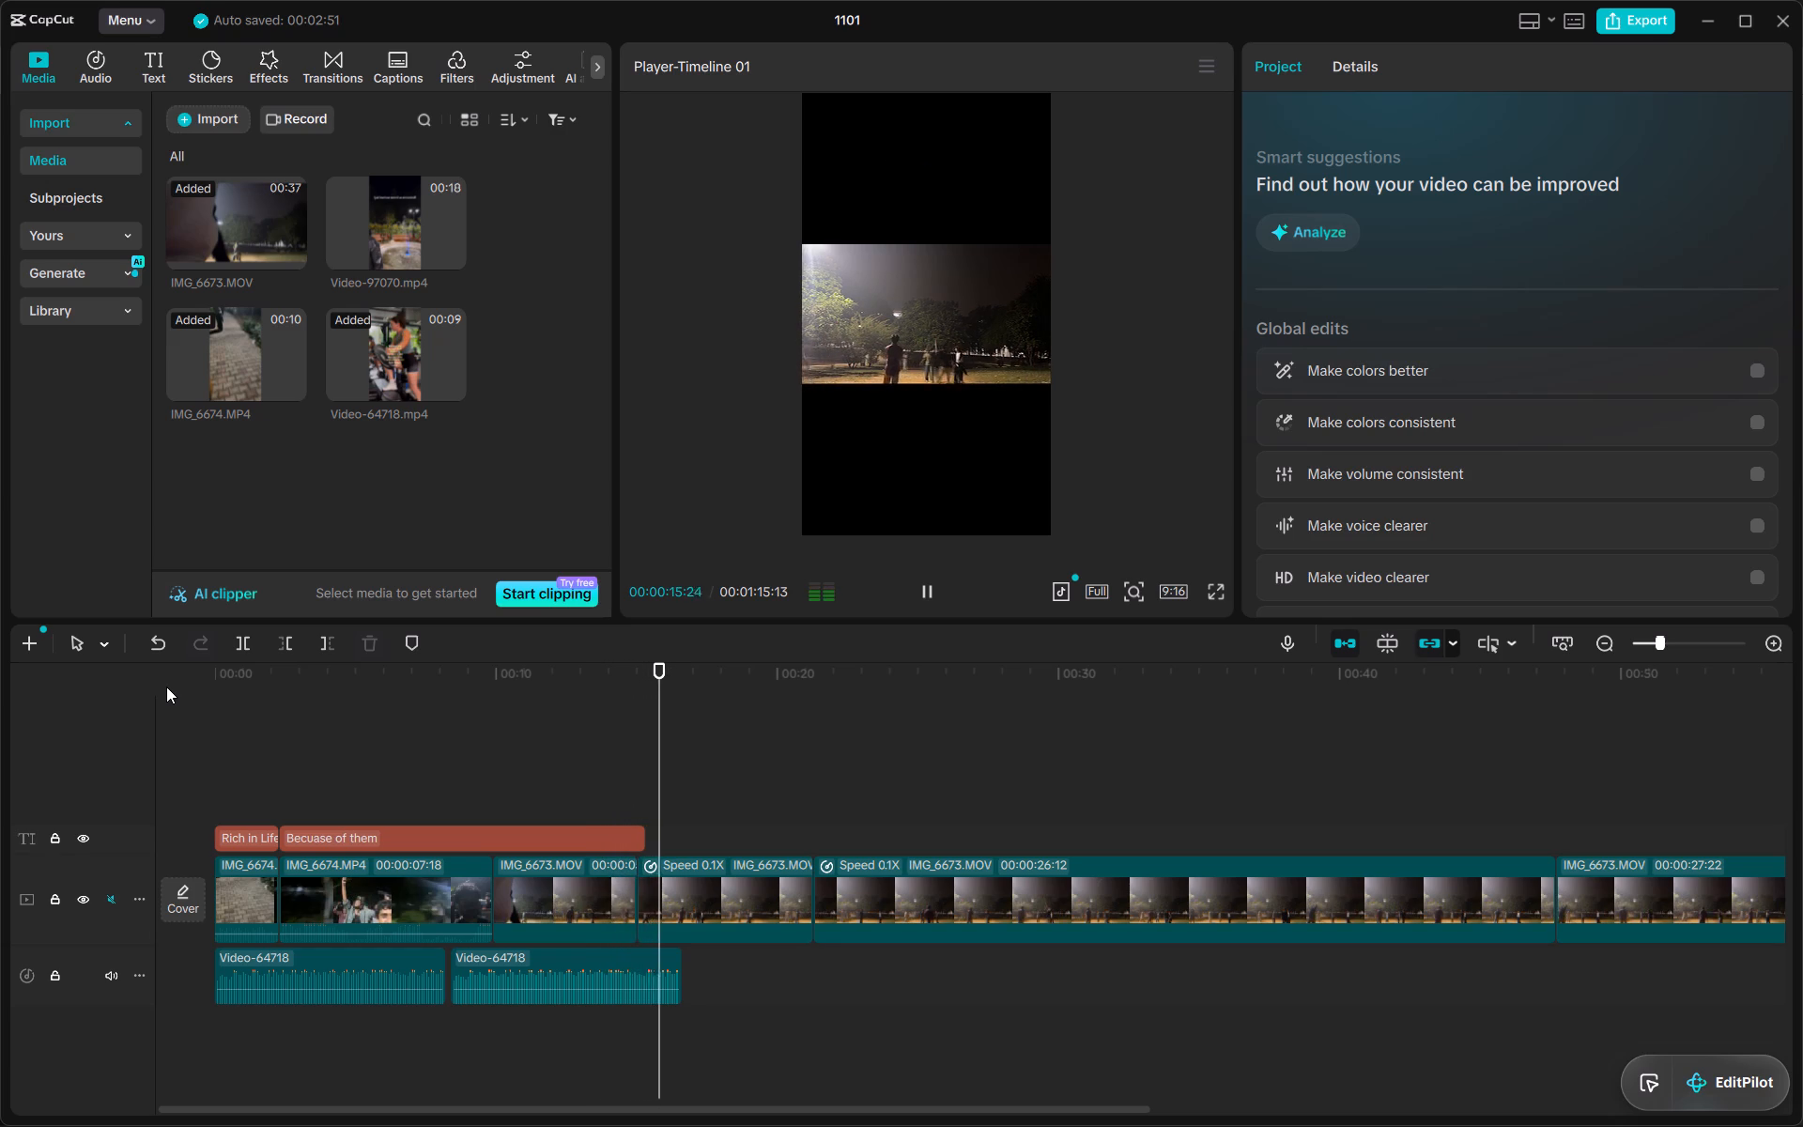
key(space)
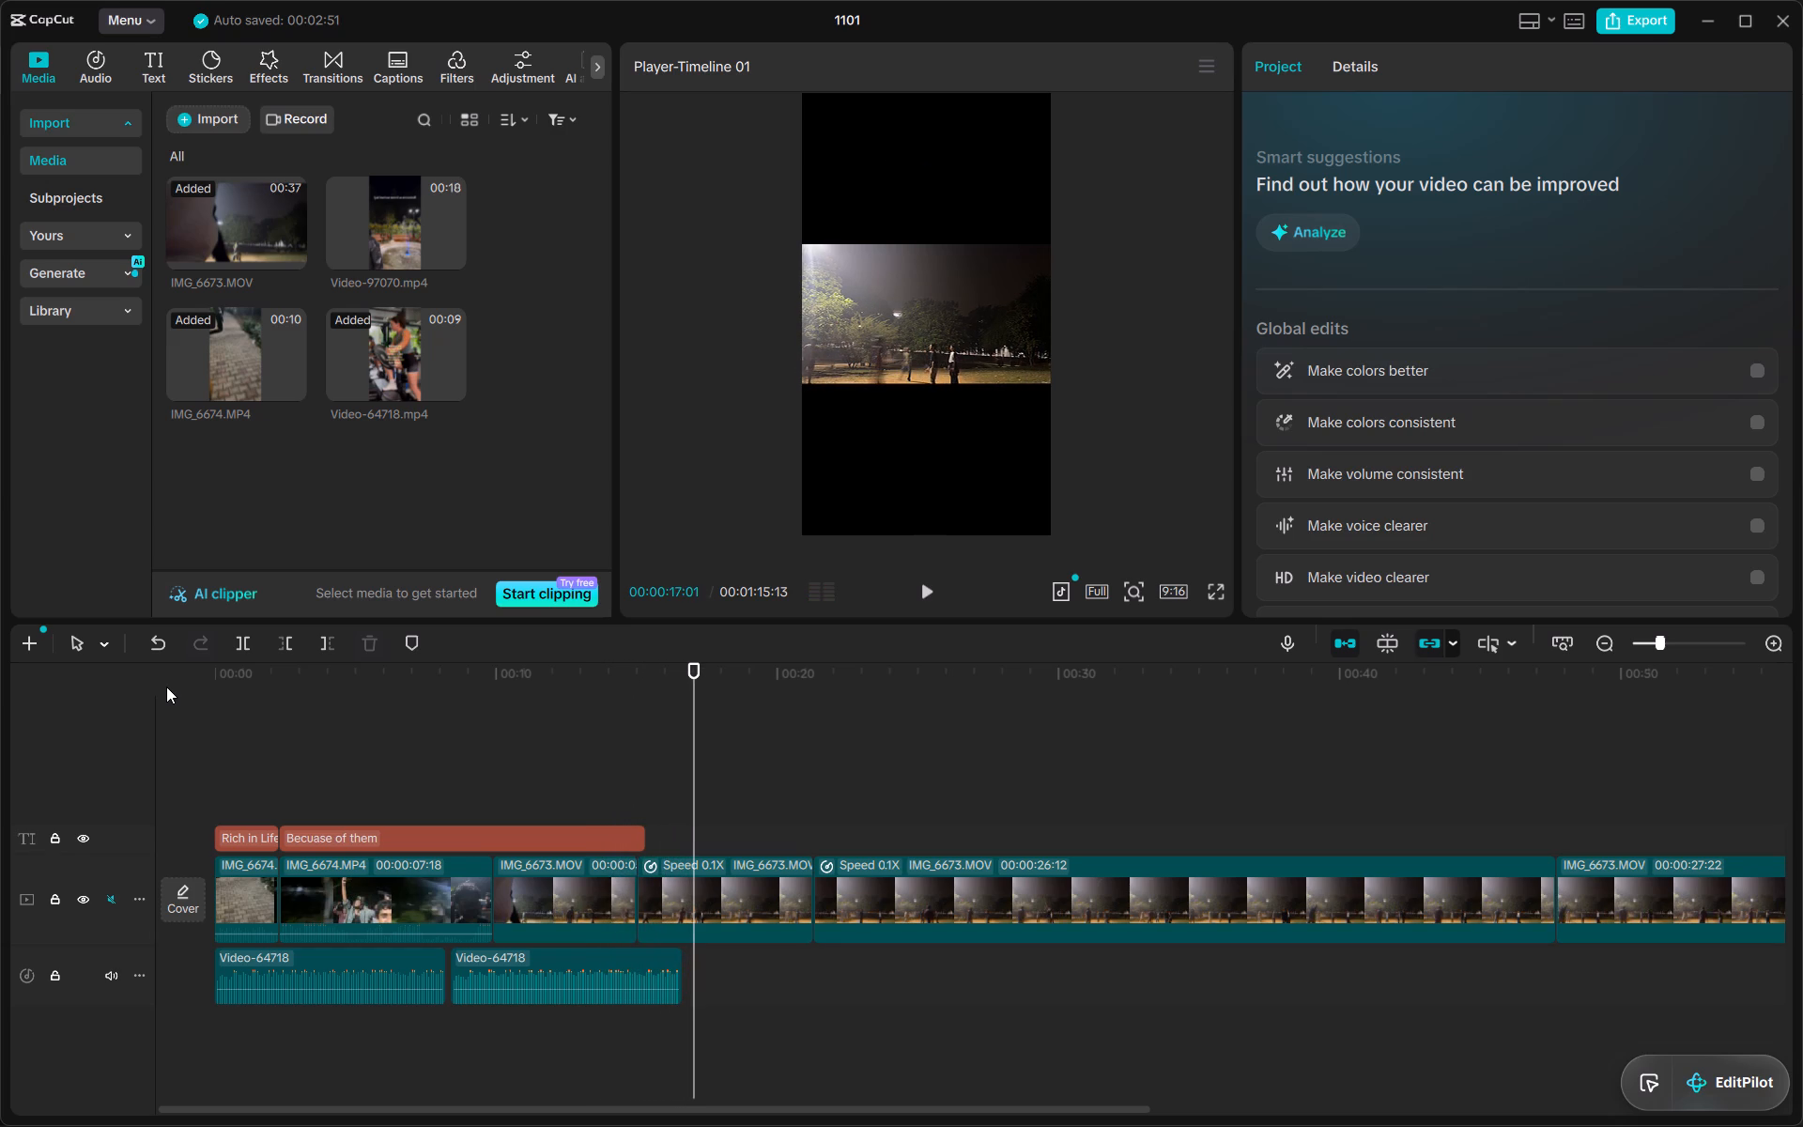
Move the second Video-64718 audio clip to a separate track below, starting directly where the first one ends.
click(589, 971)
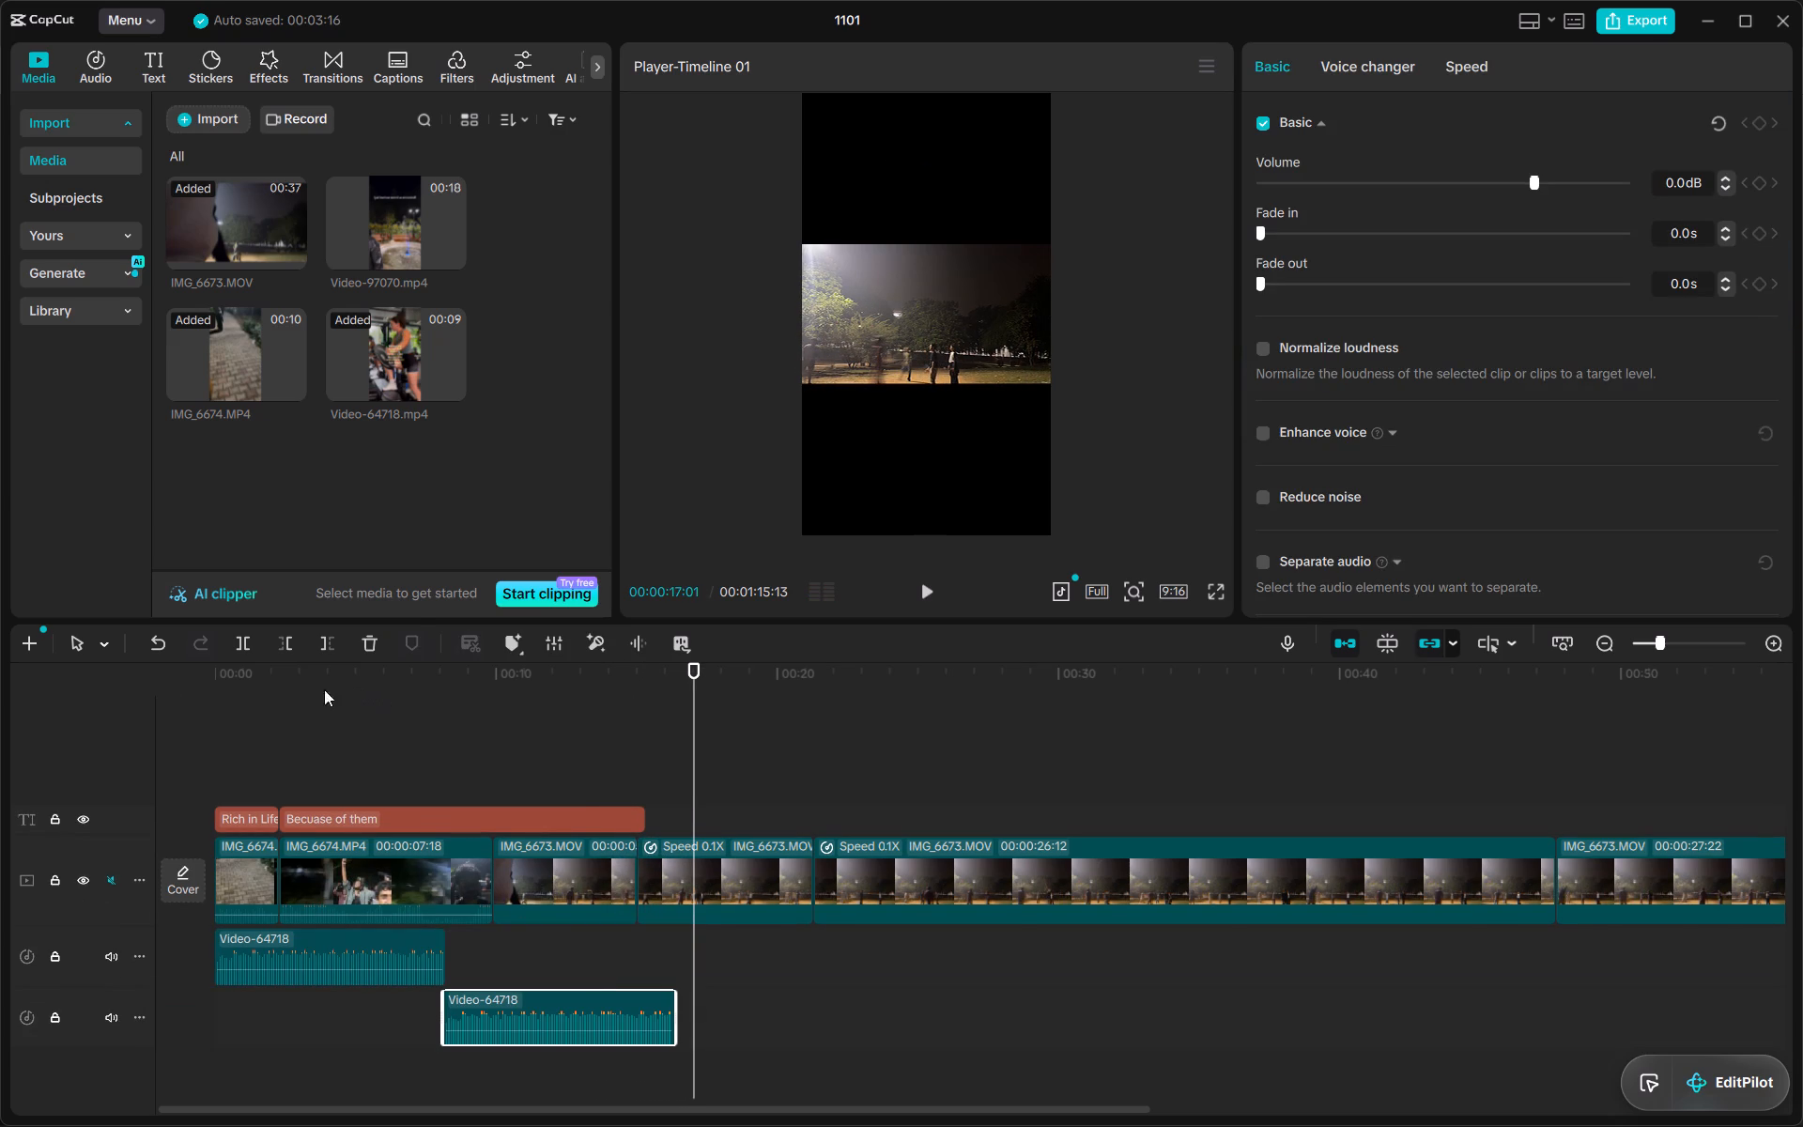
Preview the first seconds in the player, play the opening 15 seconds in full screen, and exit full screen.
drag(242, 672, 182, 678)
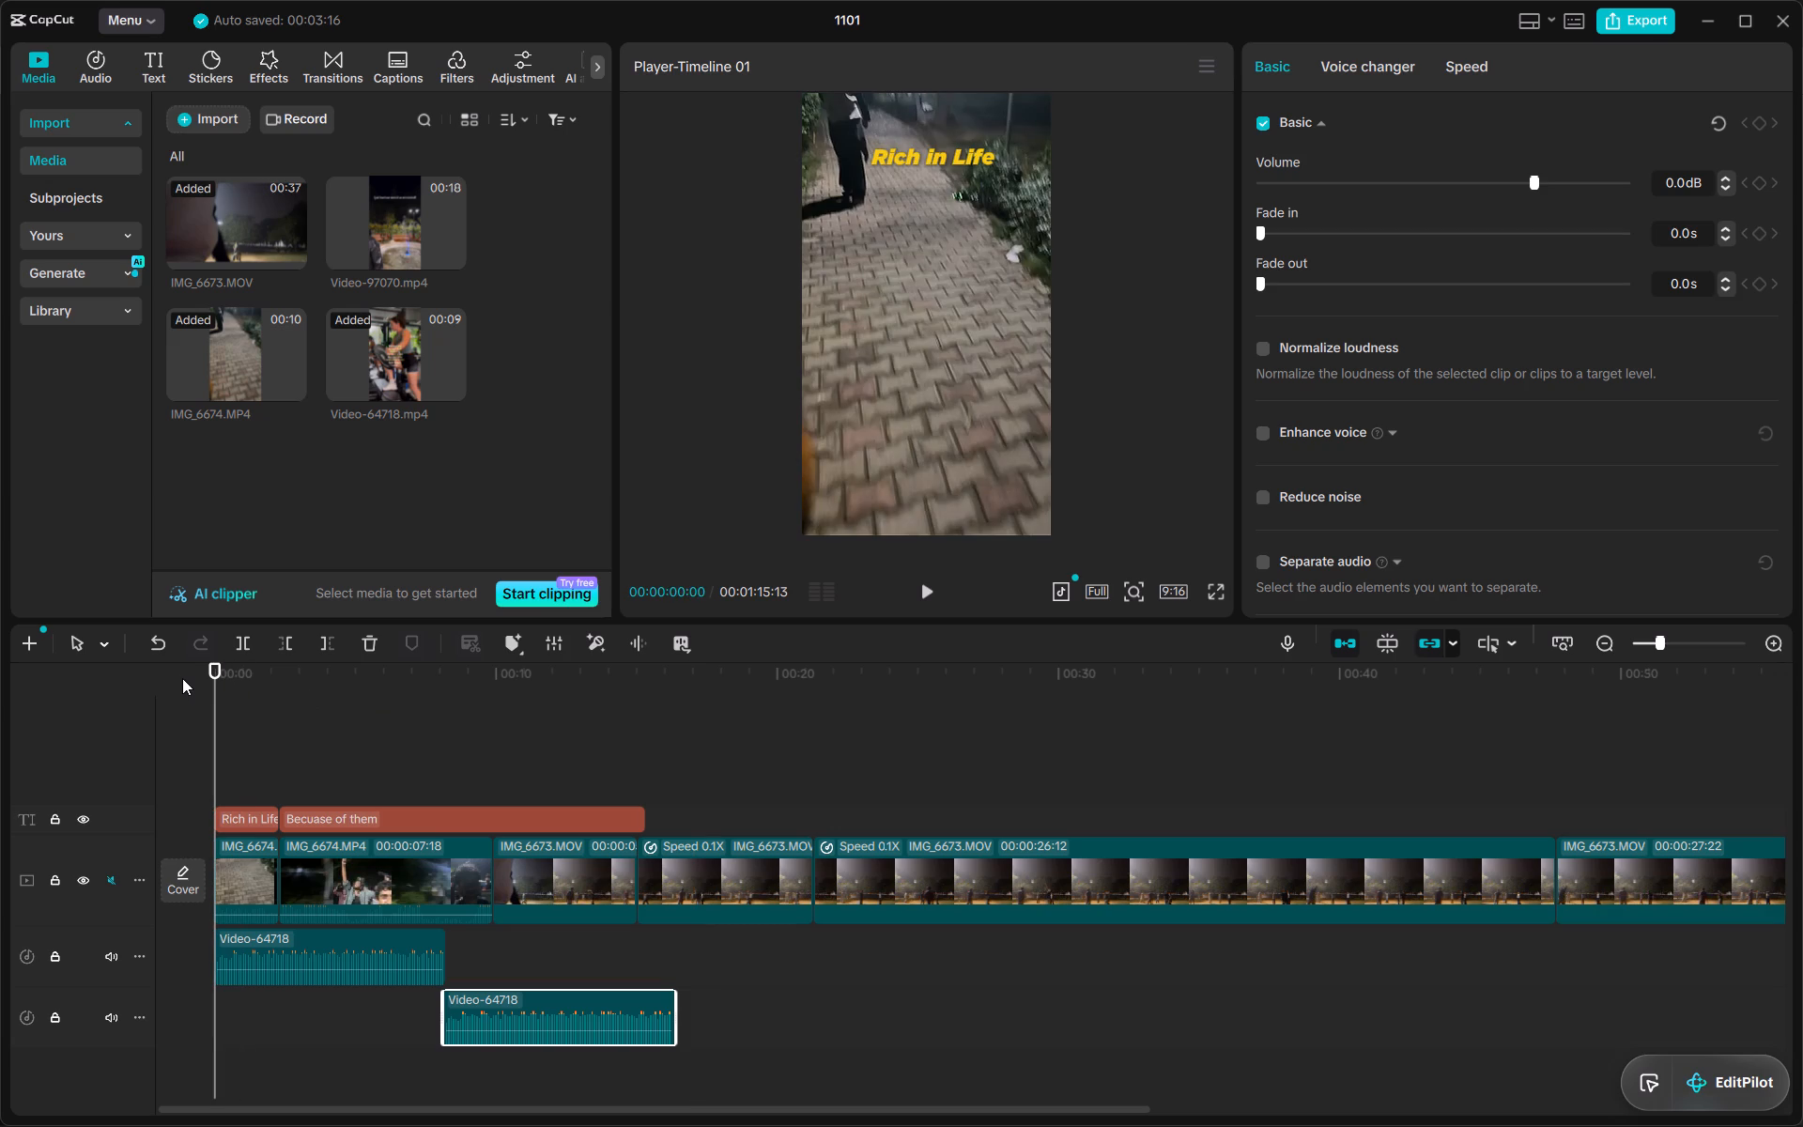
key(space)
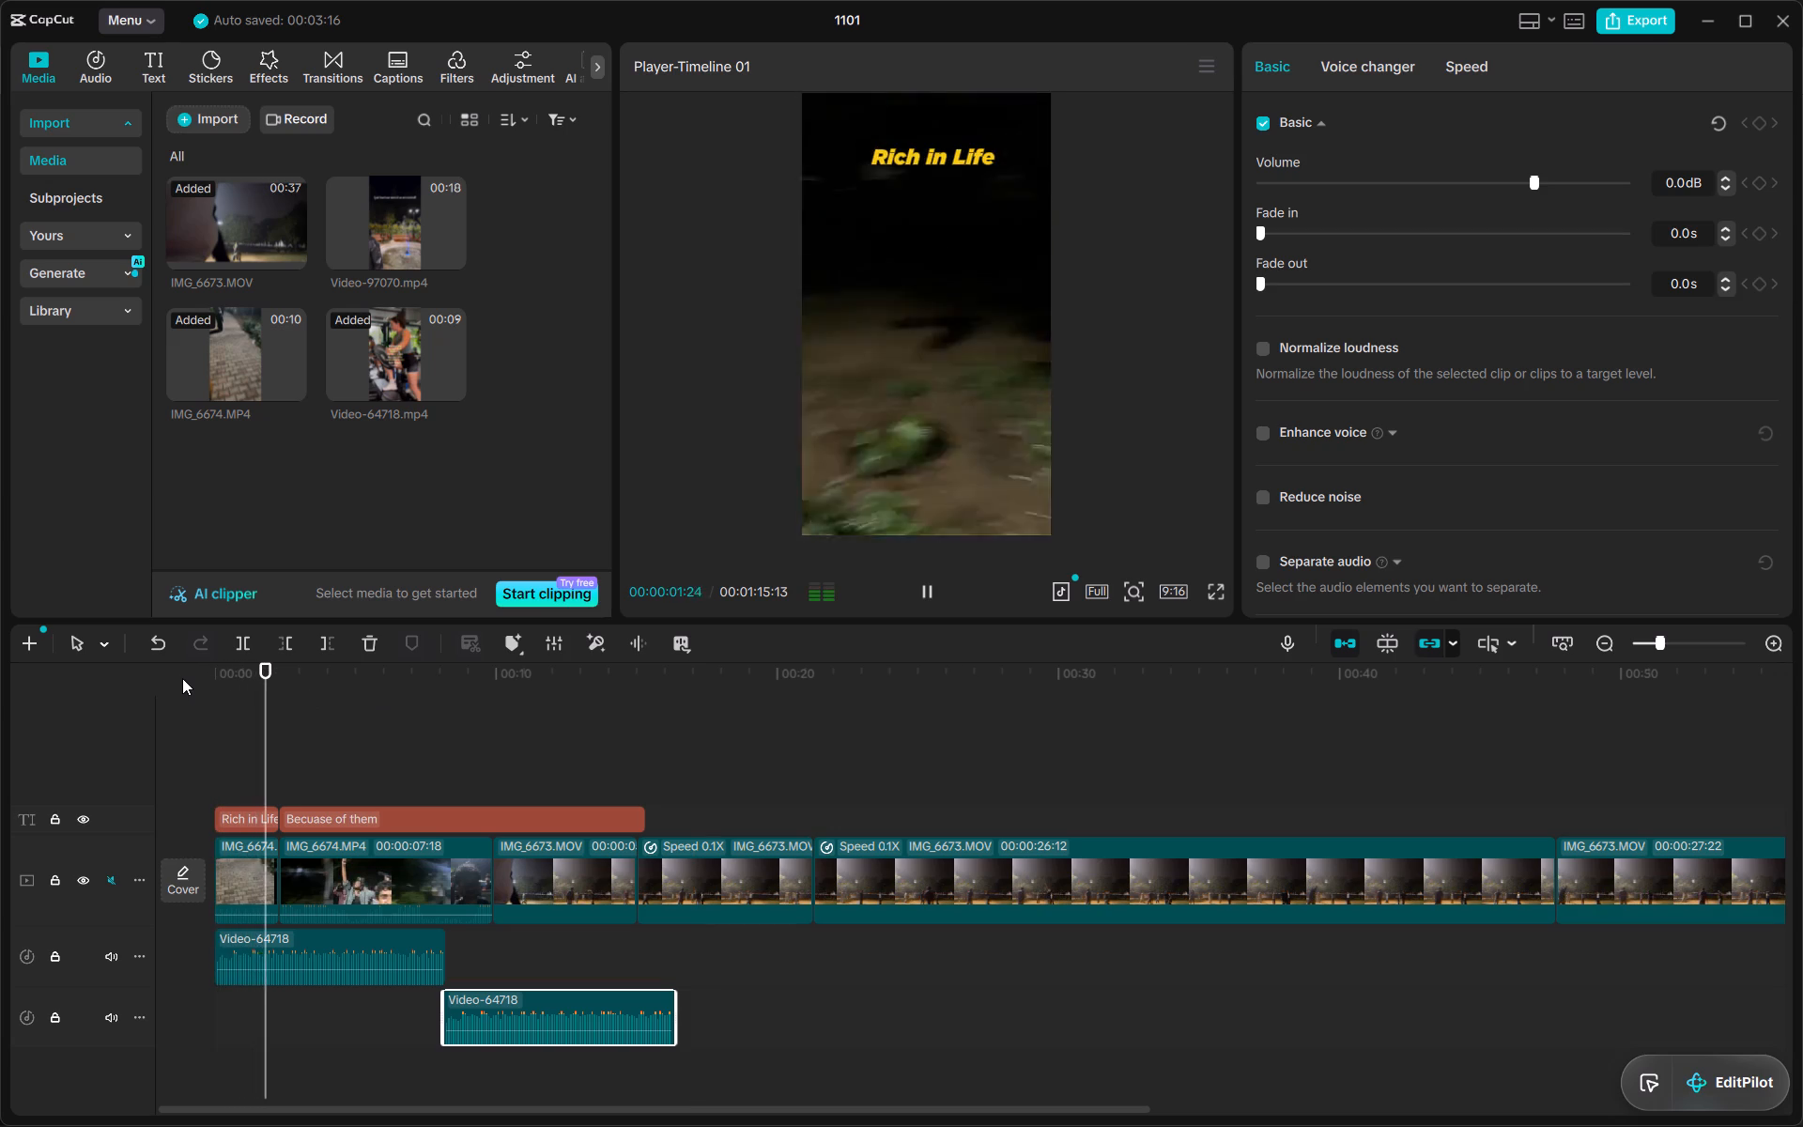
key(space)
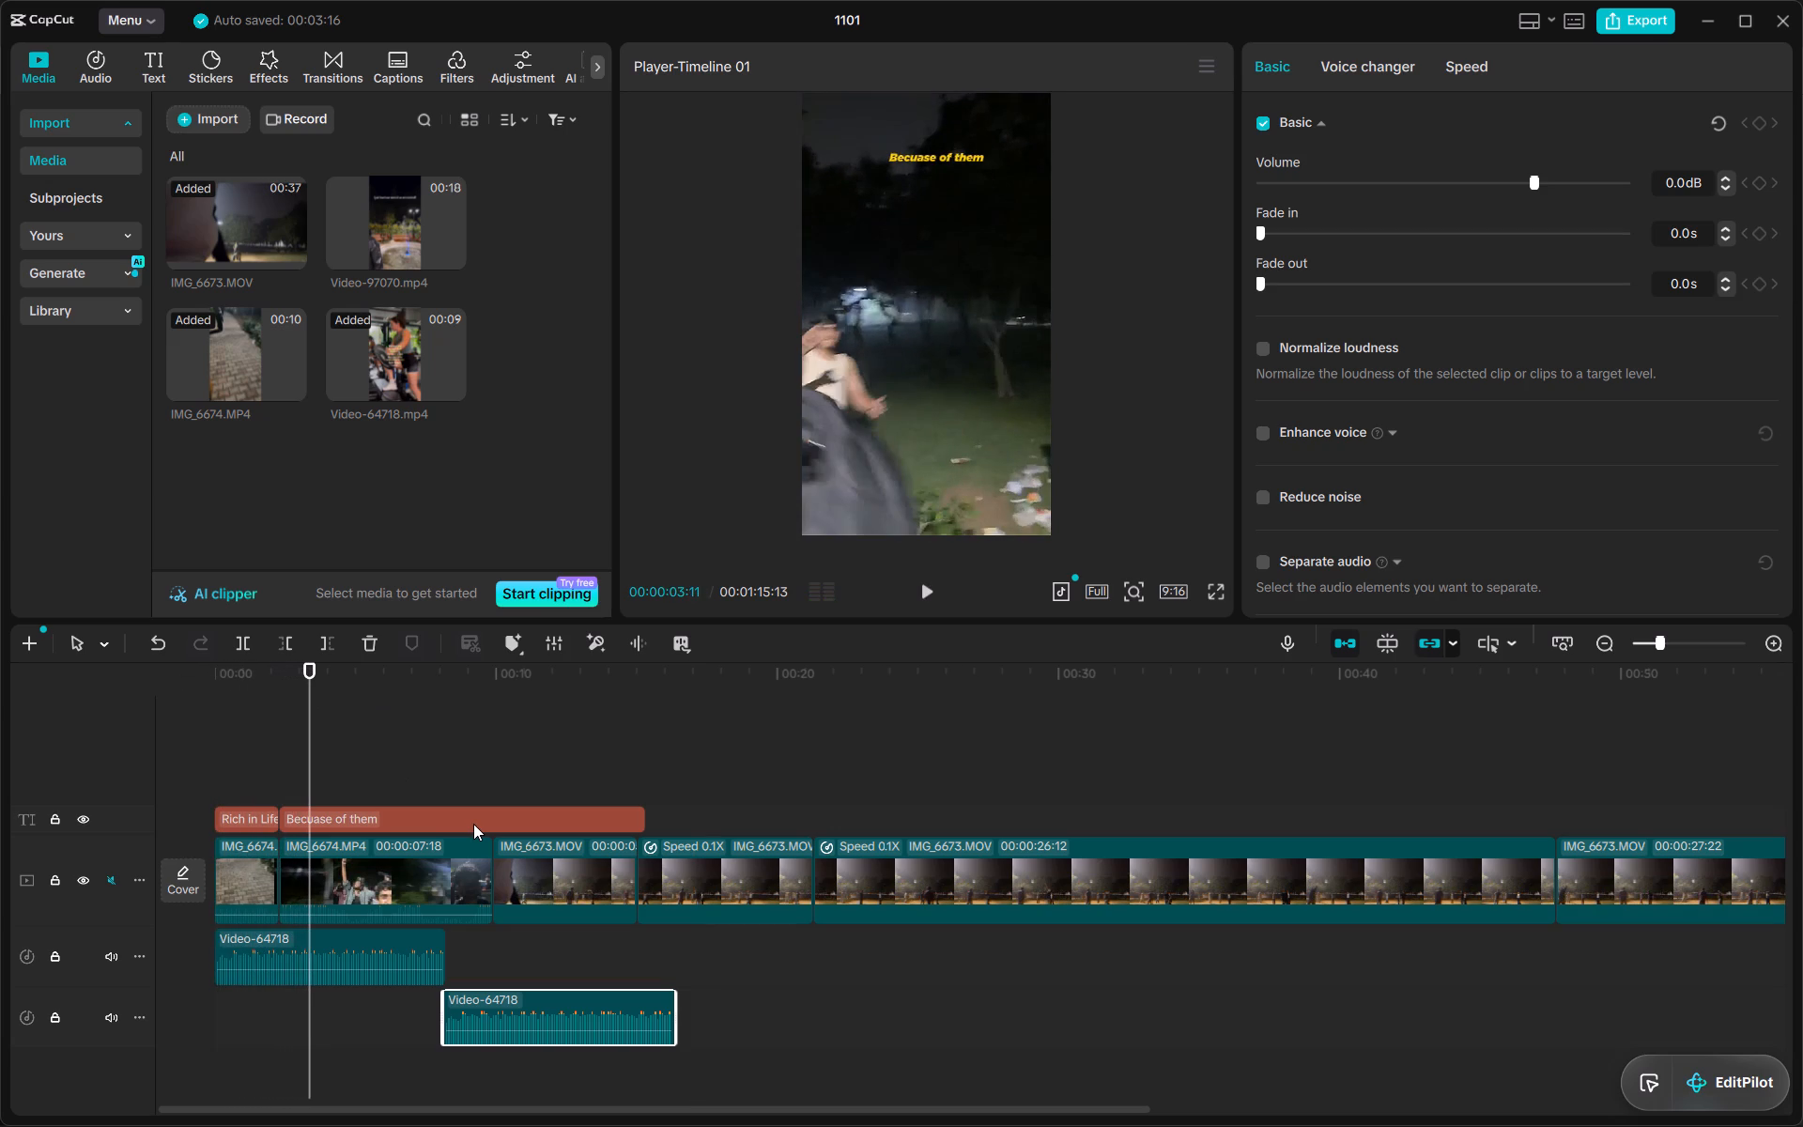
click(1216, 590)
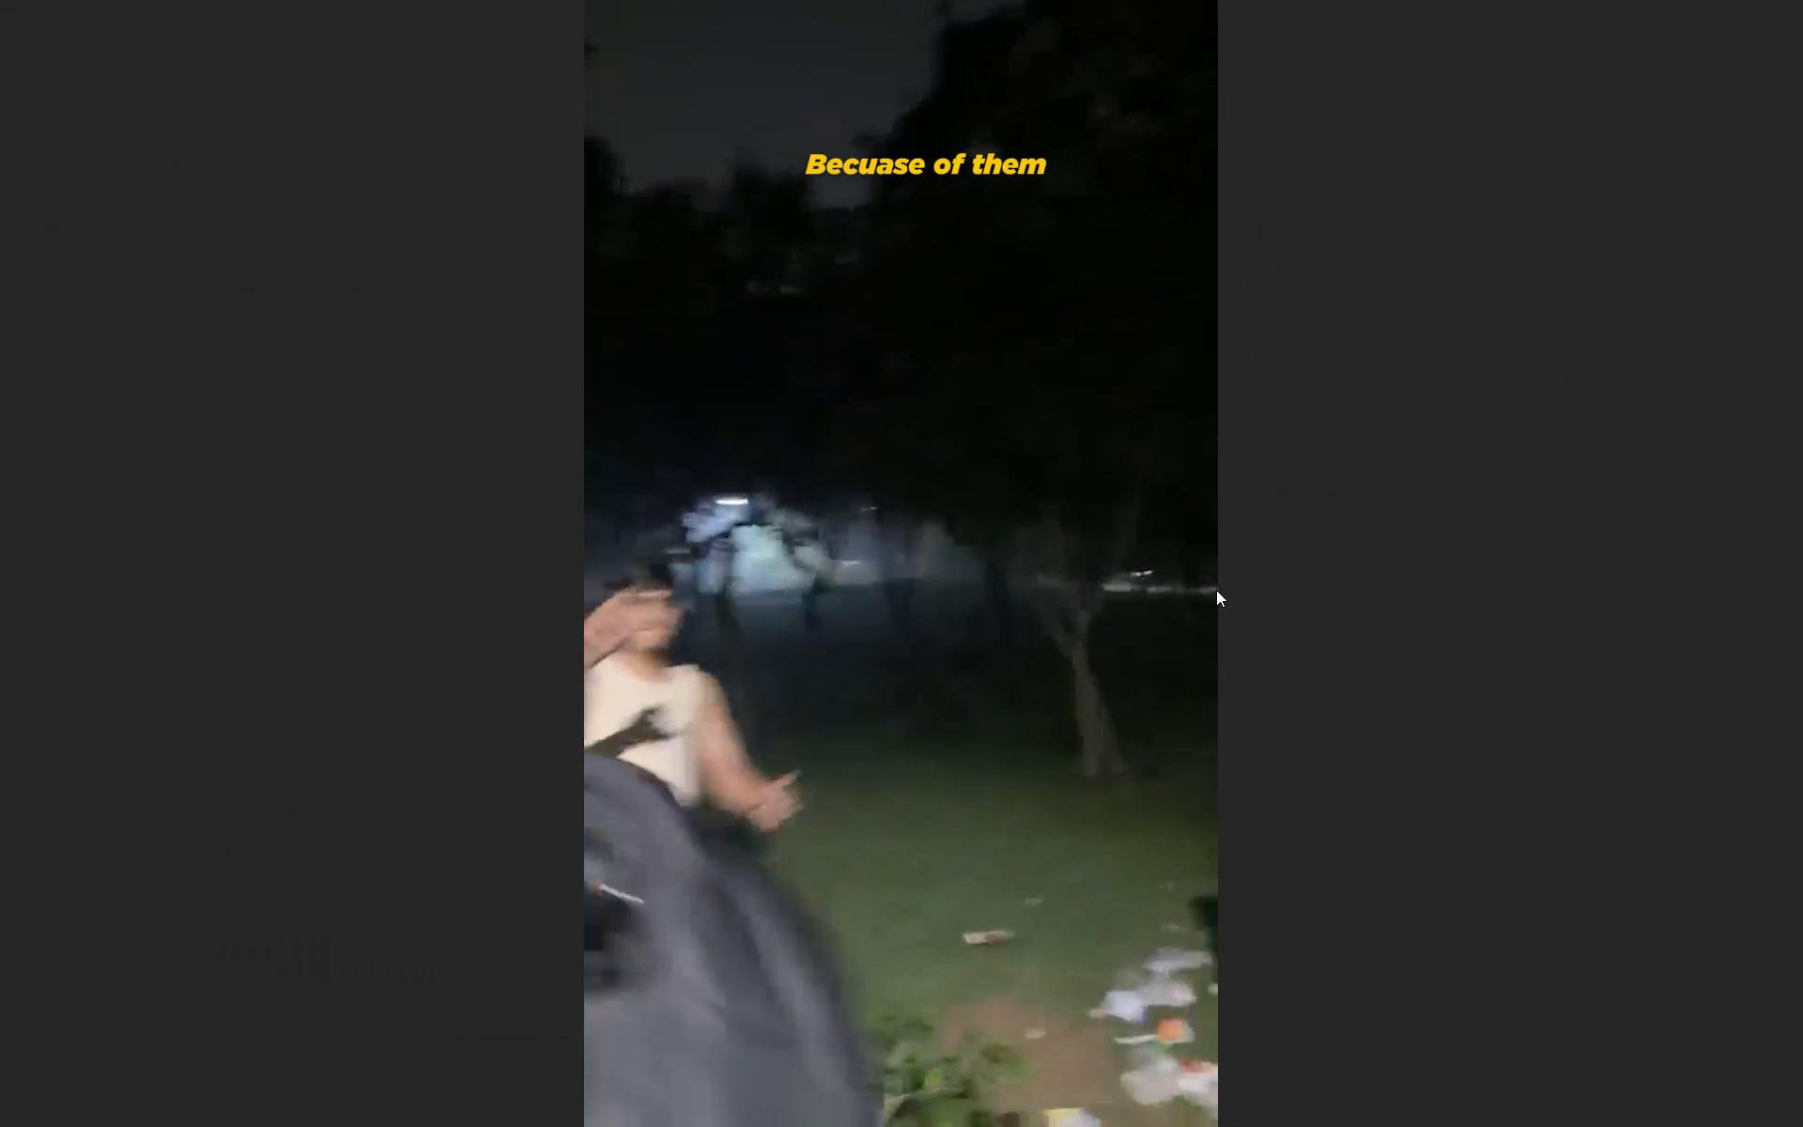
drag(808, 1015, 736, 1034)
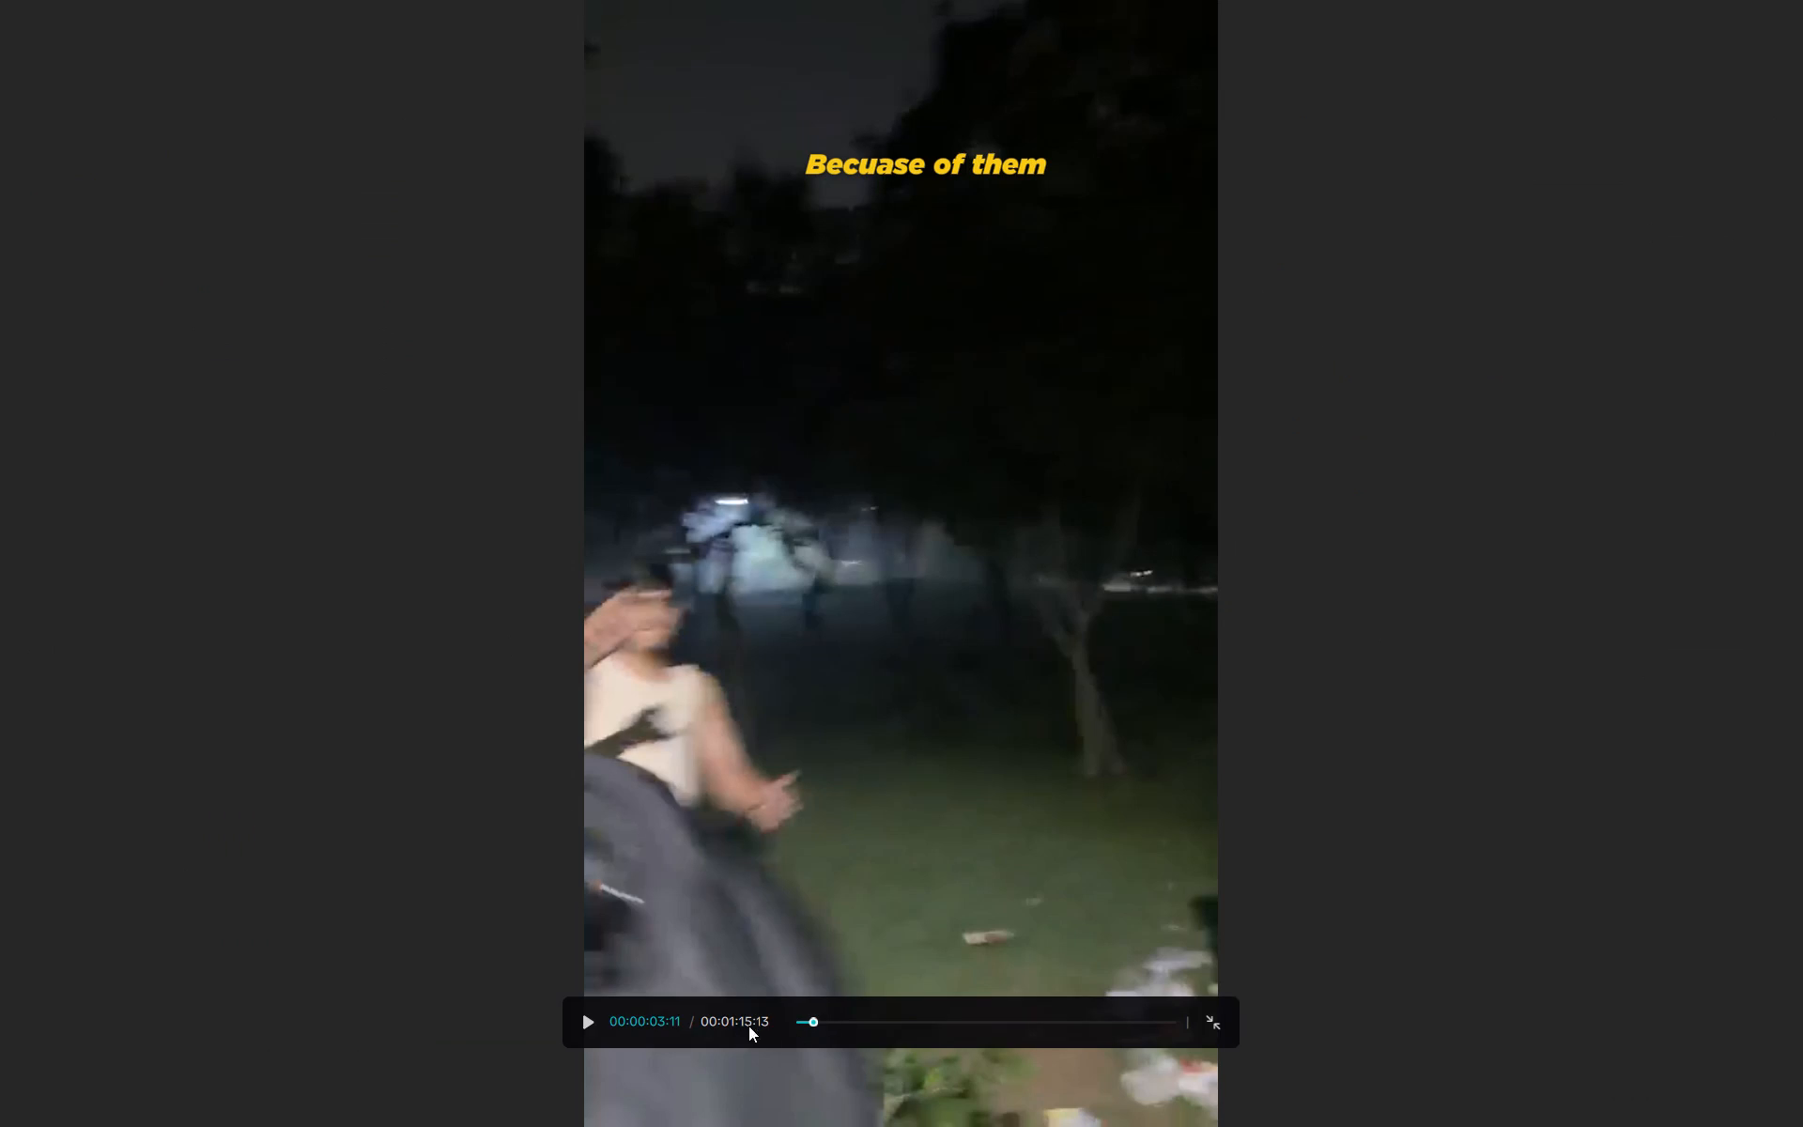
drag(806, 1019, 765, 1023)
key(space)
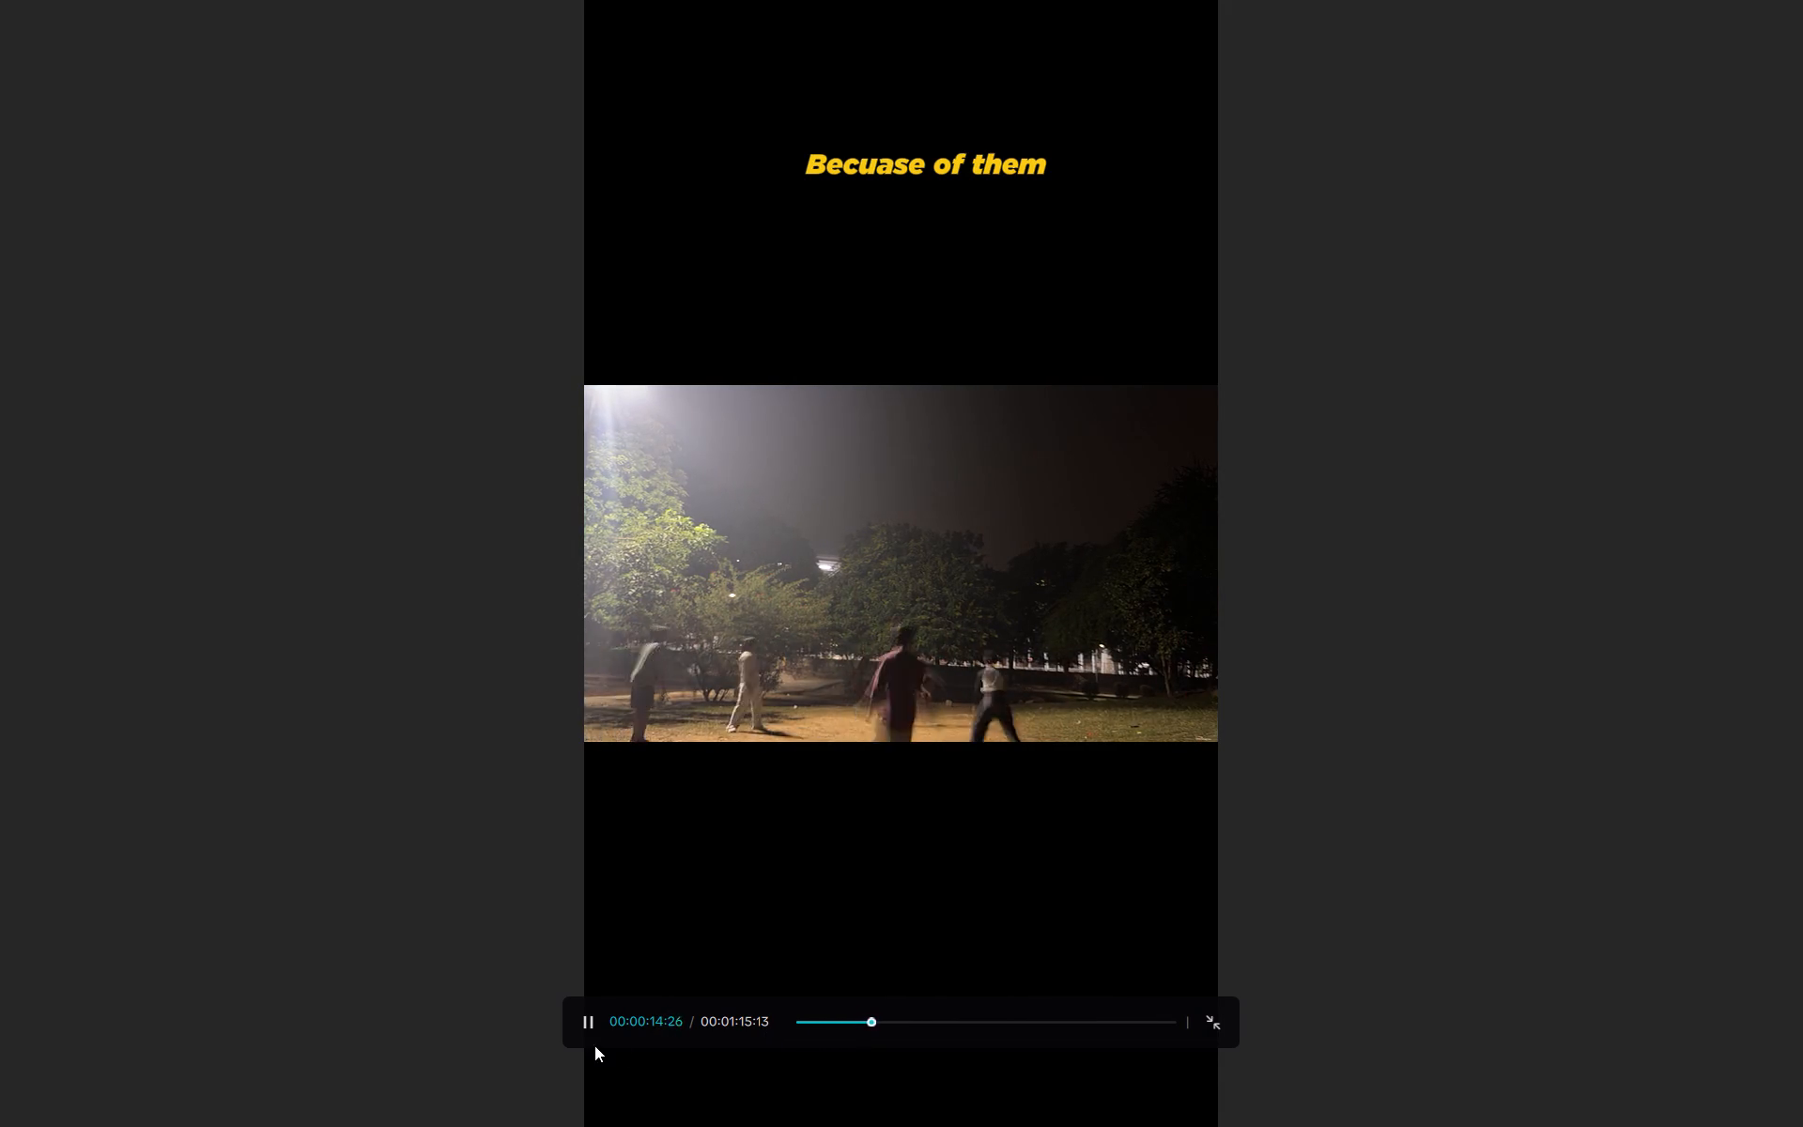
click(590, 1022)
click(1216, 1024)
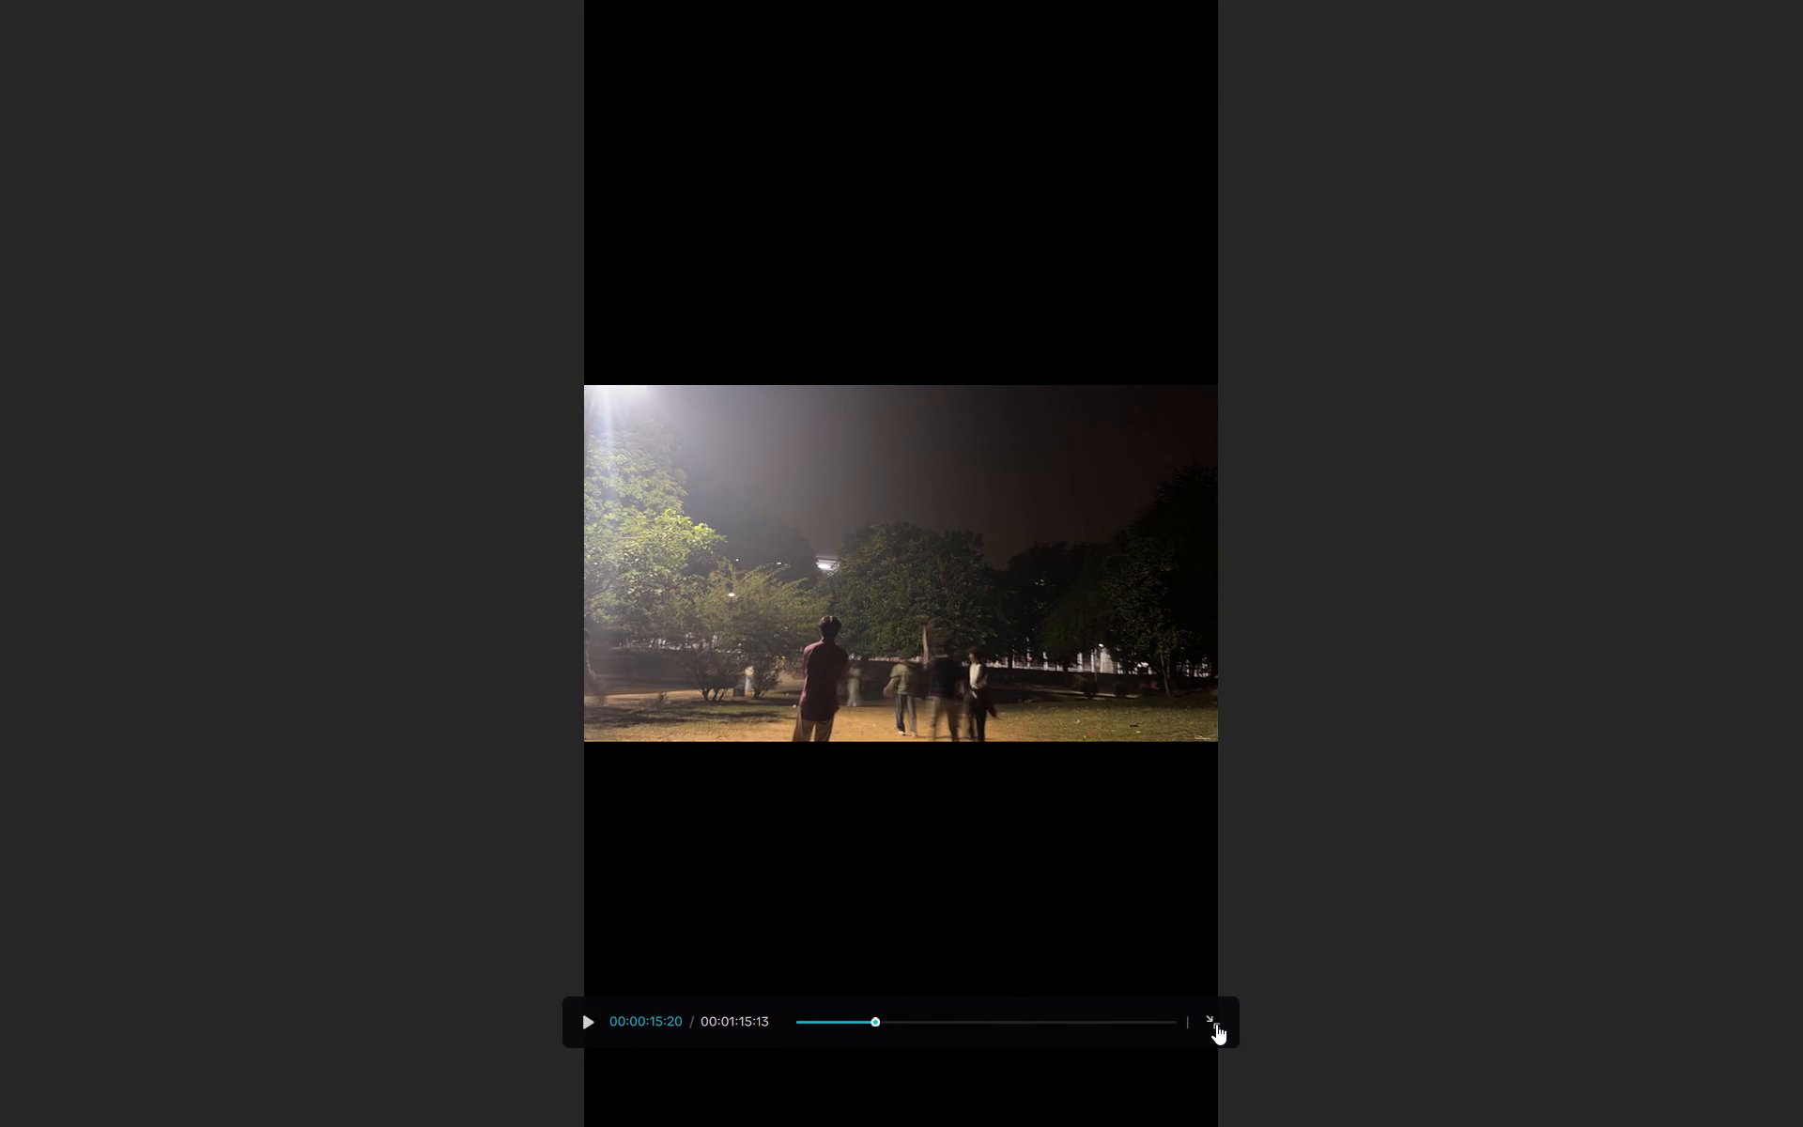
Select the second IMG_6674.MP4 segment and play the project from the start to about 6 seconds.
click(377, 855)
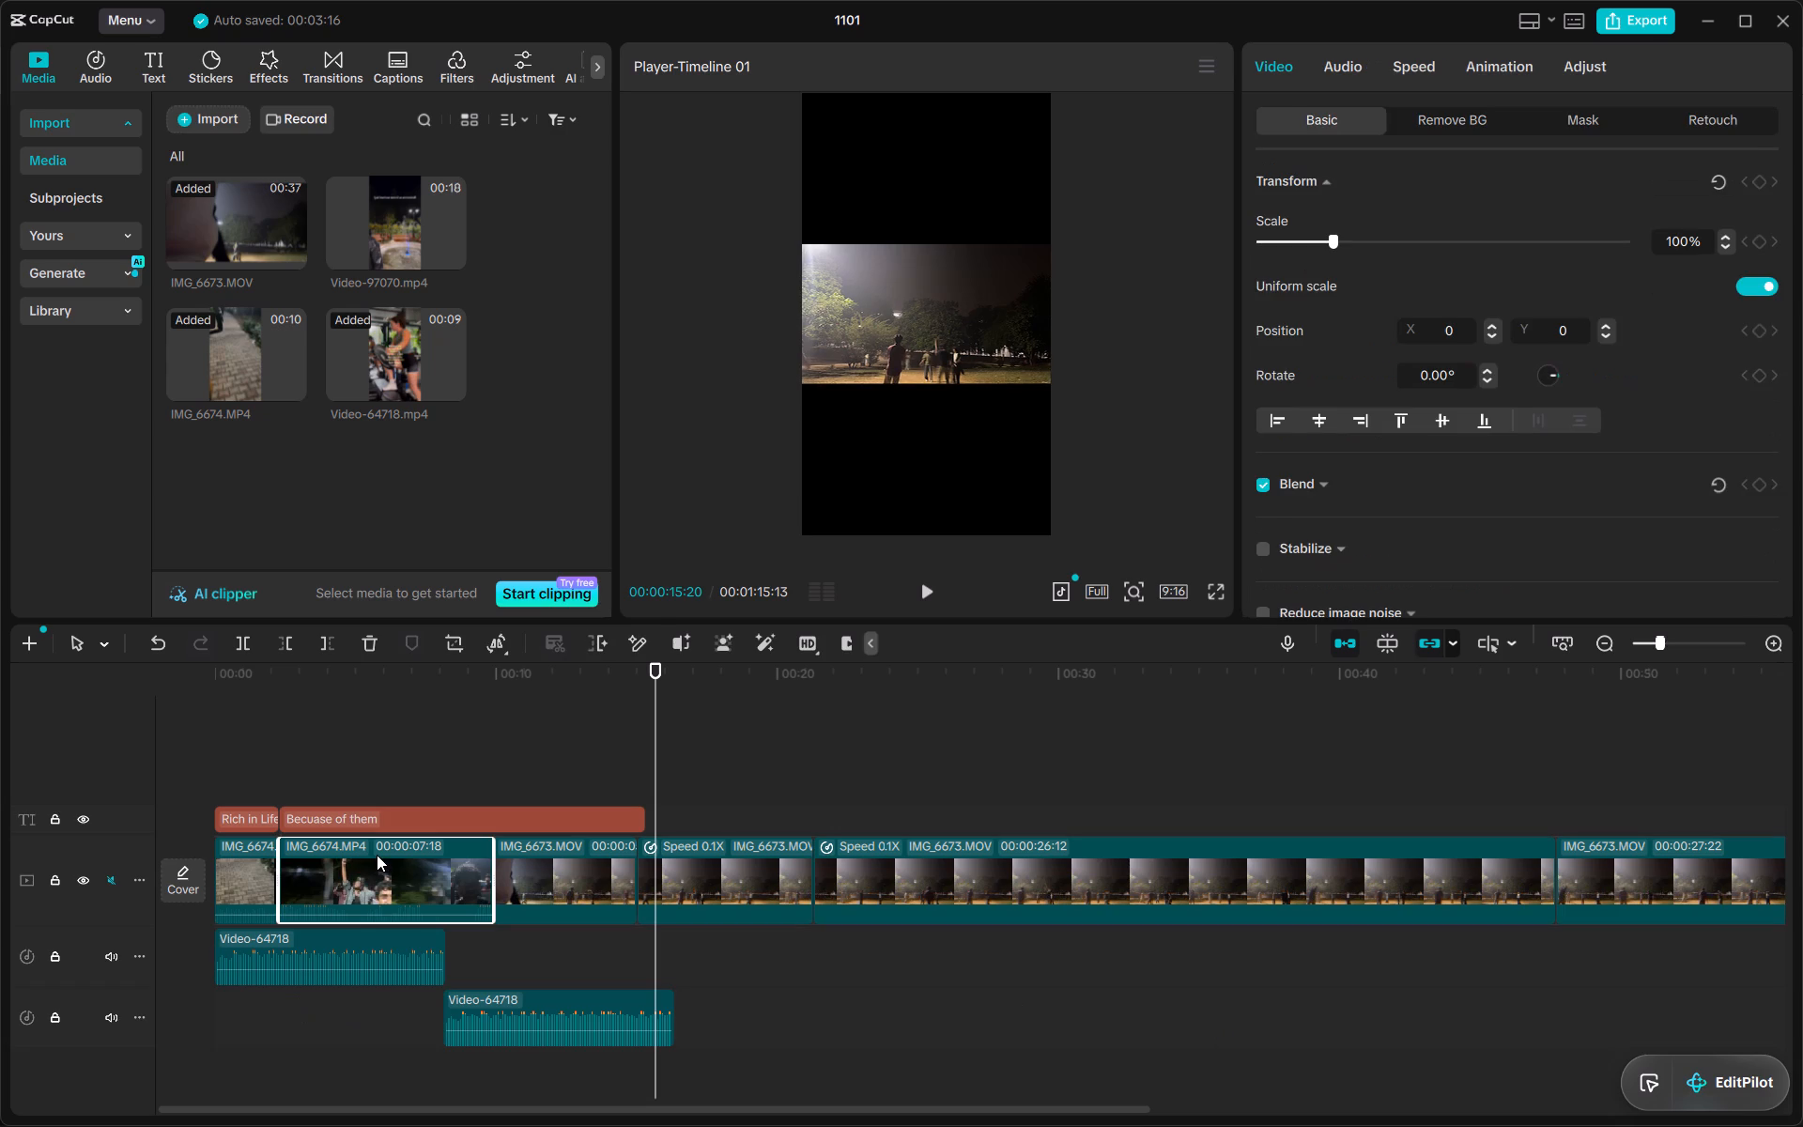
drag(263, 681, 177, 695)
key(space)
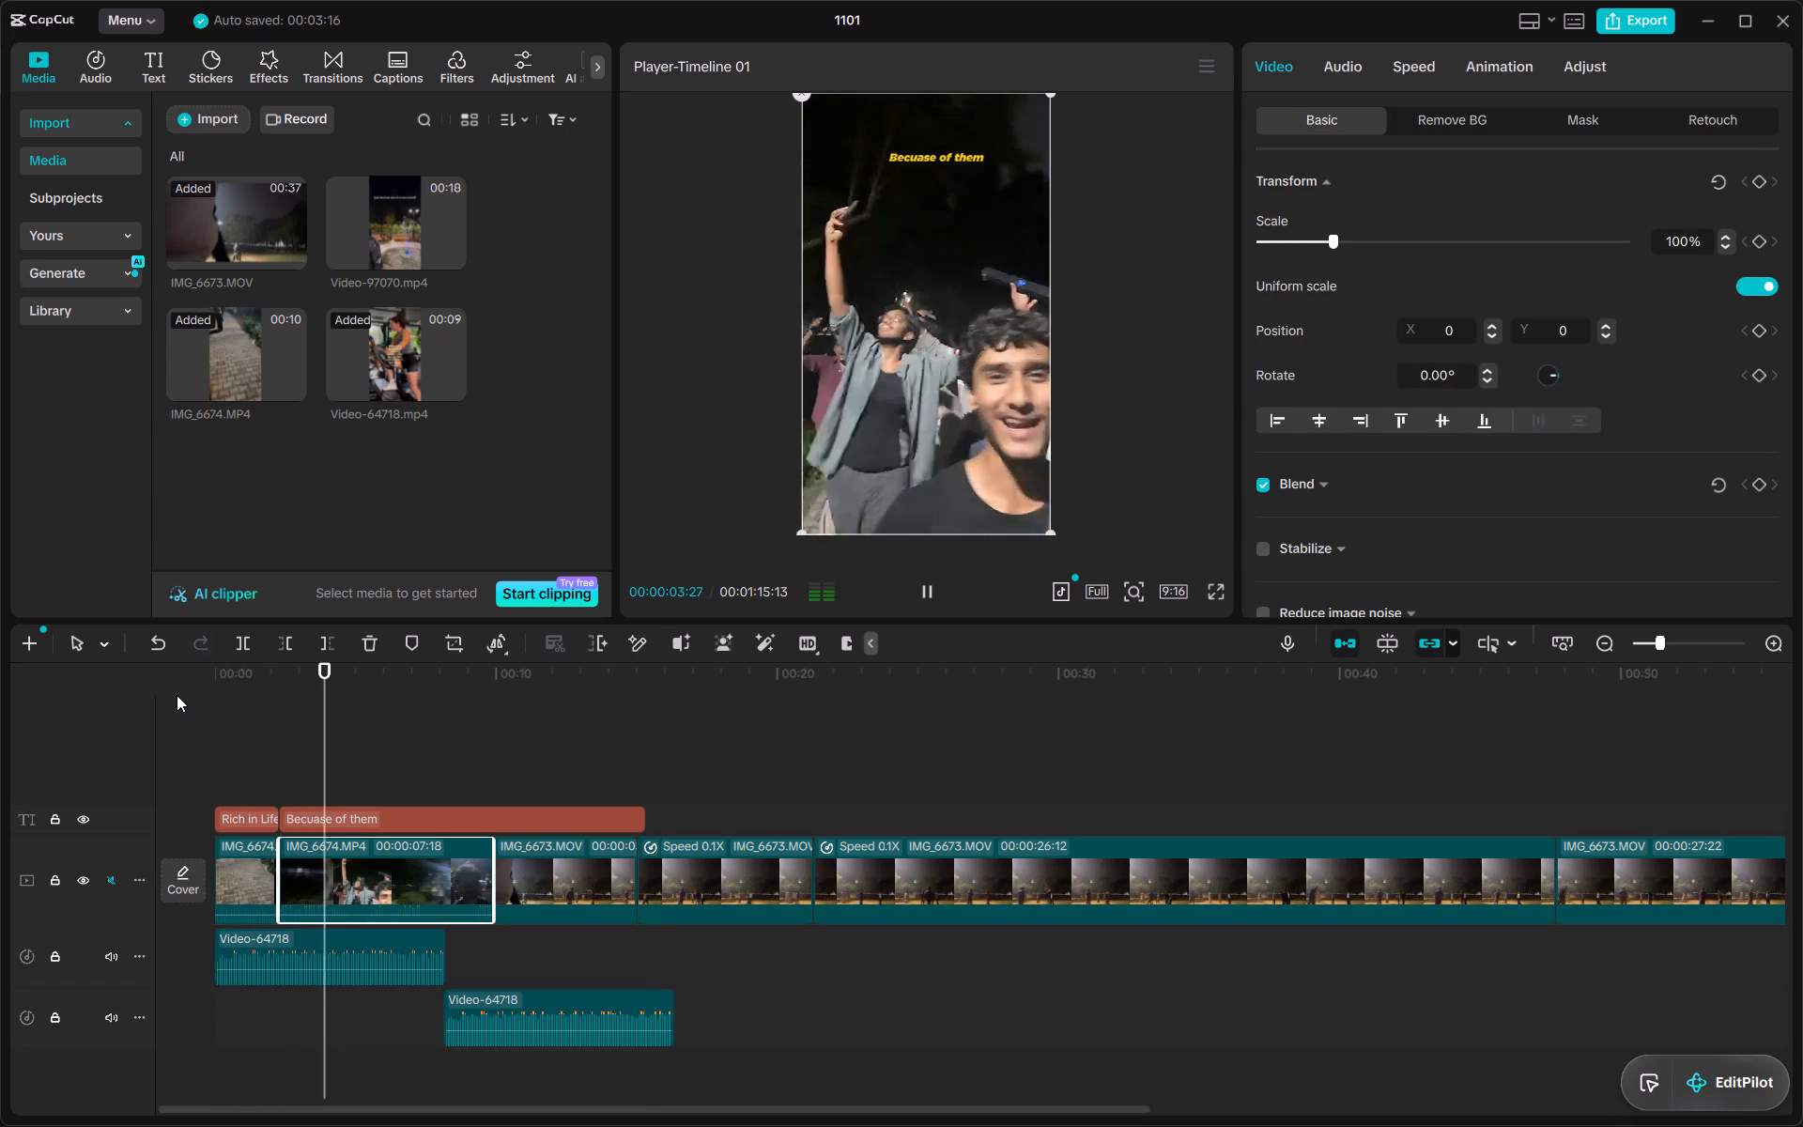
key(space)
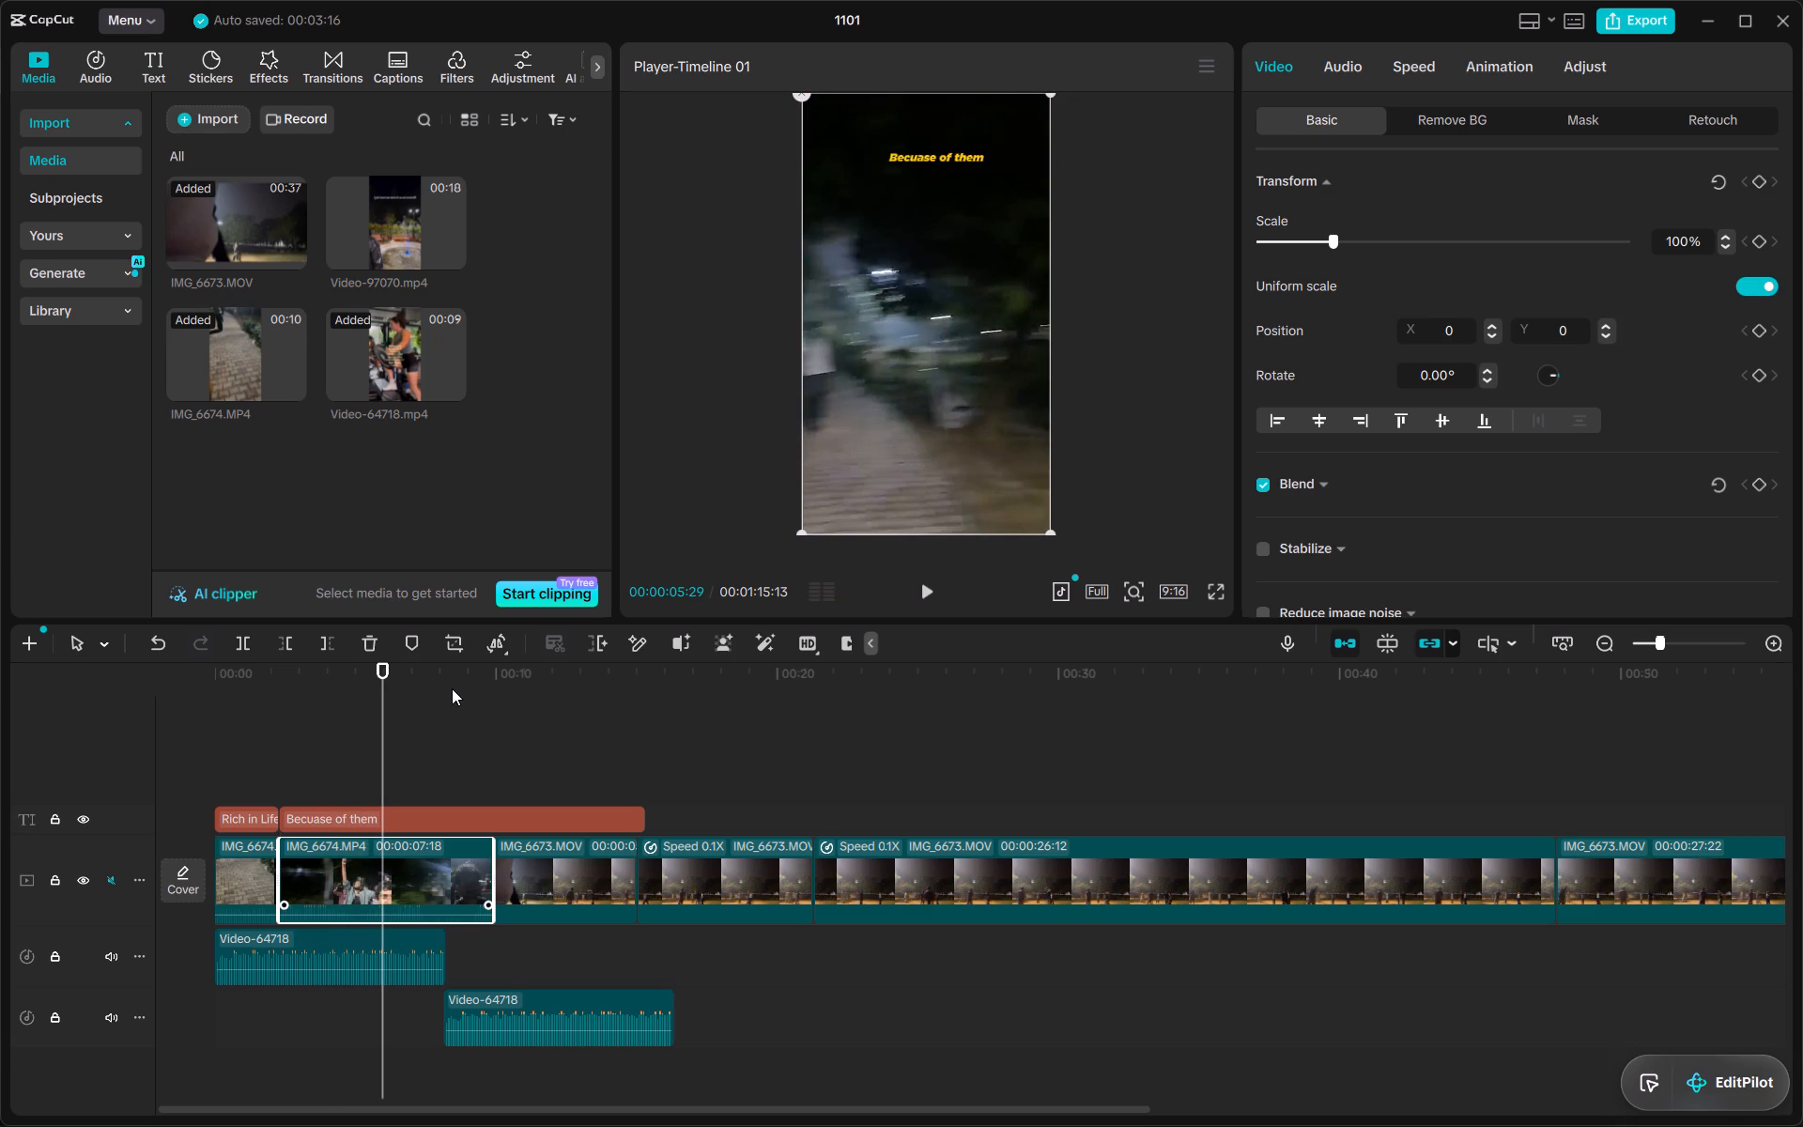
Cut the section between about 00:00:05:17 and 00:00:07:07 out of the second IMG_6674.MP4 segment and close the gap.
key(space)
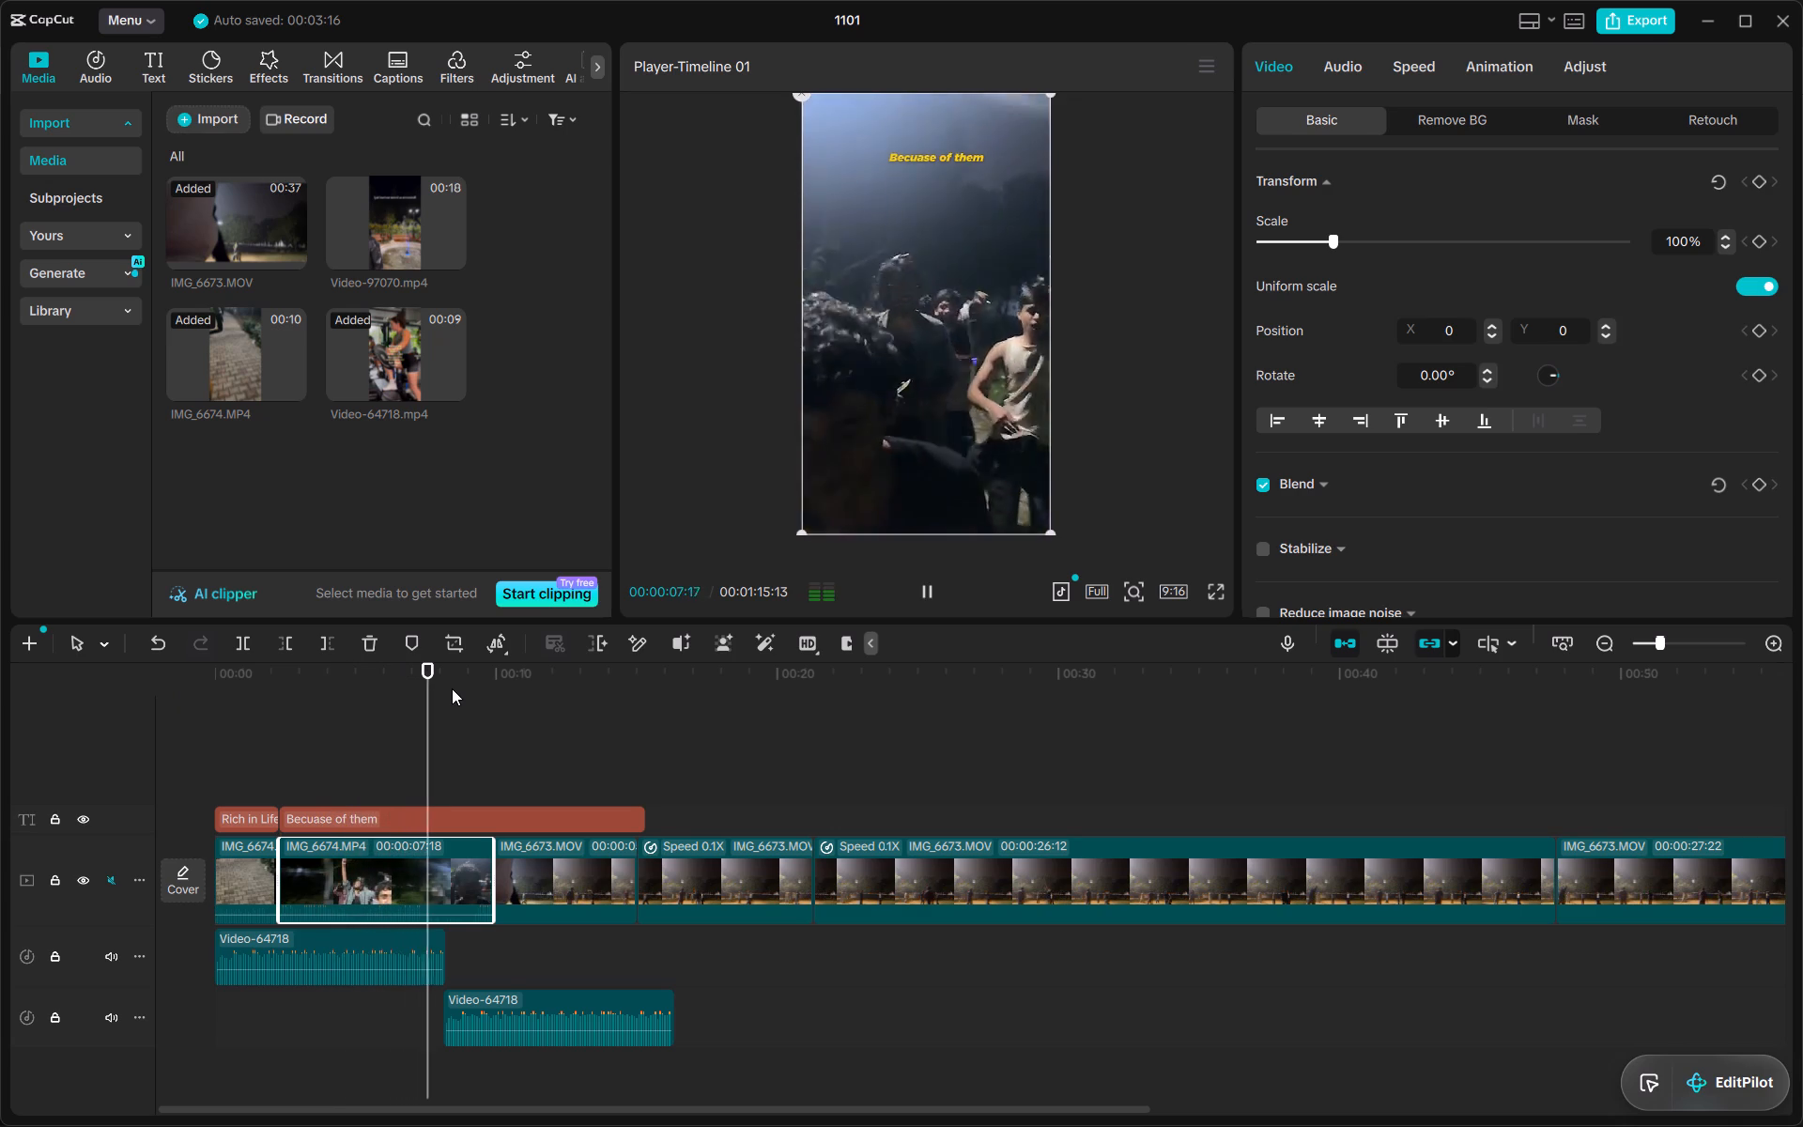
key(space)
drag(442, 670, 418, 675)
click(242, 646)
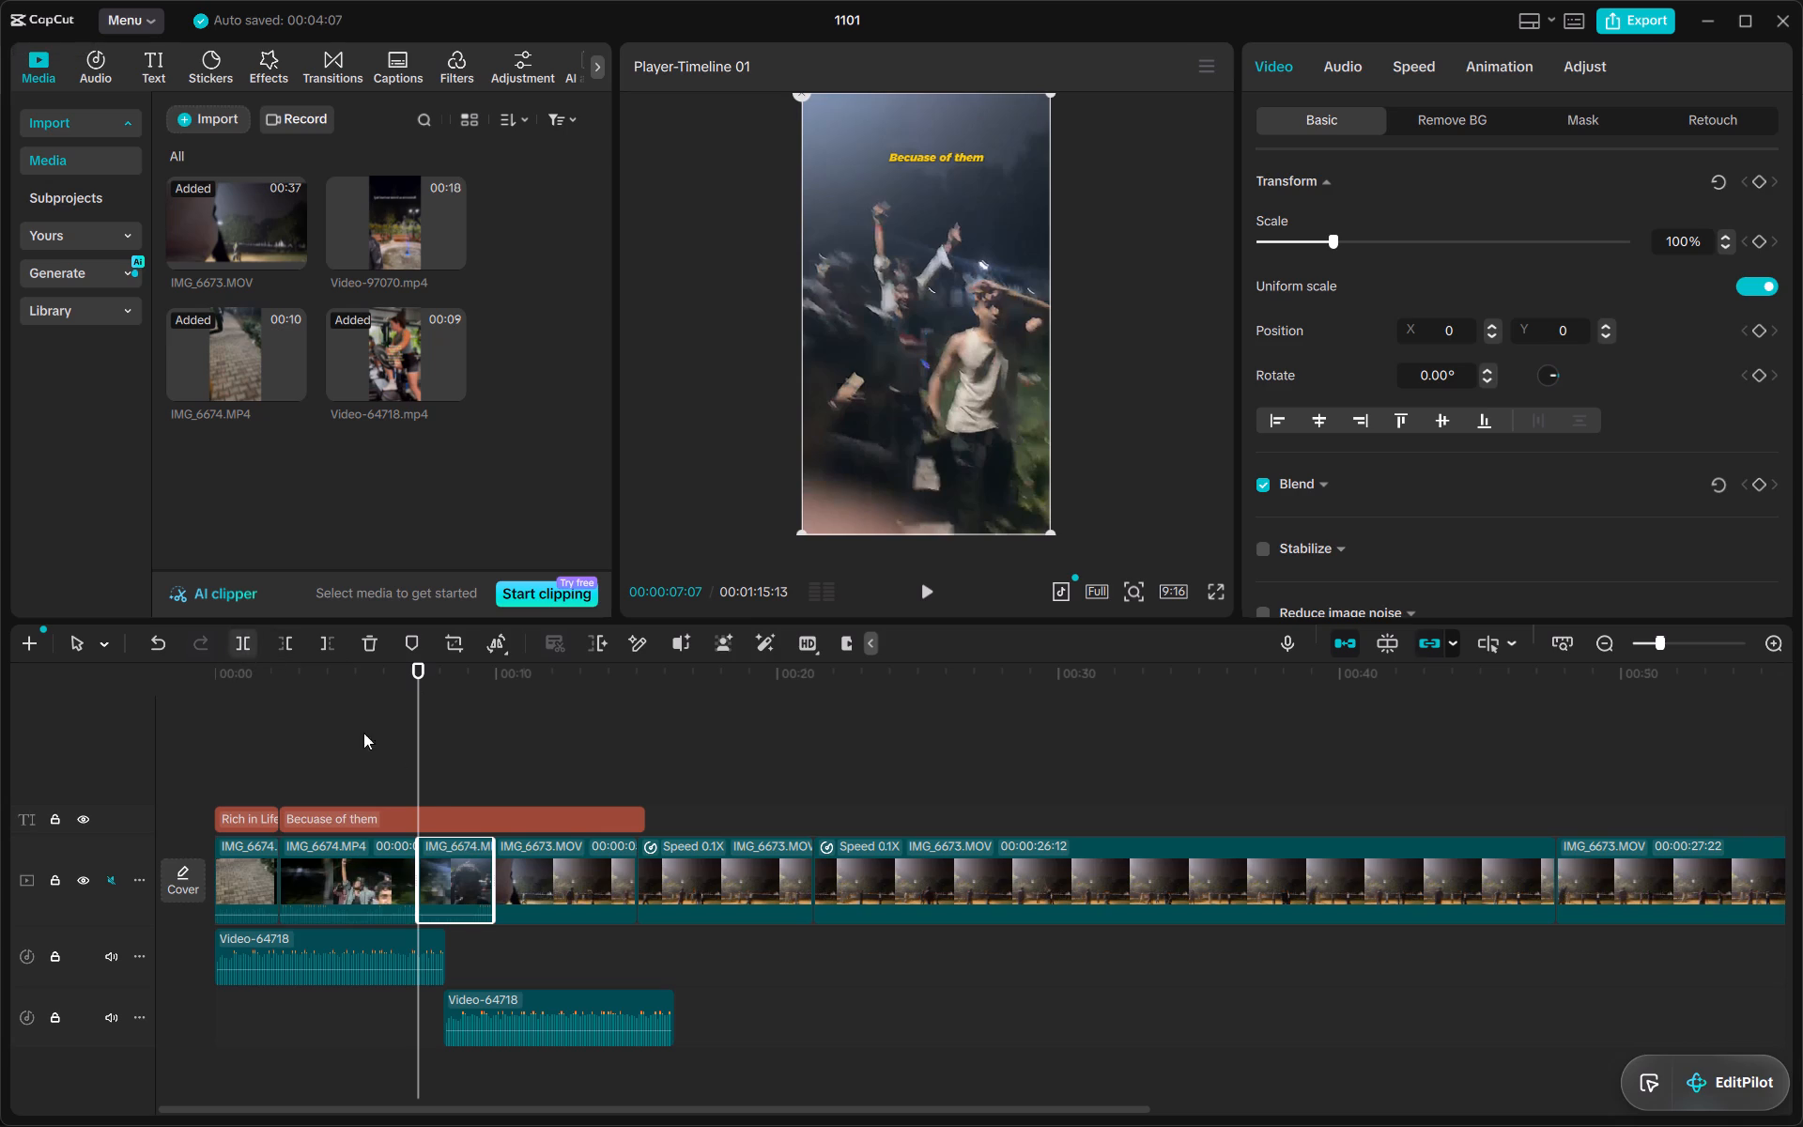
click(281, 689)
key(space)
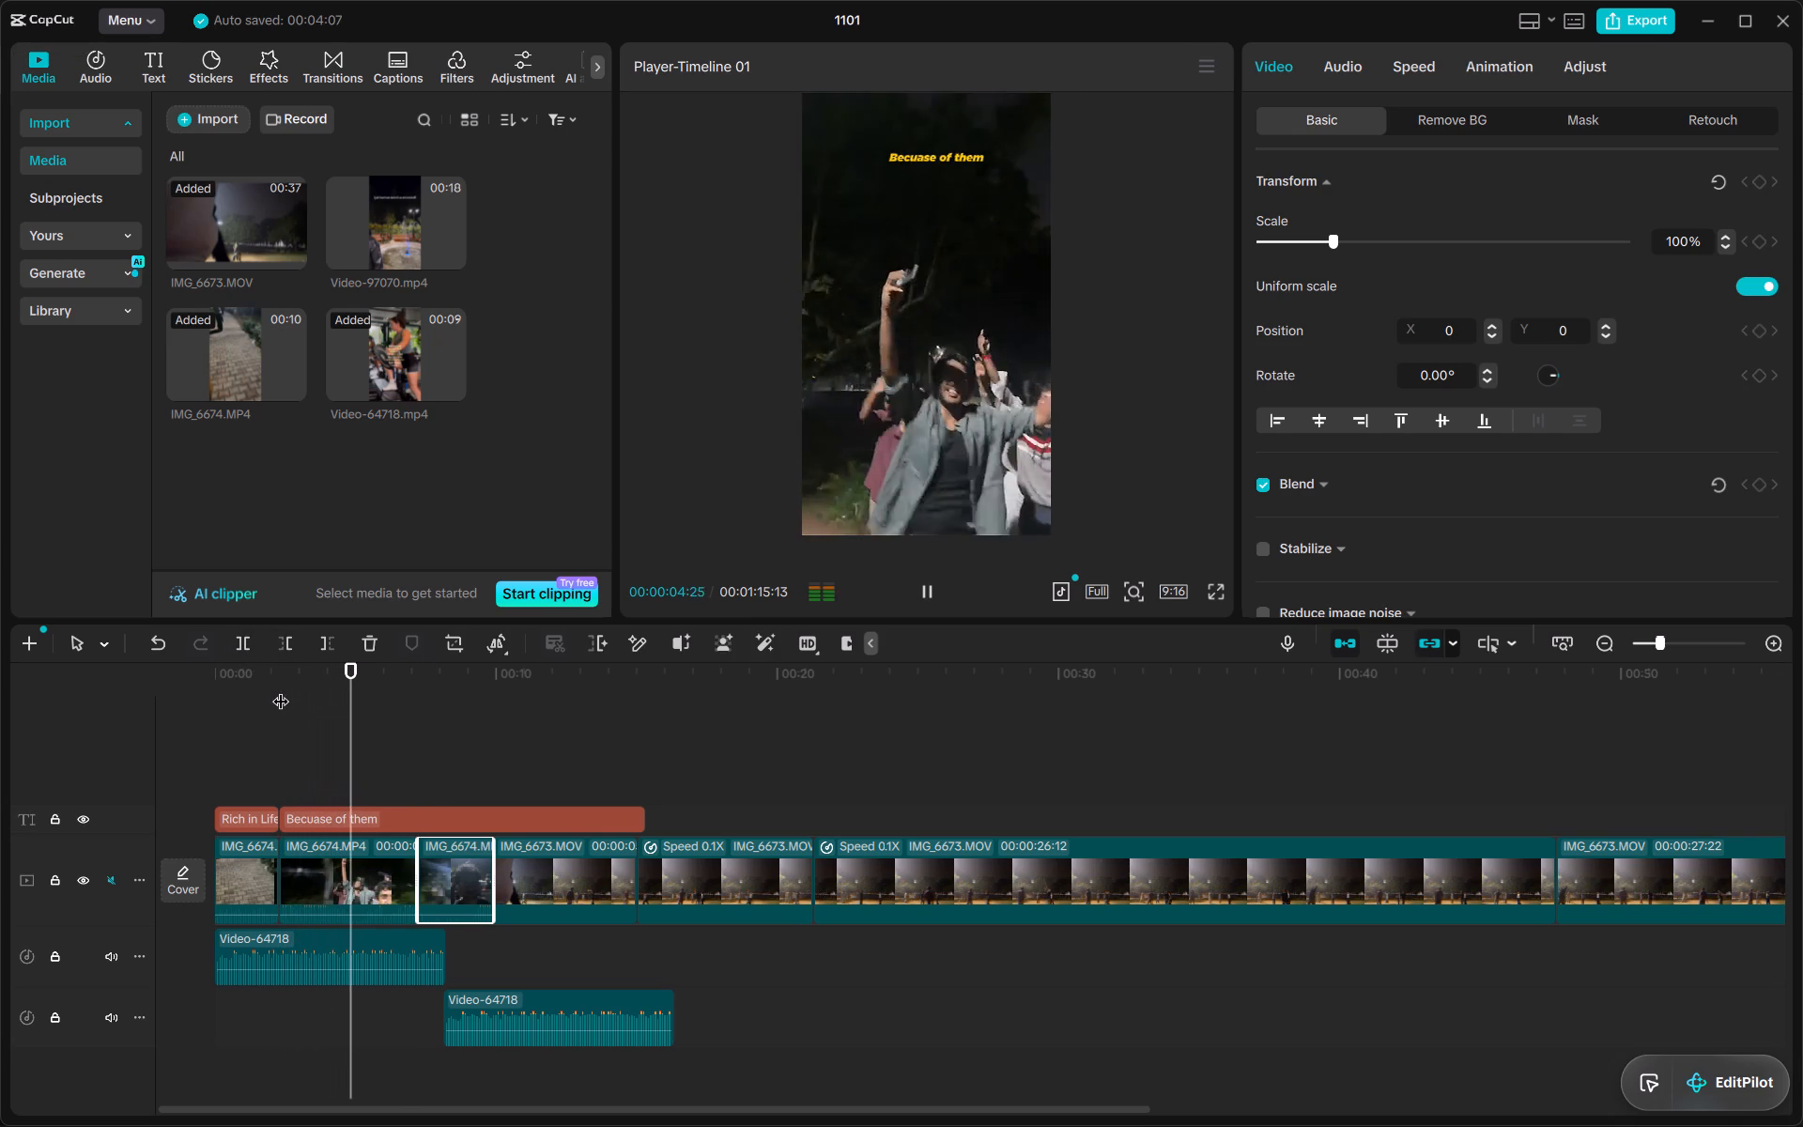
key(space)
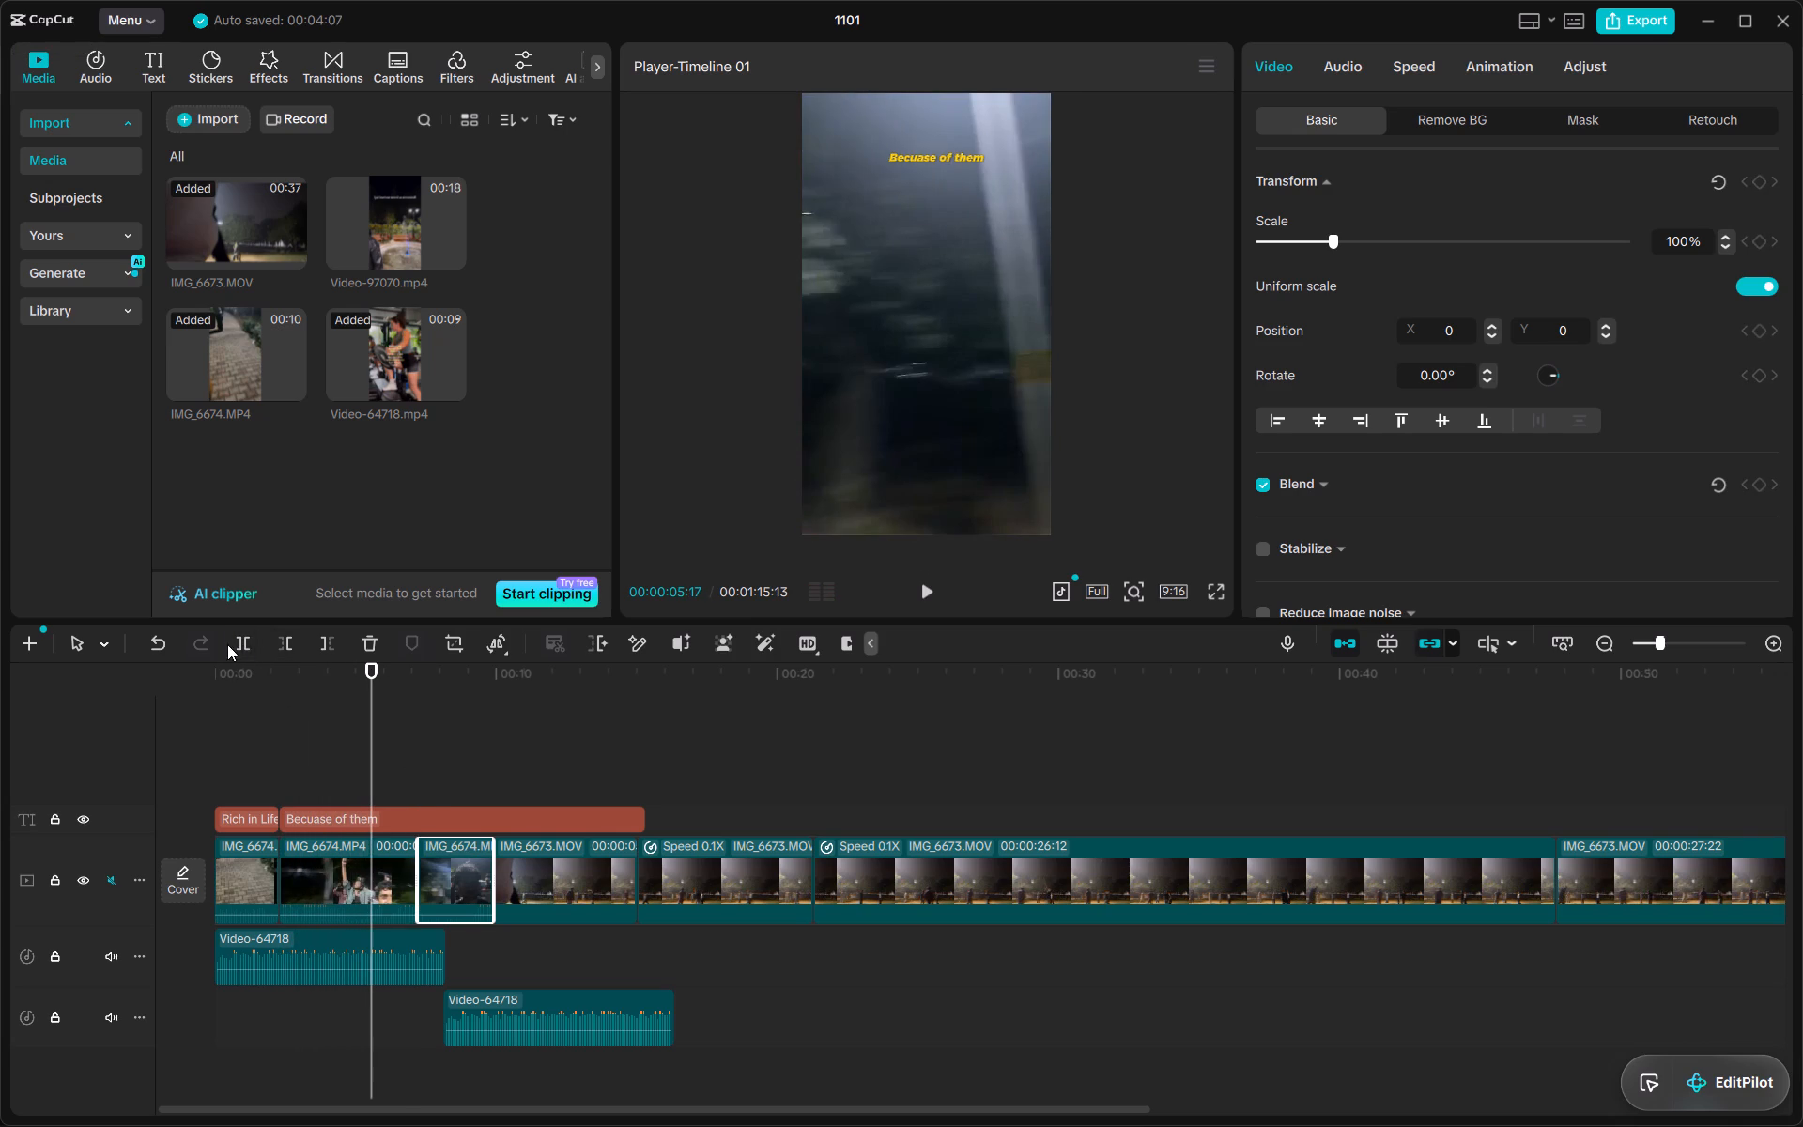
click(237, 644)
click(397, 879)
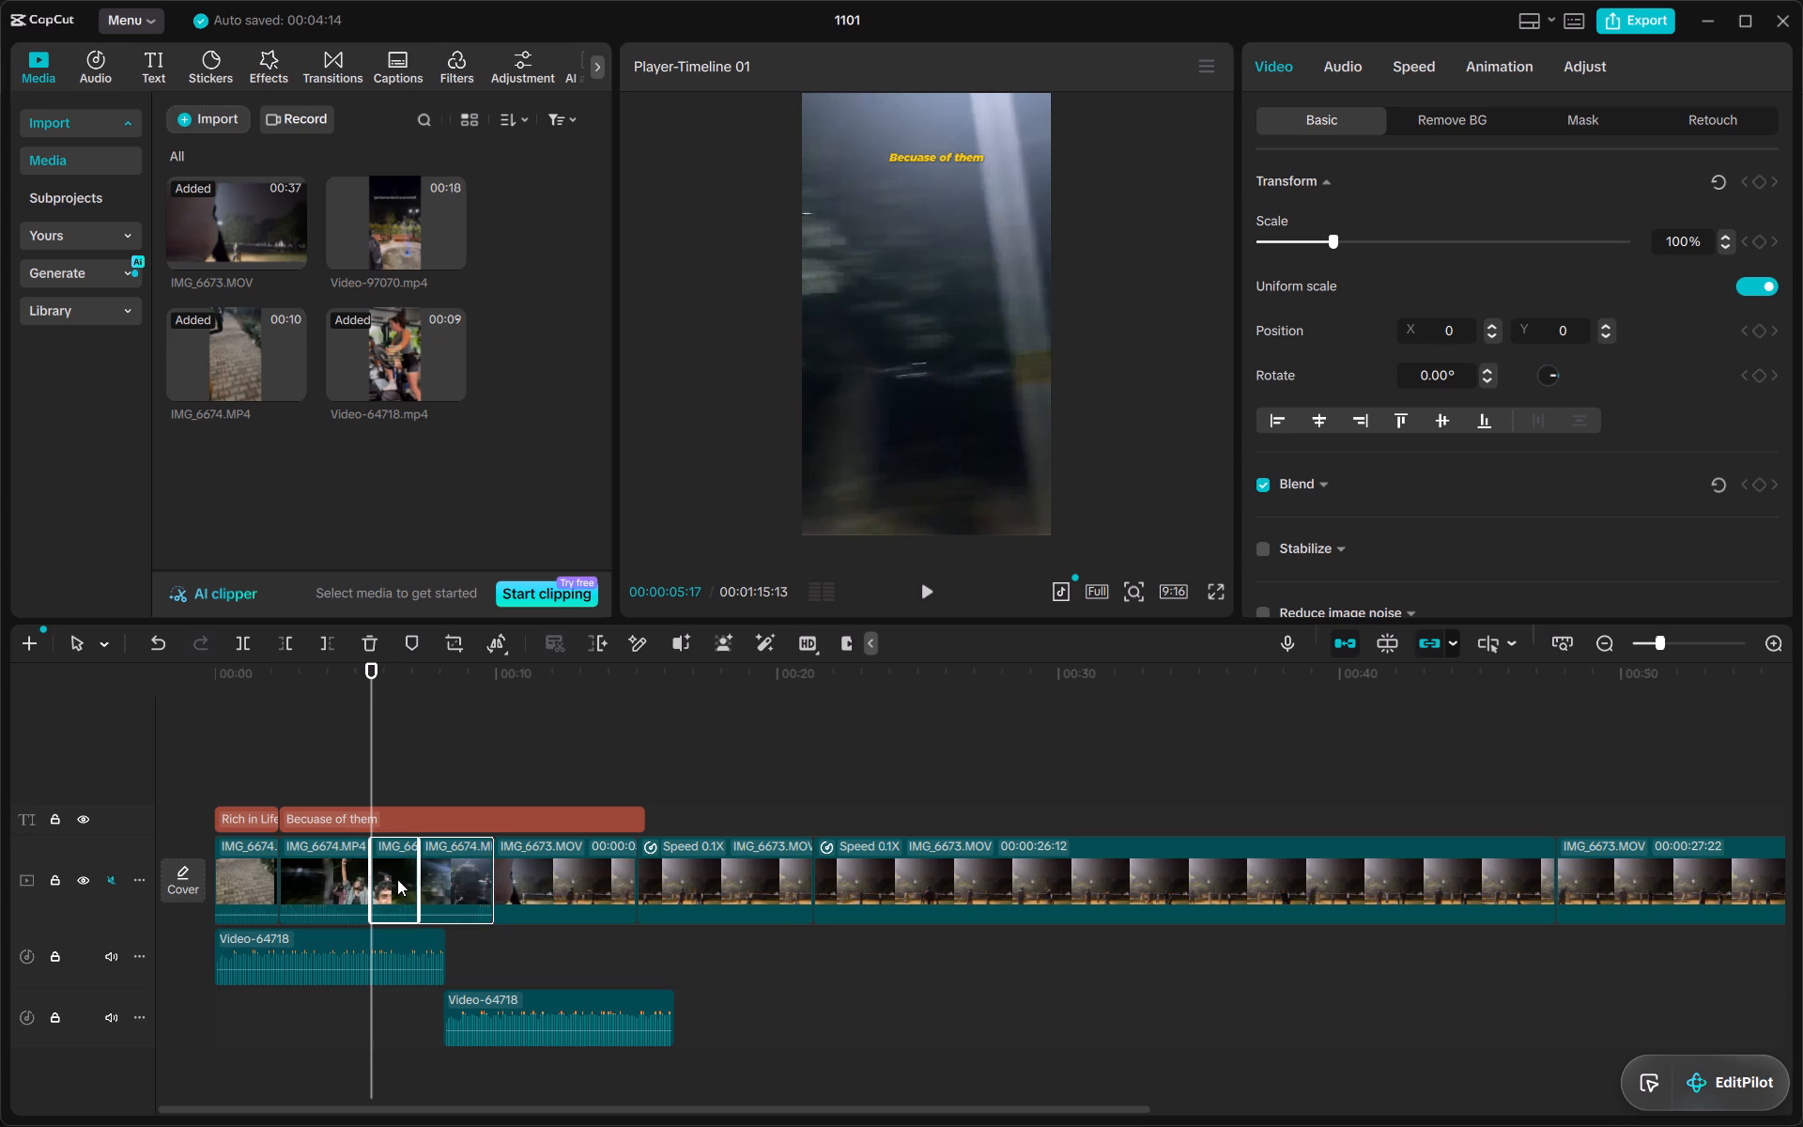
key(Delete)
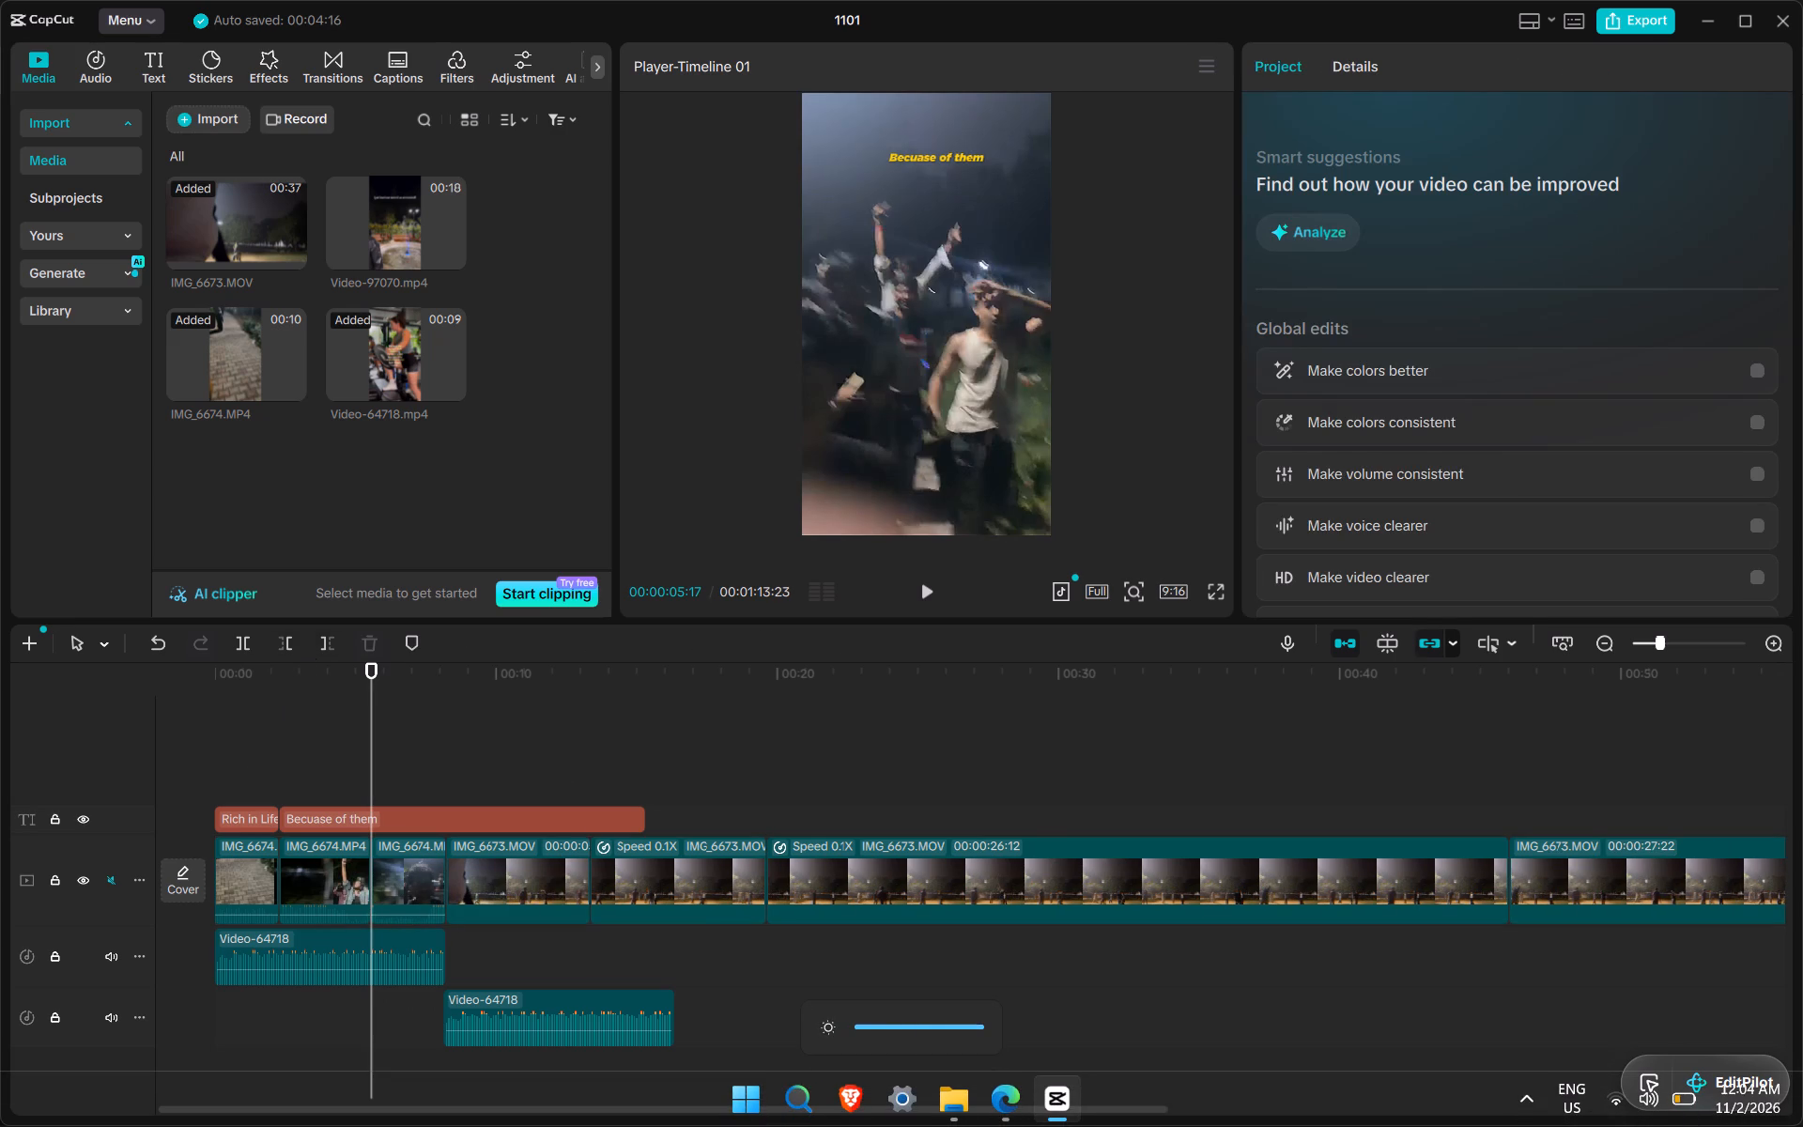
Preview the opening second and delete the first IMG_6674.MP4 segment together with its "Rich in Life" title.
drag(218, 689, 182, 688)
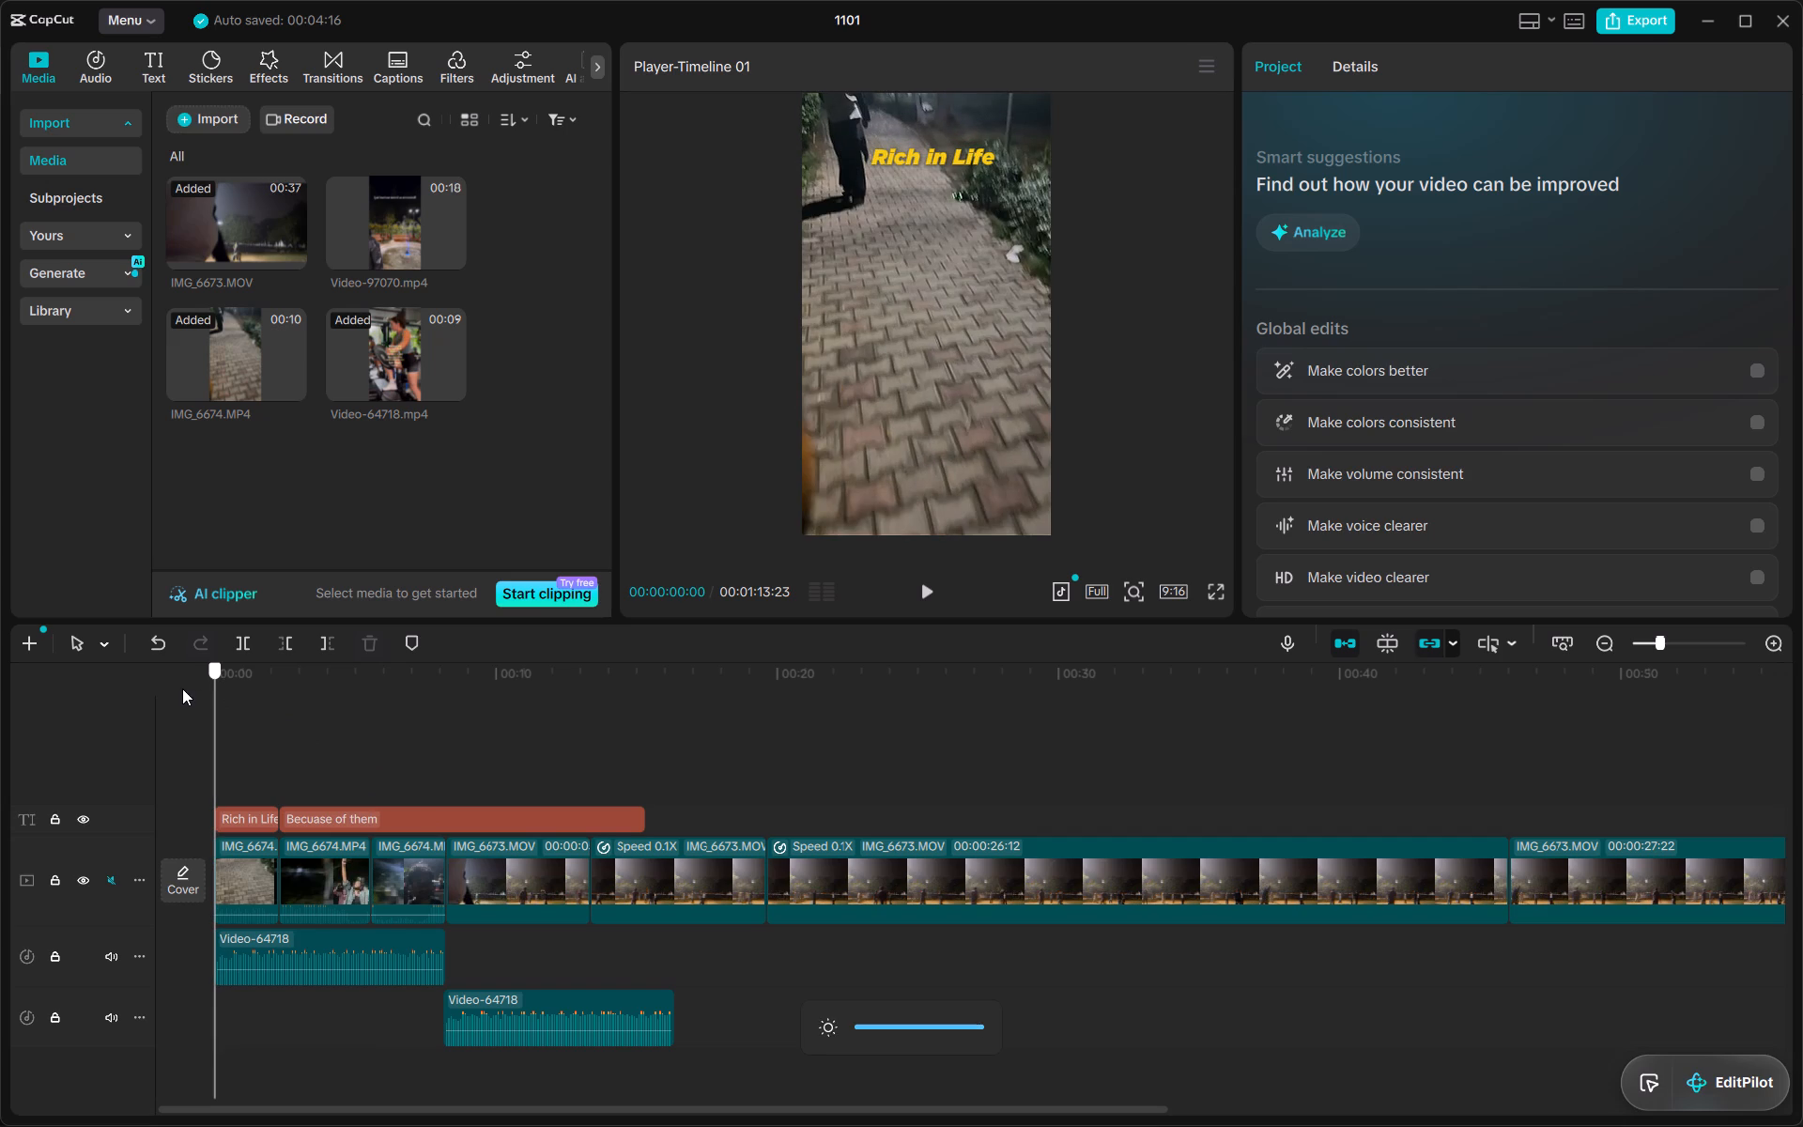
drag(182, 688, 183, 687)
key(space)
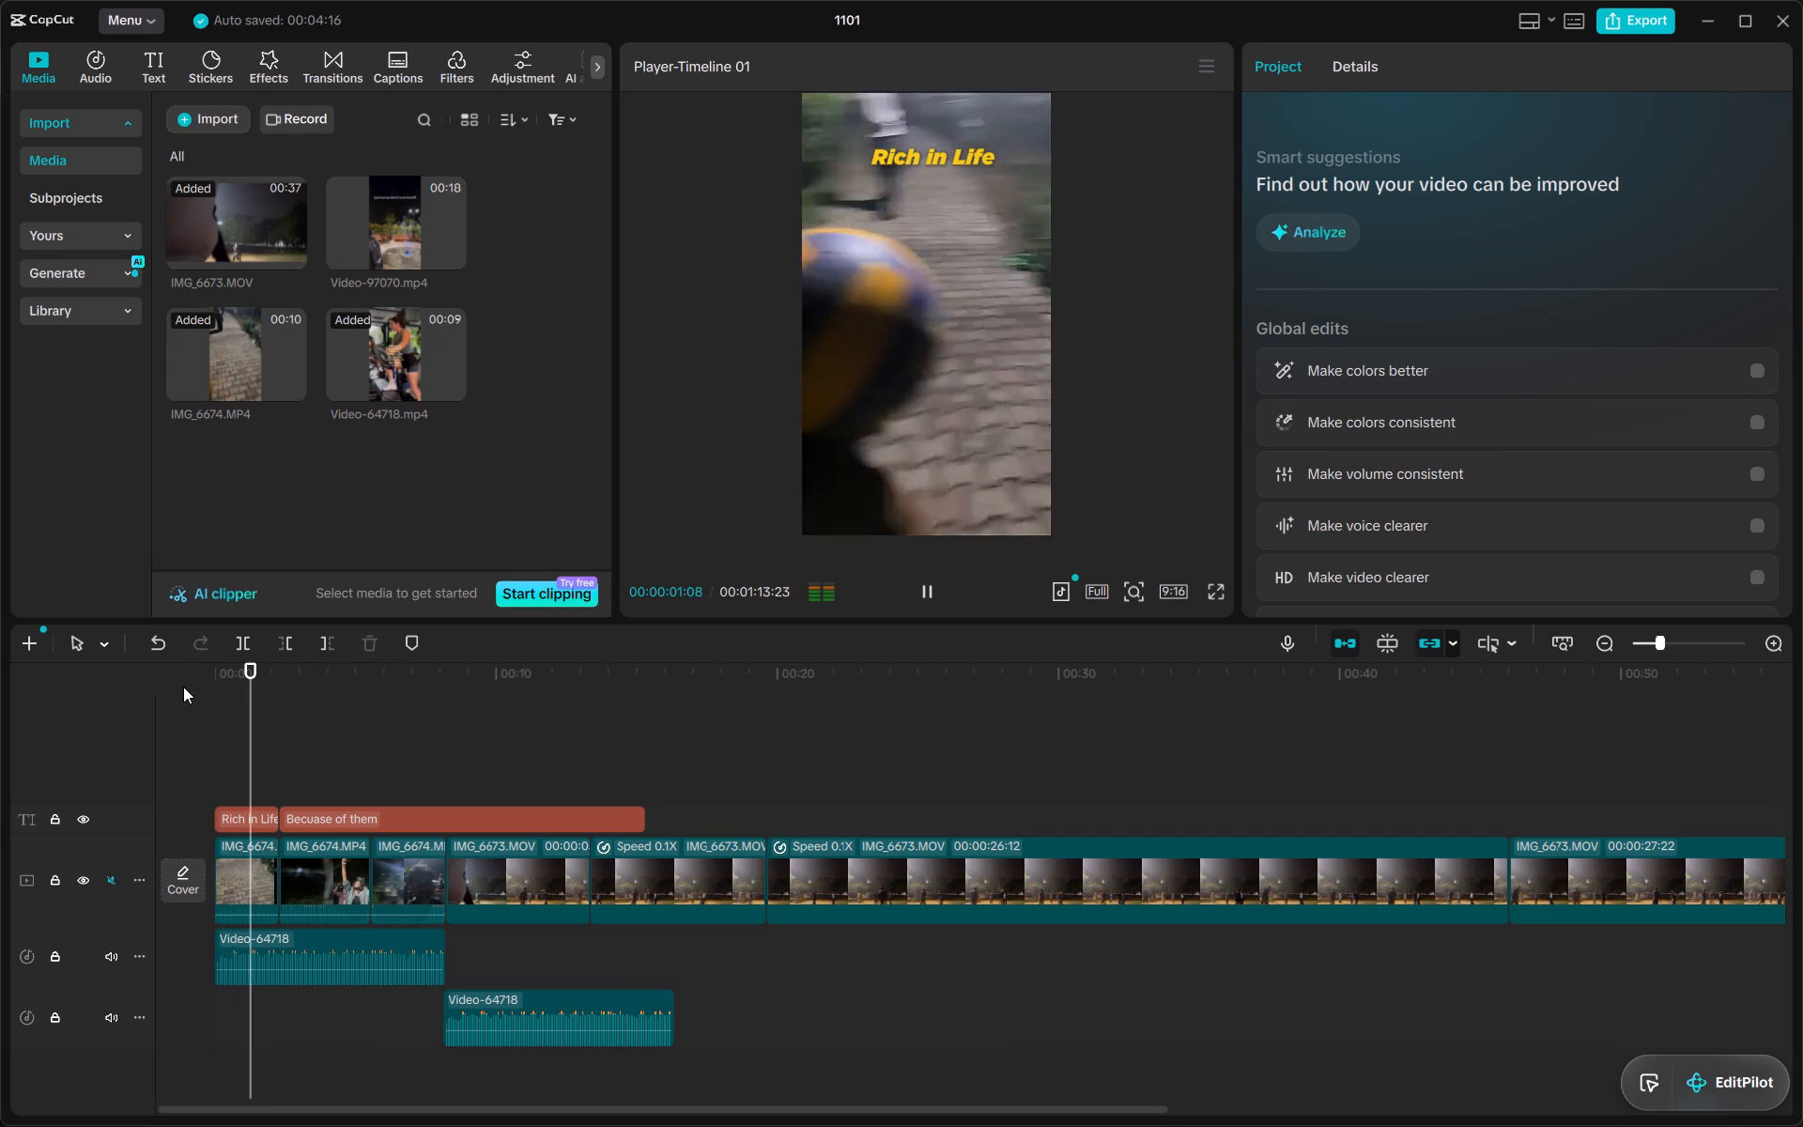
key(space)
click(255, 876)
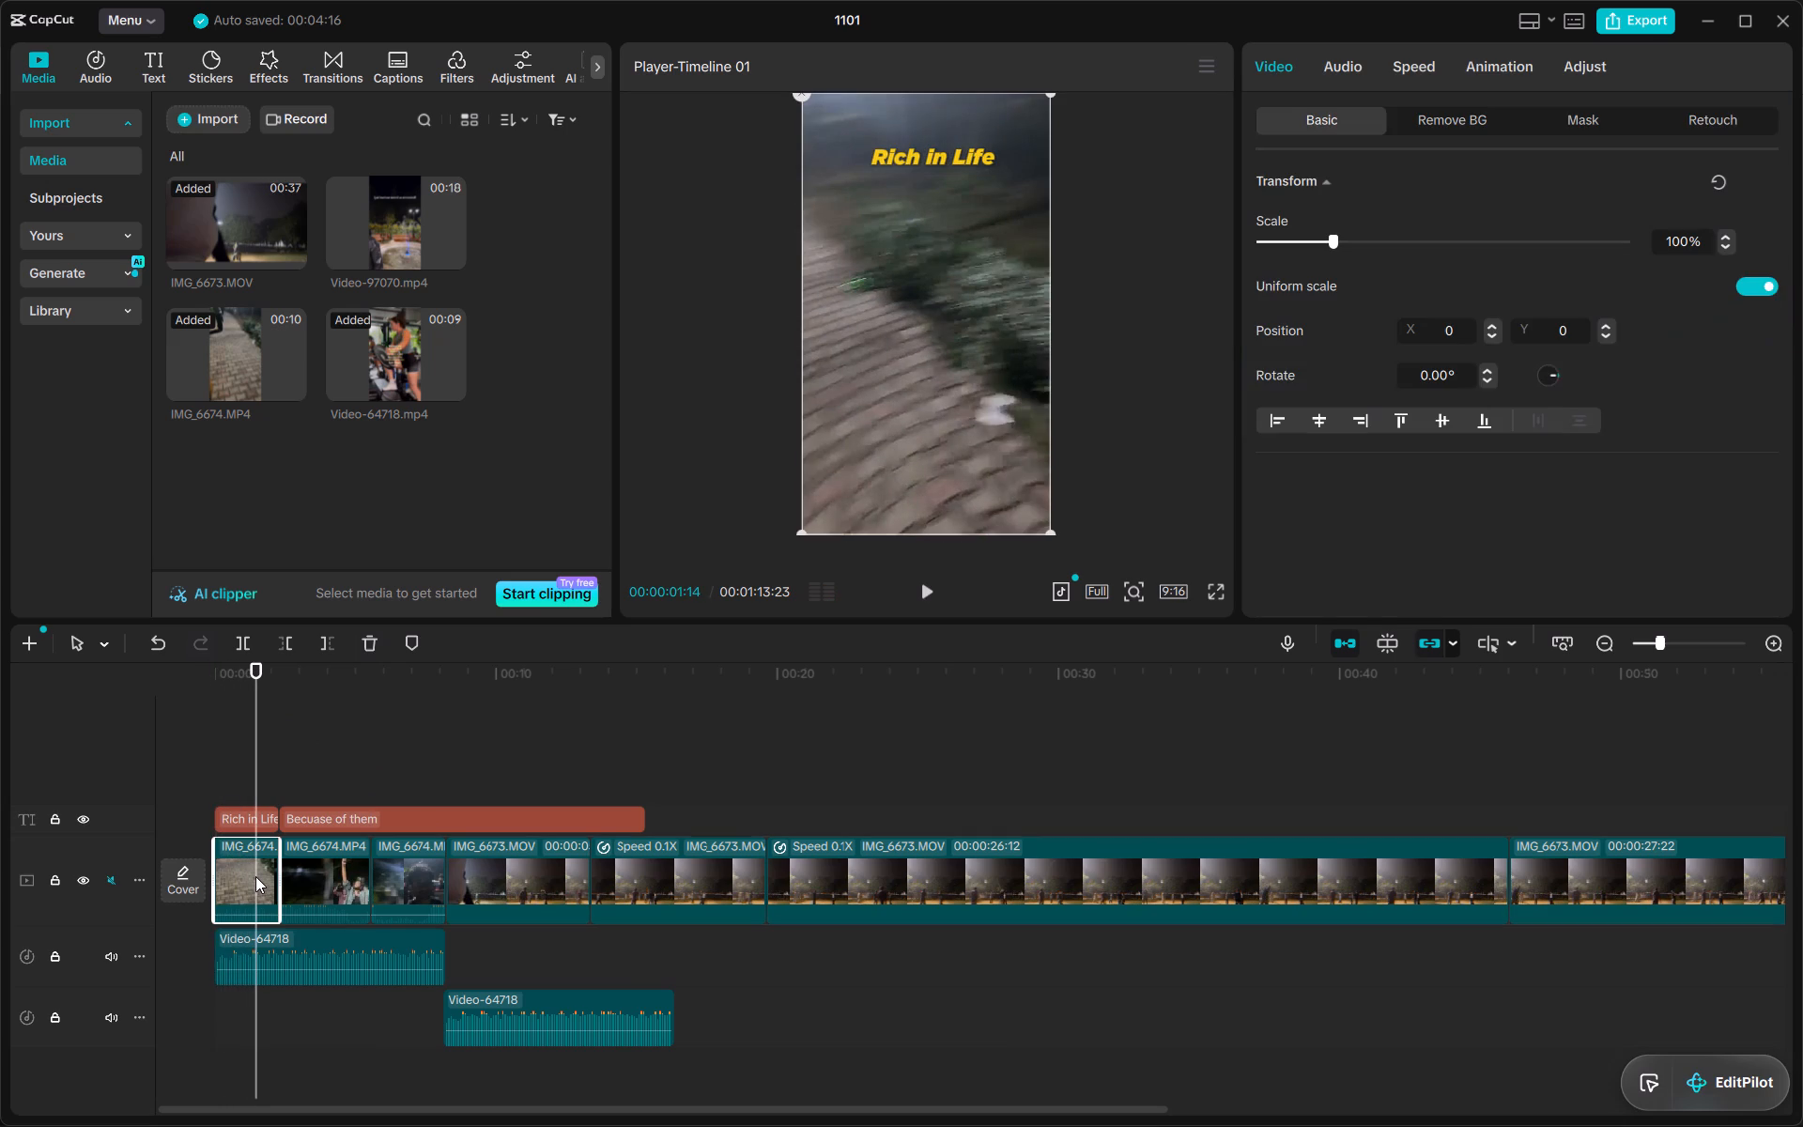
key(Insert)
key(Delete)
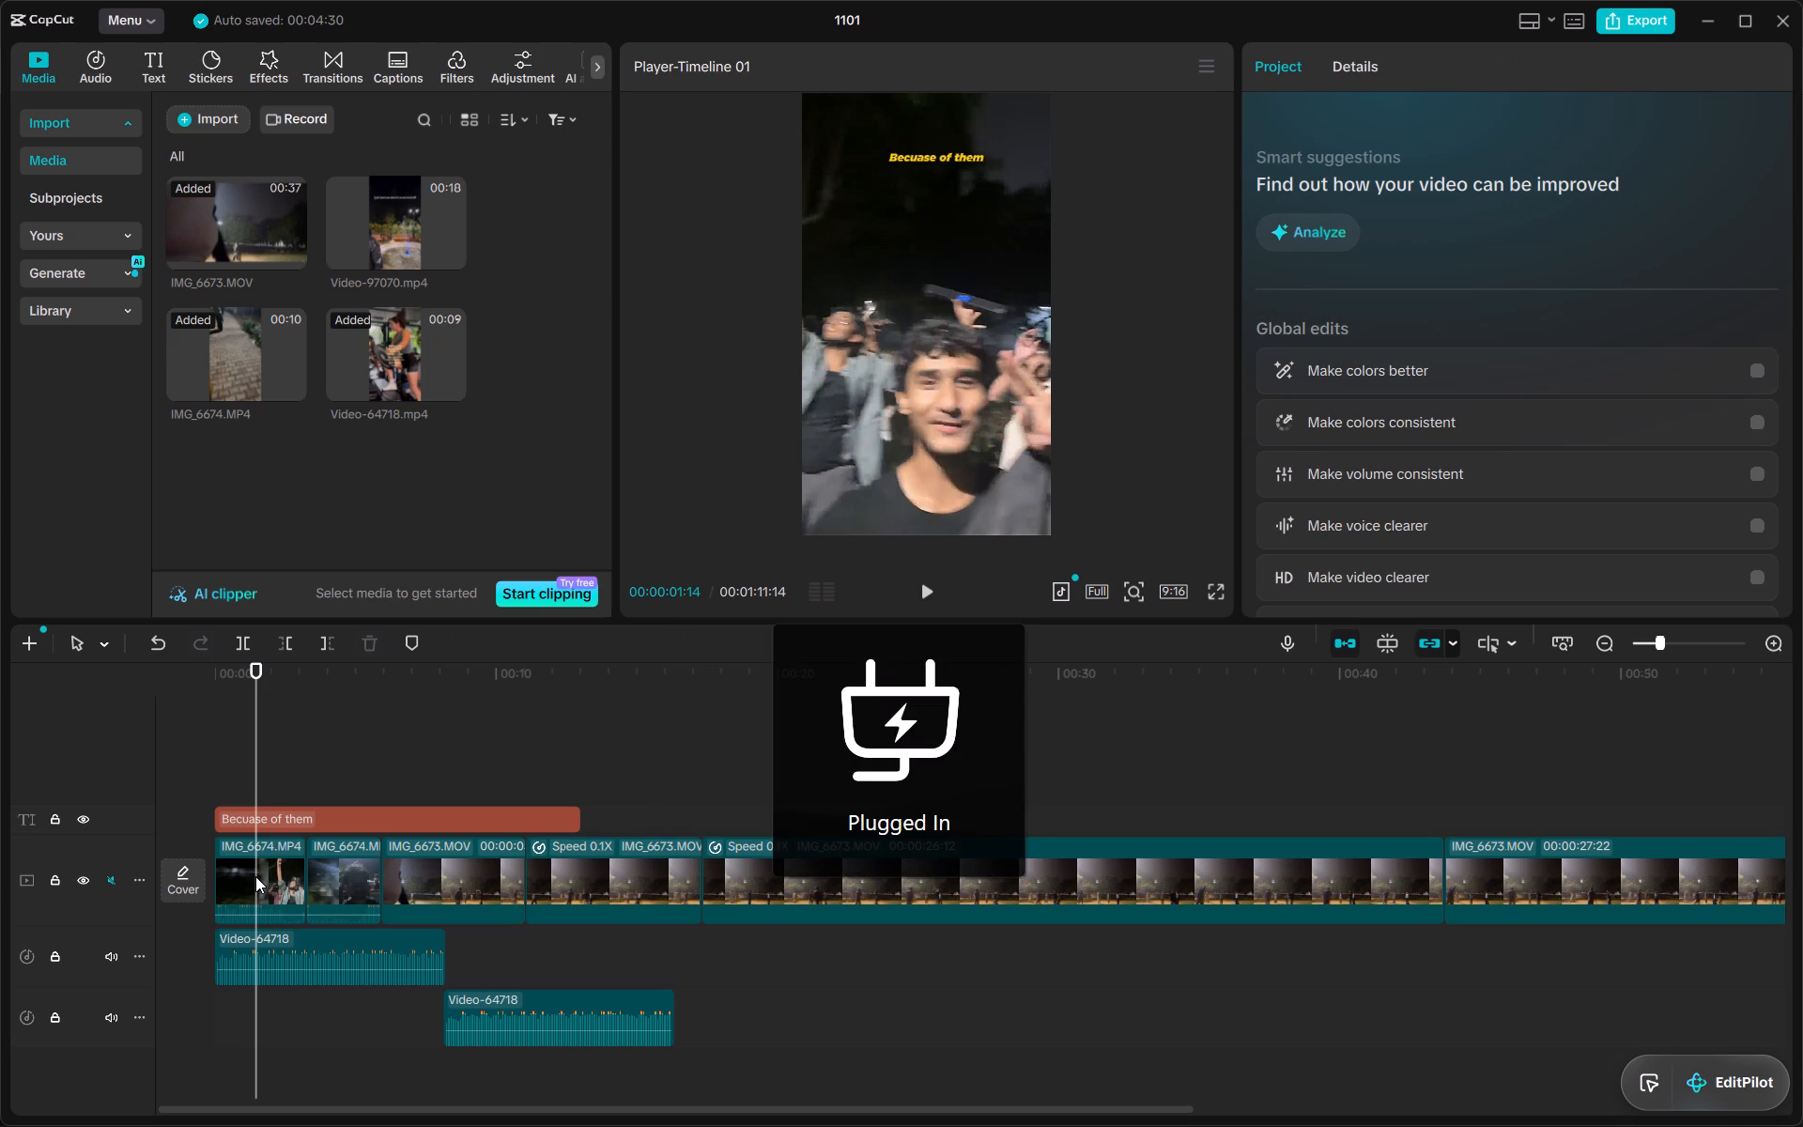
Preview the first three seconds and move the "Becuase of them" title to start at about 6 seconds, near the first IMG_6673.MOV clip.
drag(259, 669, 202, 674)
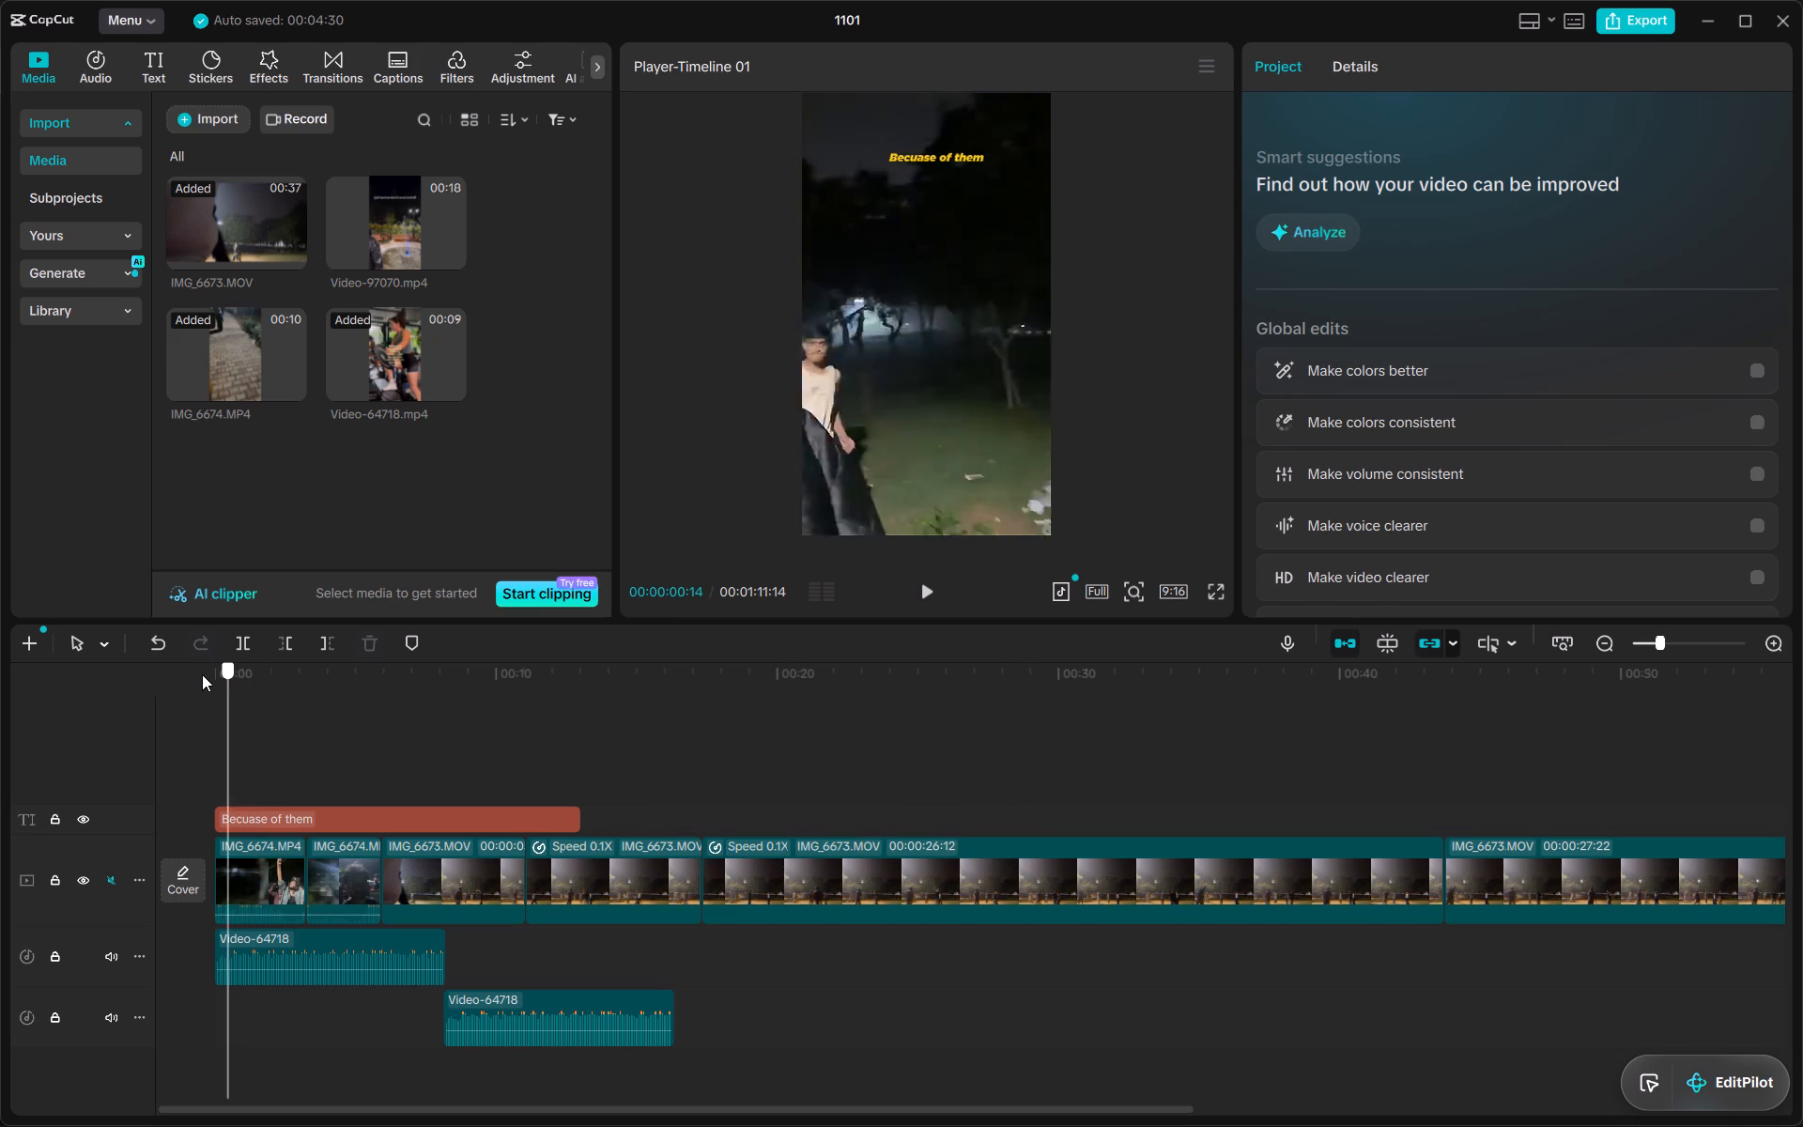
drag(202, 674, 191, 676)
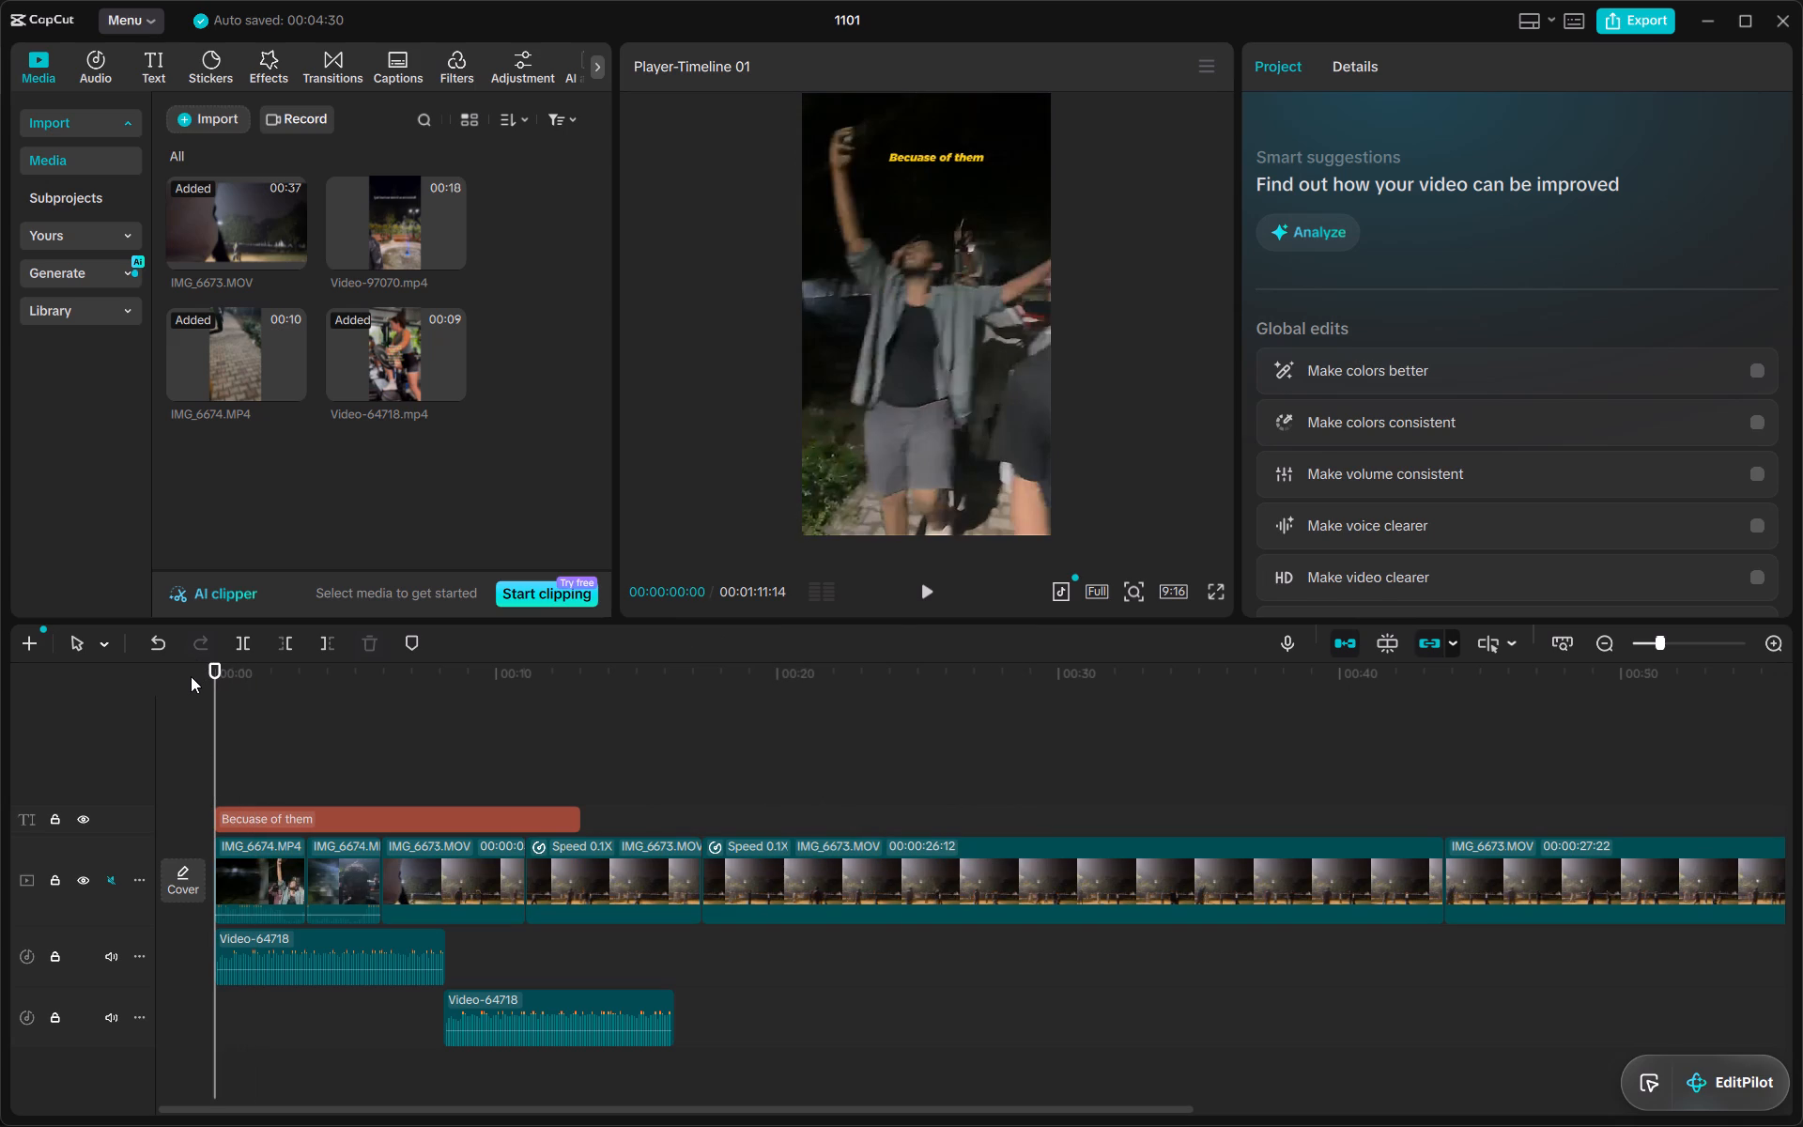
key(space)
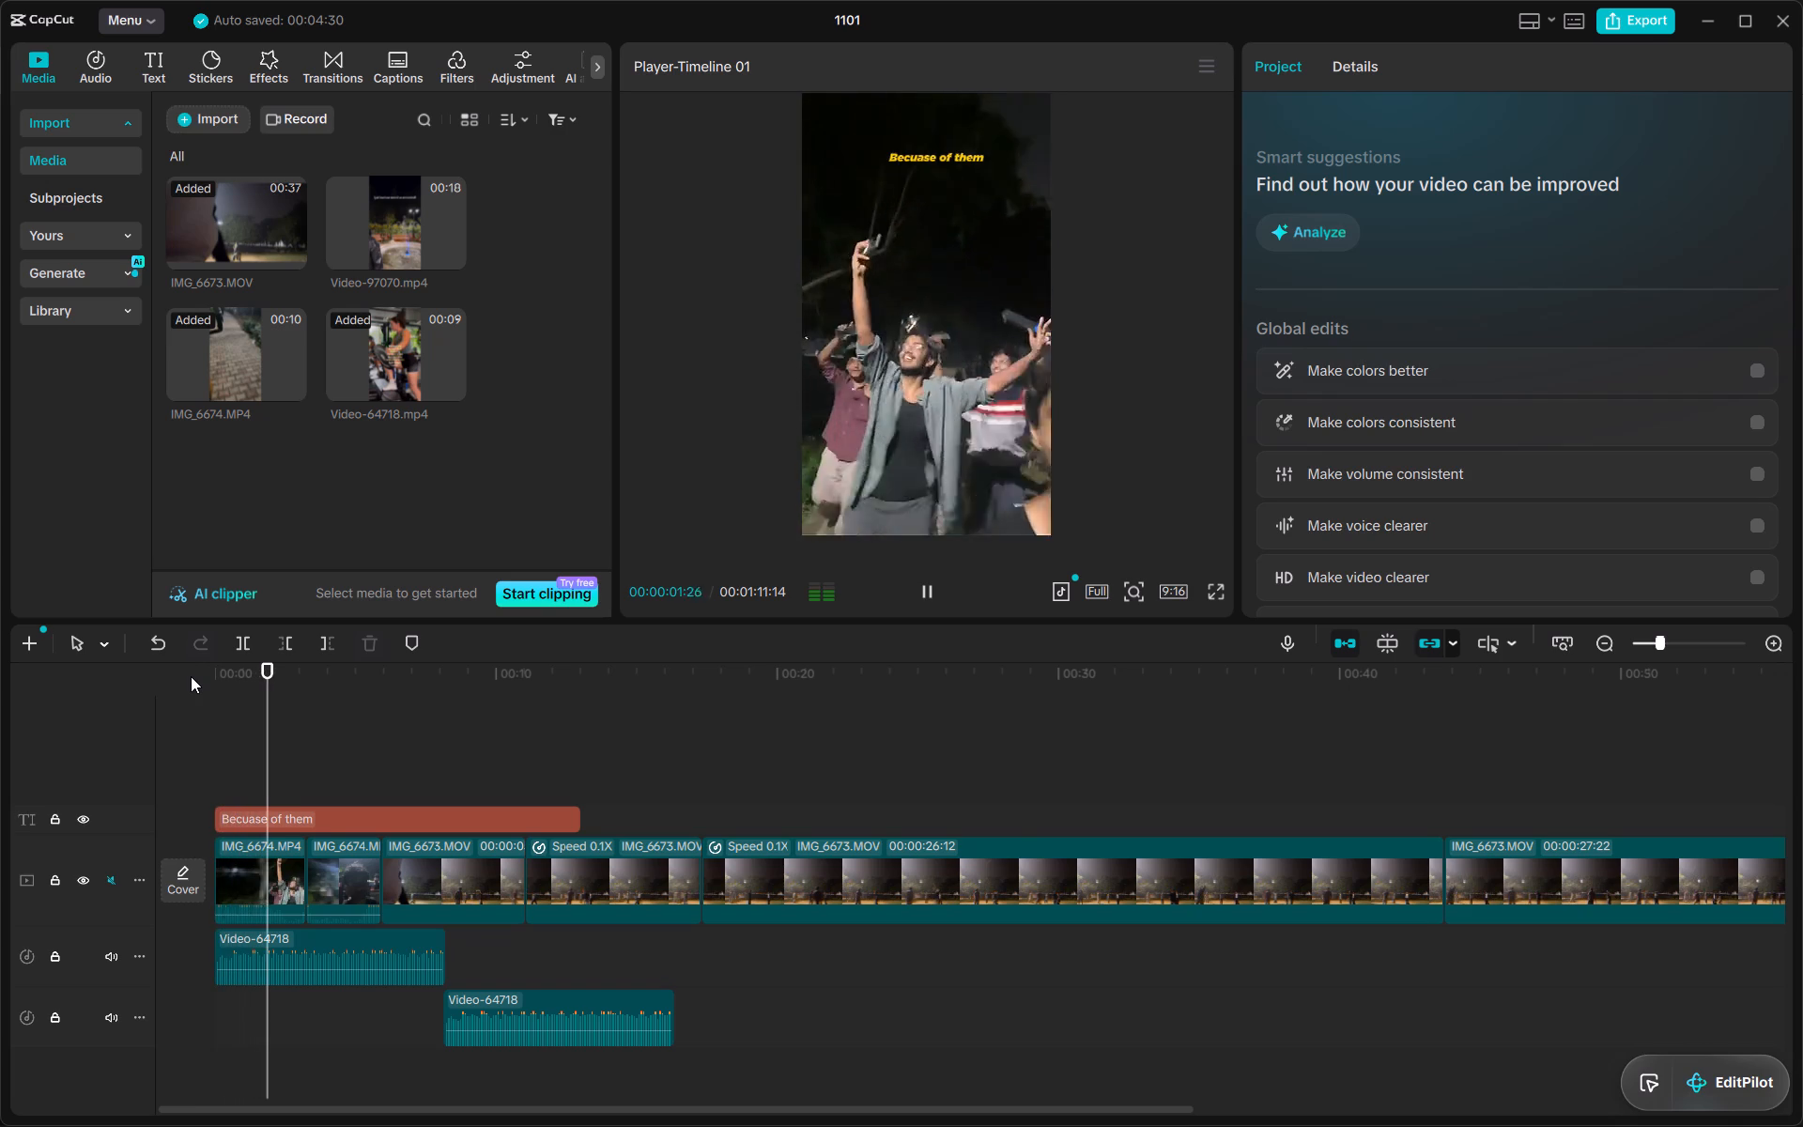
key(space)
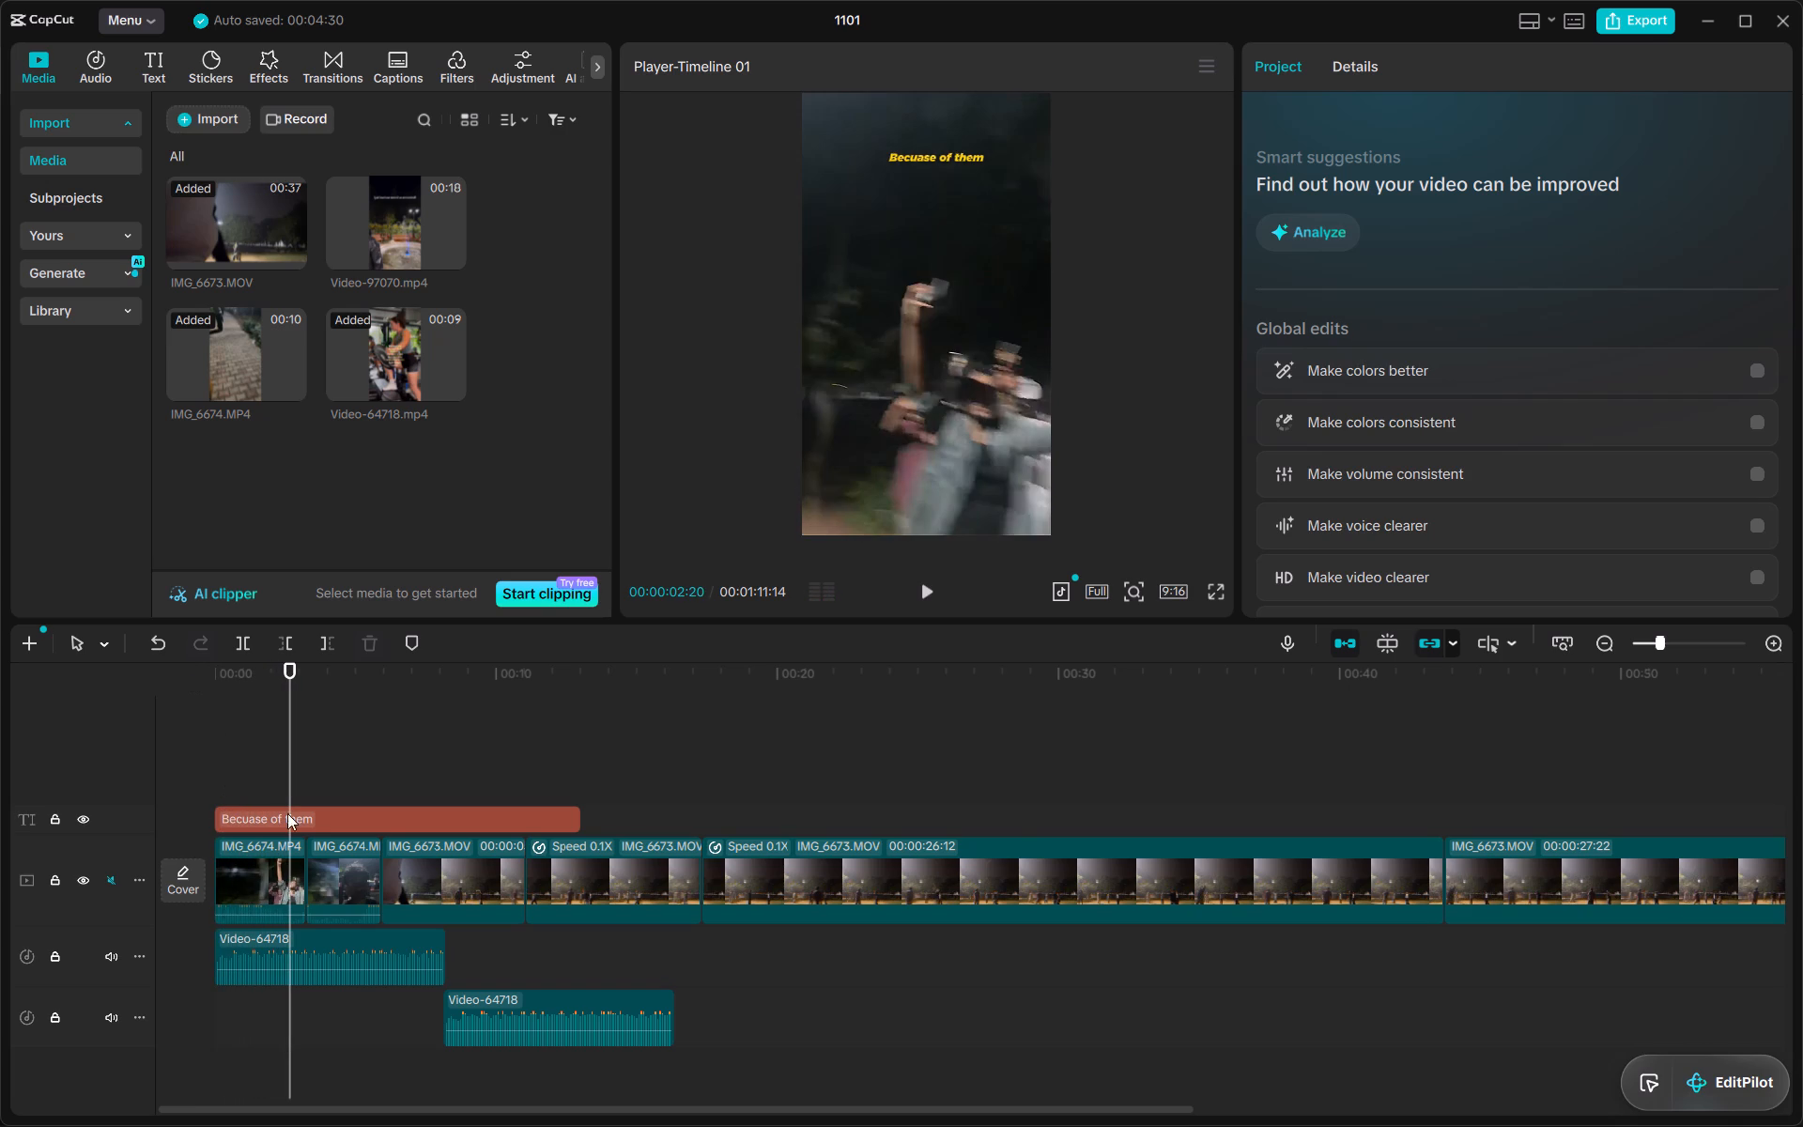
drag(271, 819, 439, 831)
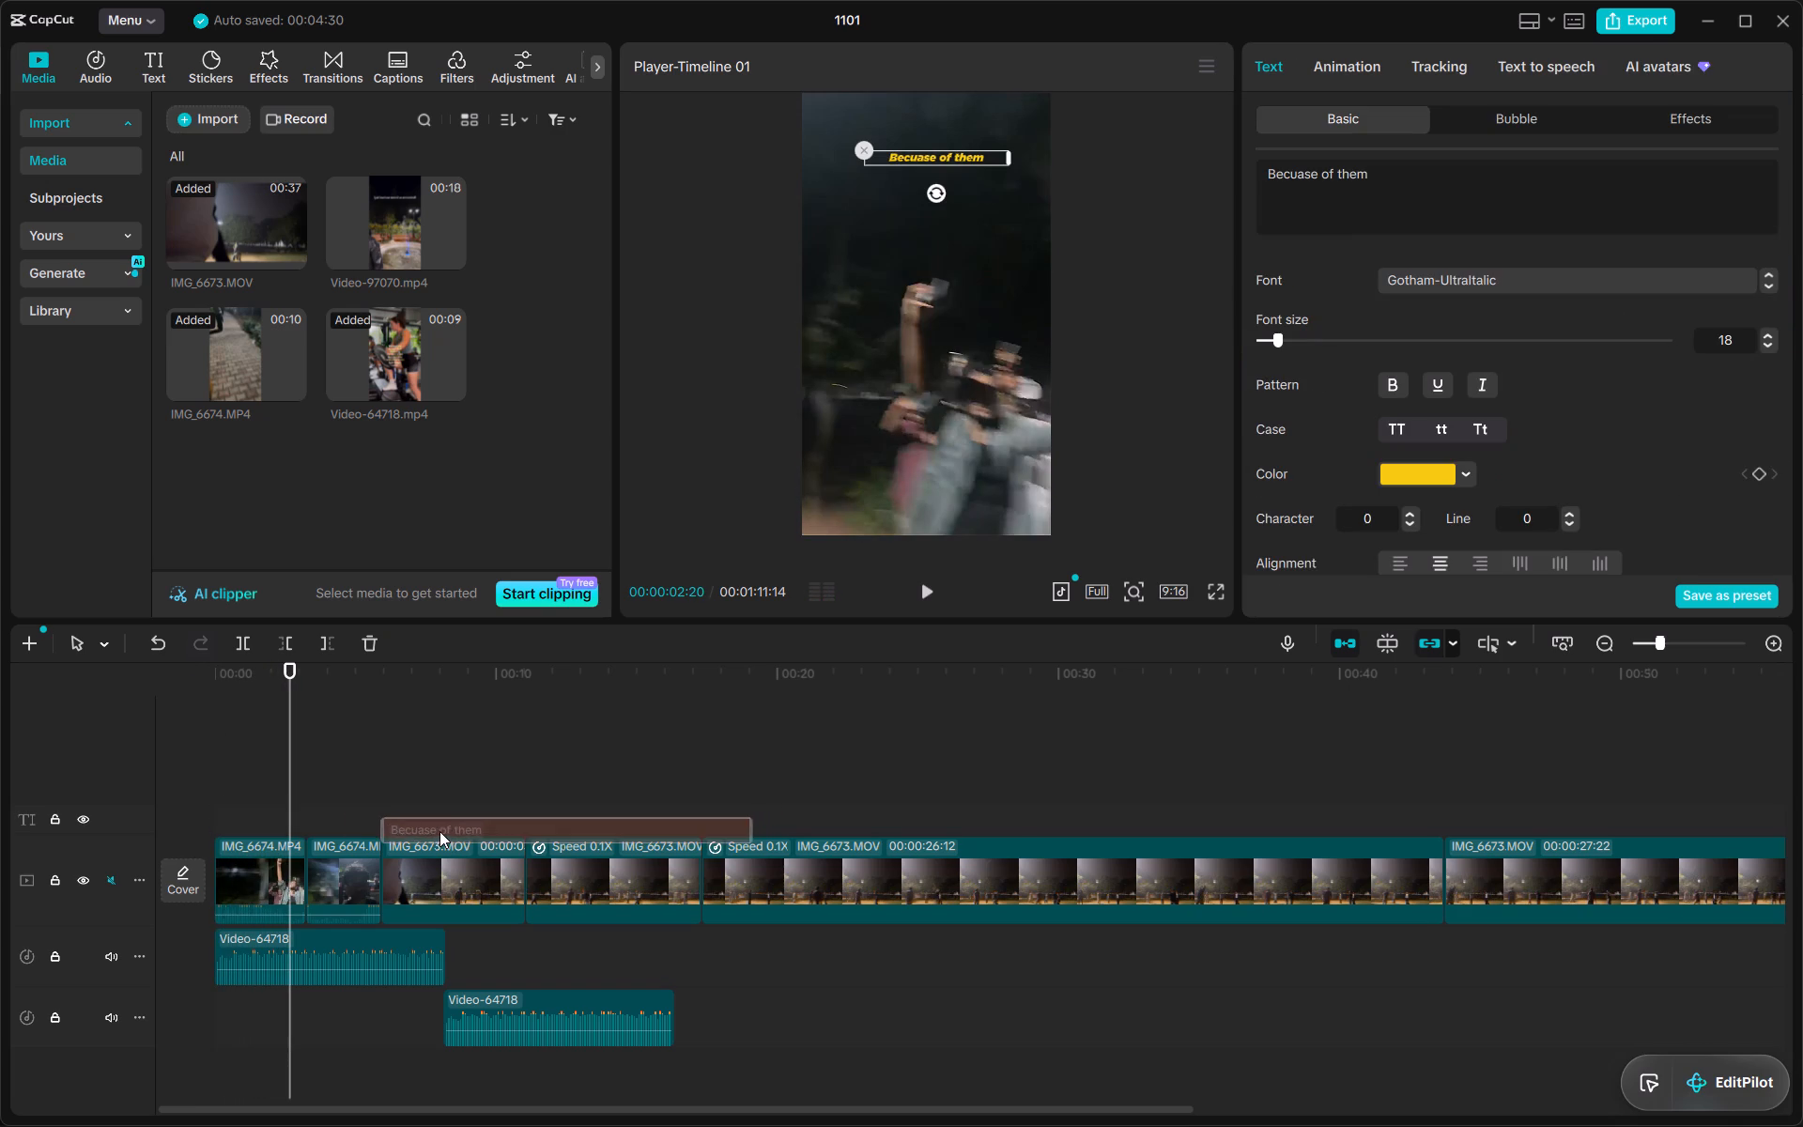
drag(439, 831, 432, 825)
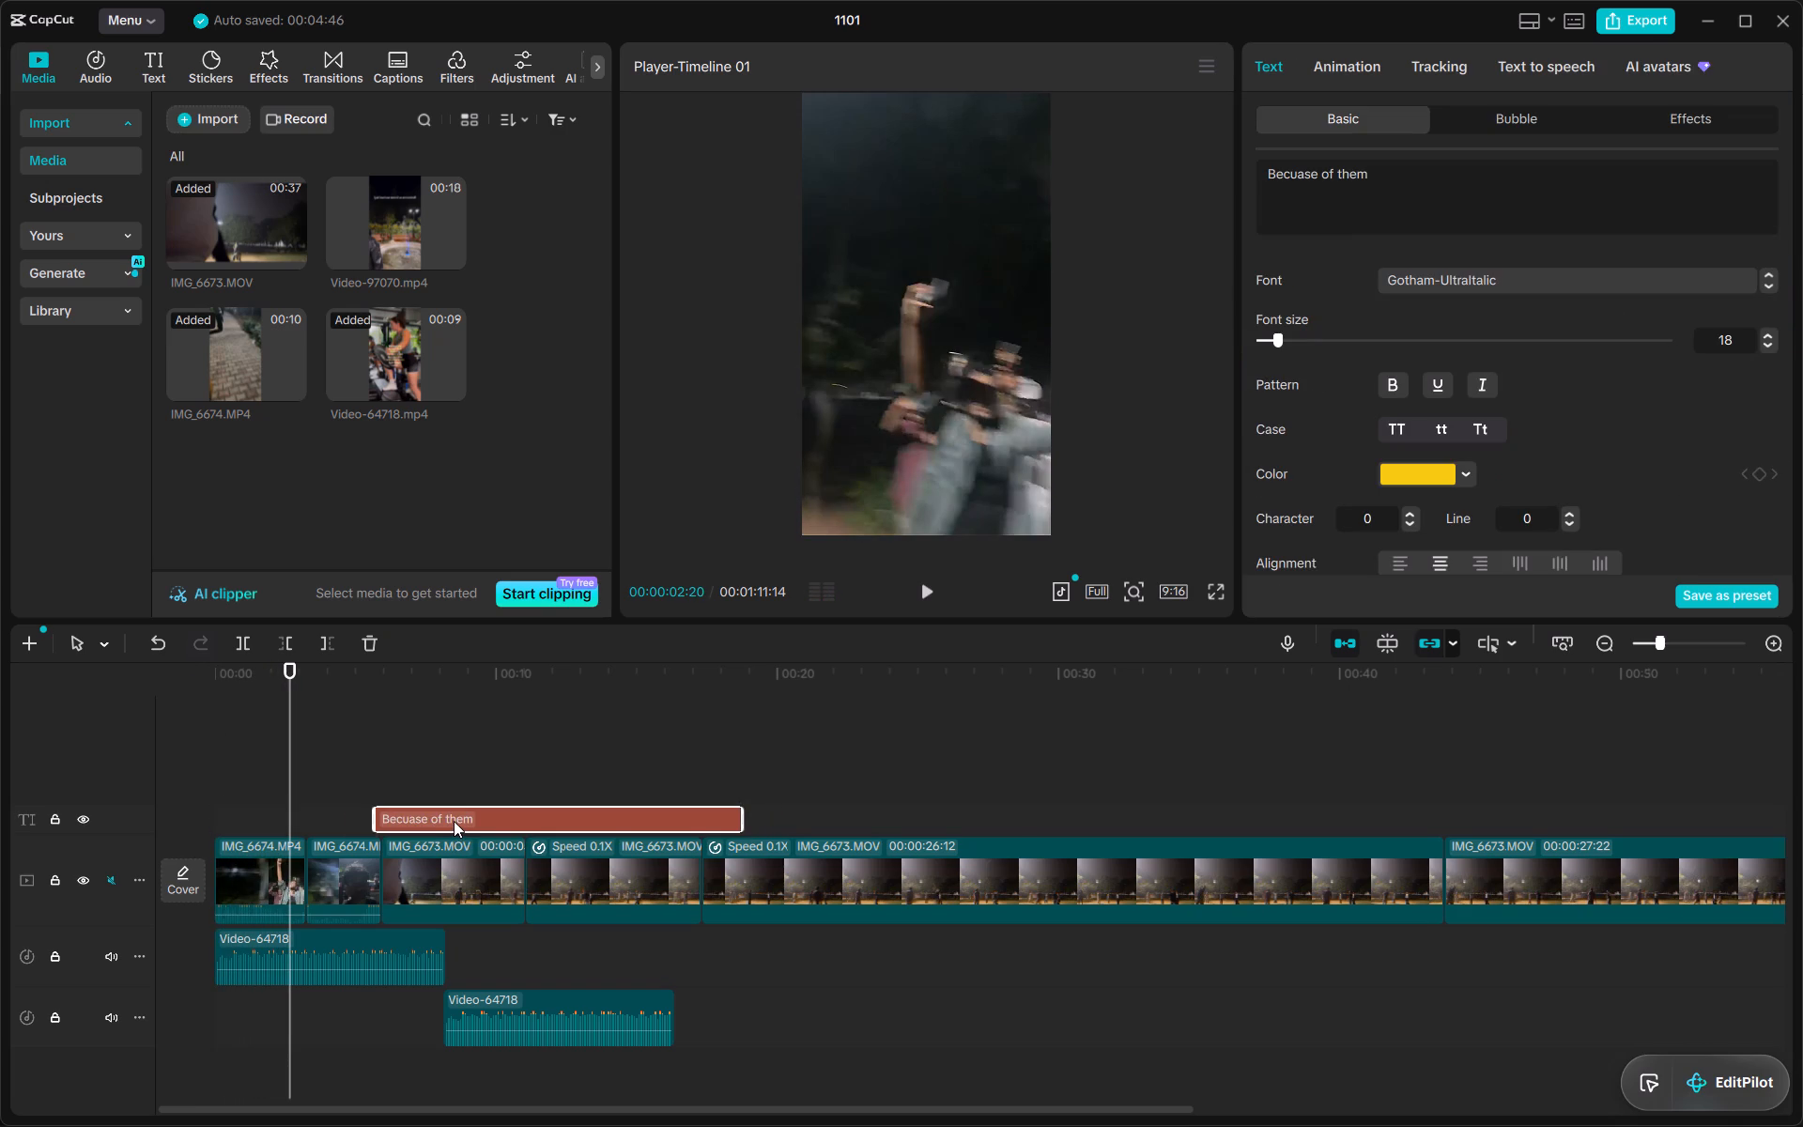
Paste a copy of the "Becuase of them" title at the project start and shorten it to end where the original begins.
key(ctrl+c)
drag(224, 677, 162, 681)
key(ctrl+v)
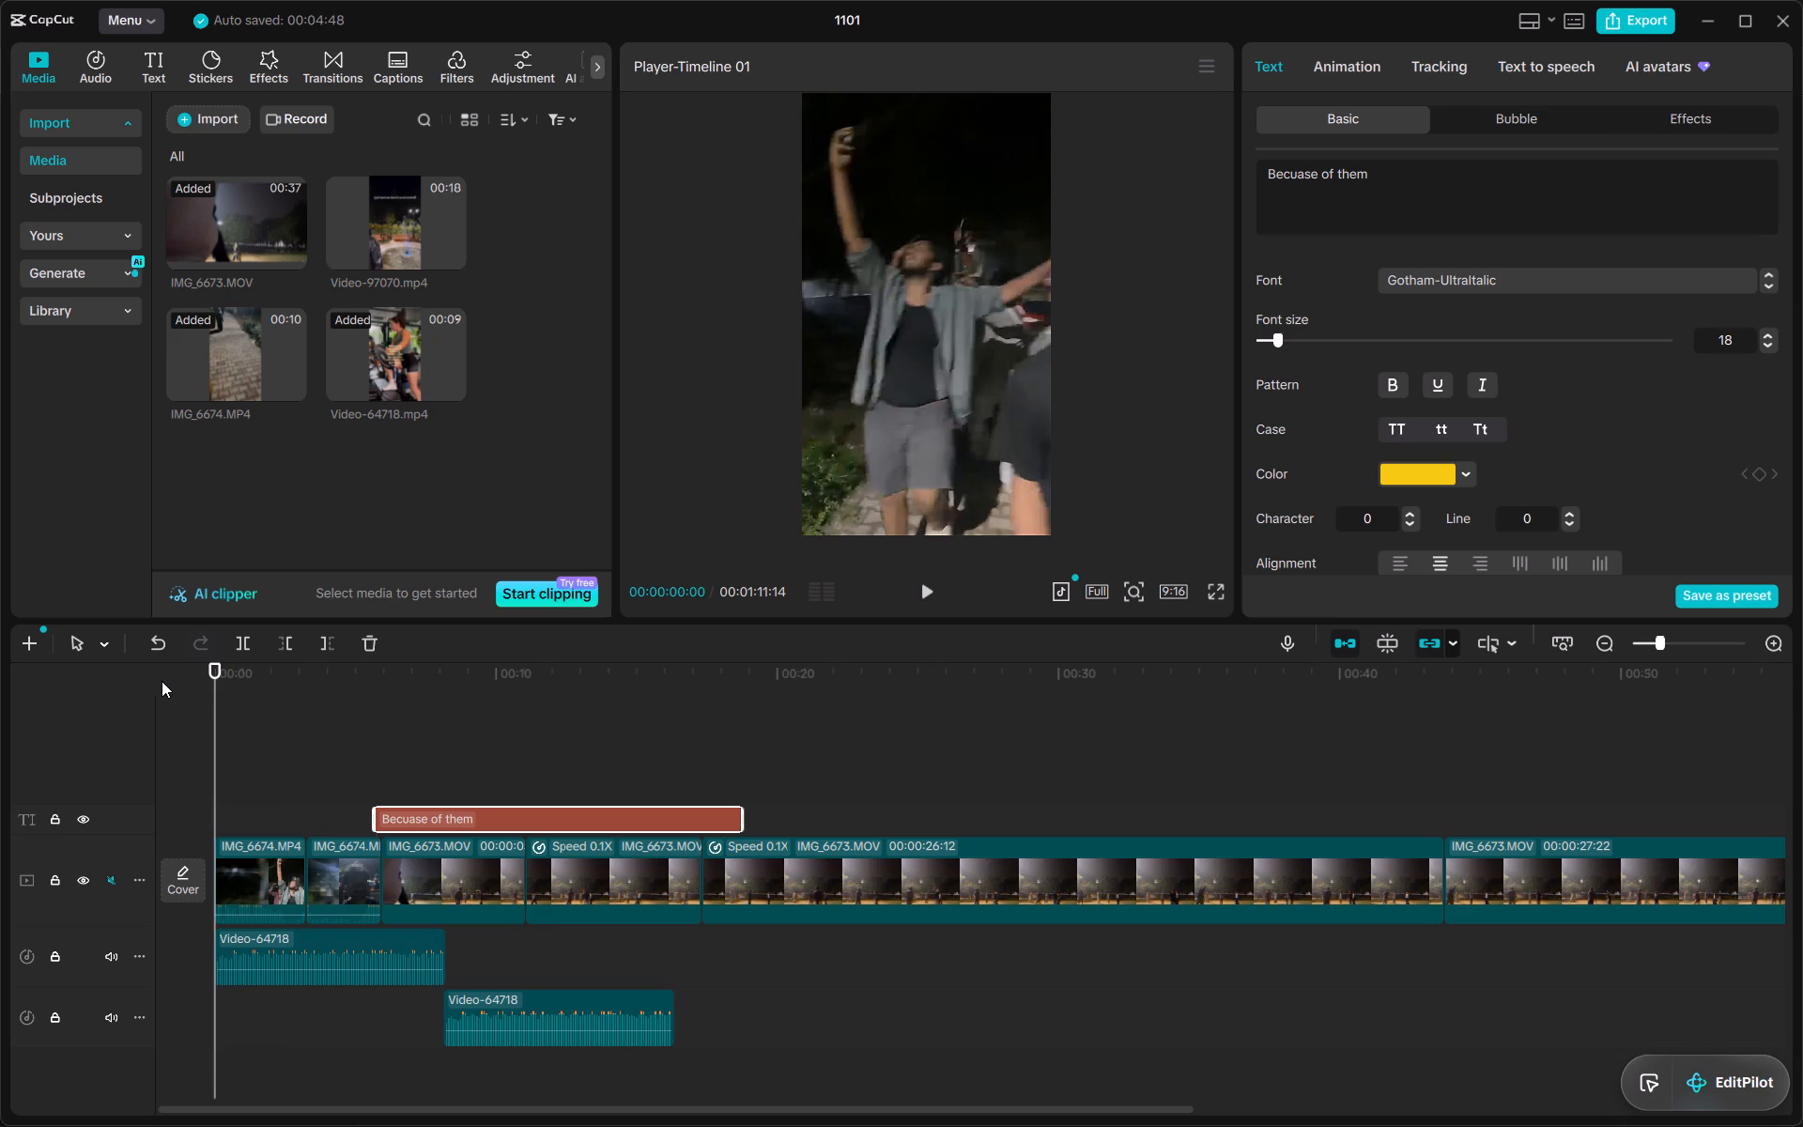
drag(586, 789, 377, 794)
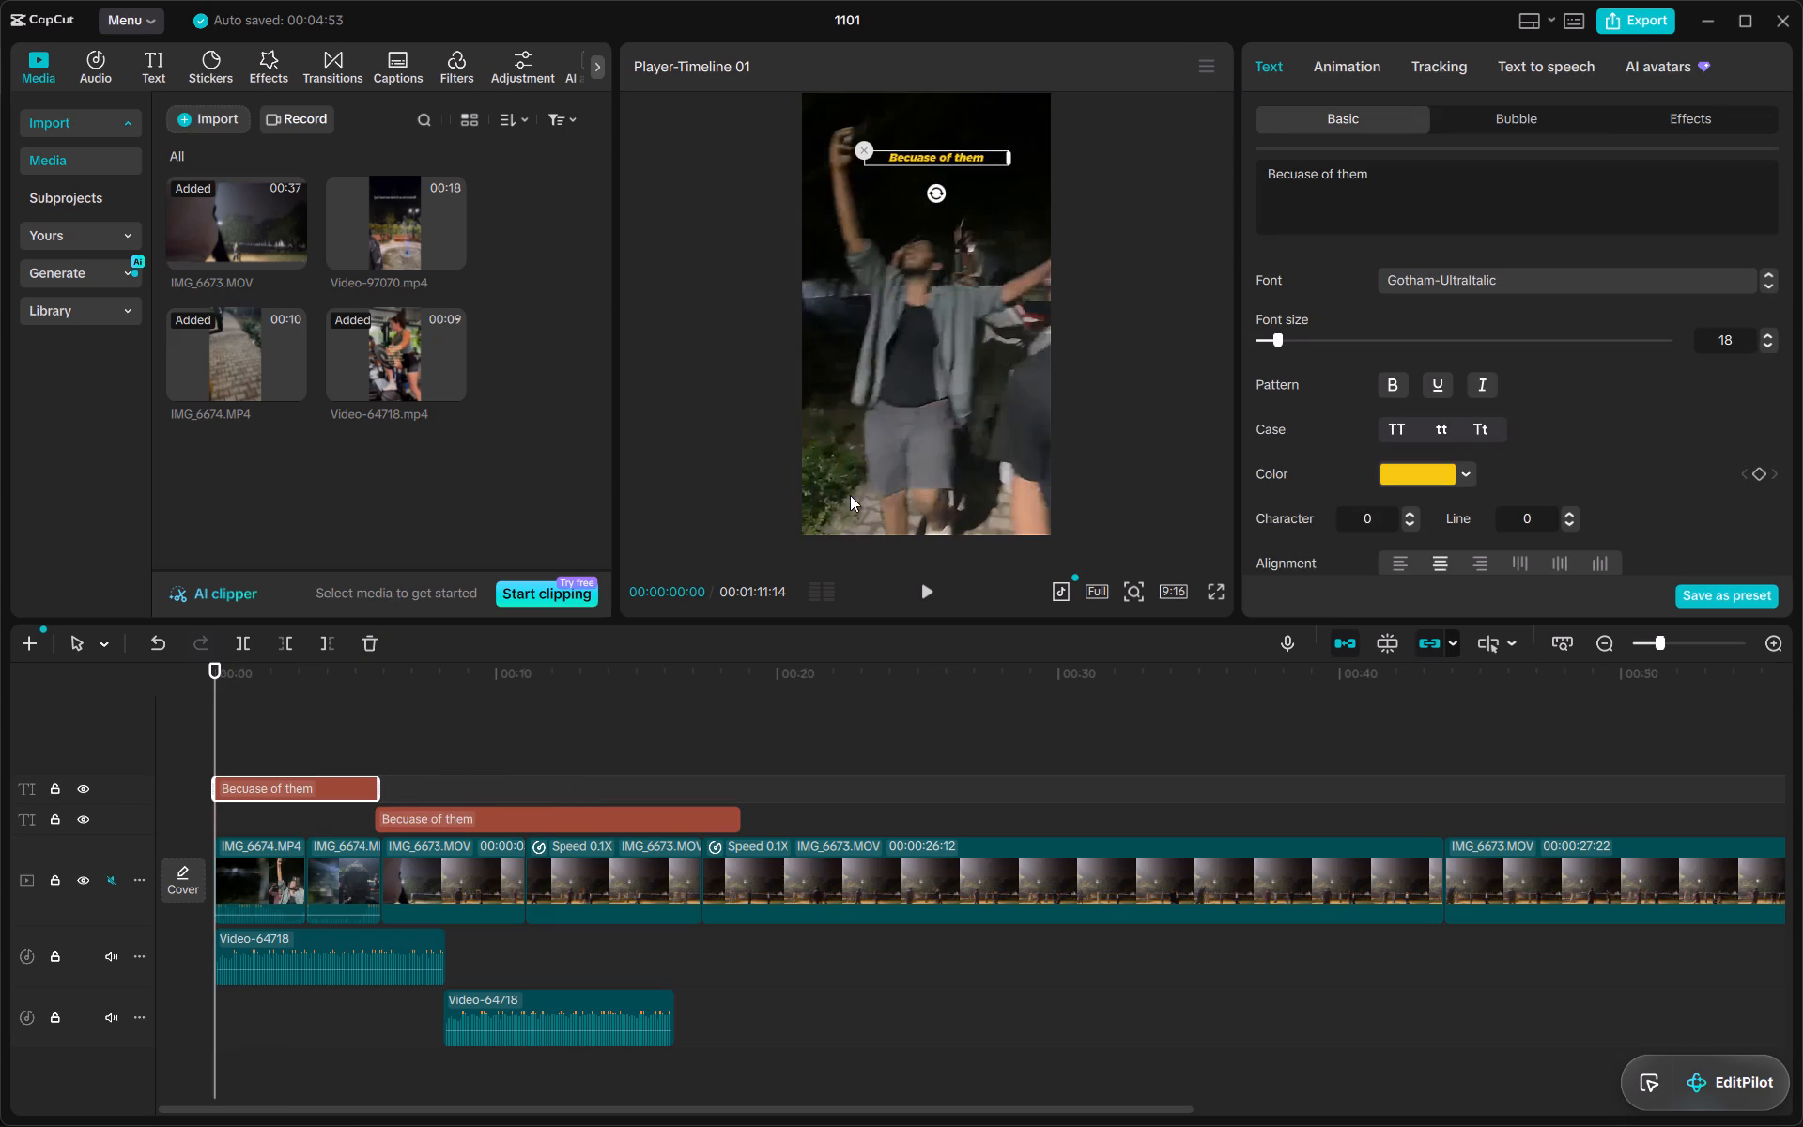
Replace the text of the copied opening title with "Rich In Life".
triple_click(1381, 177)
click(1381, 177)
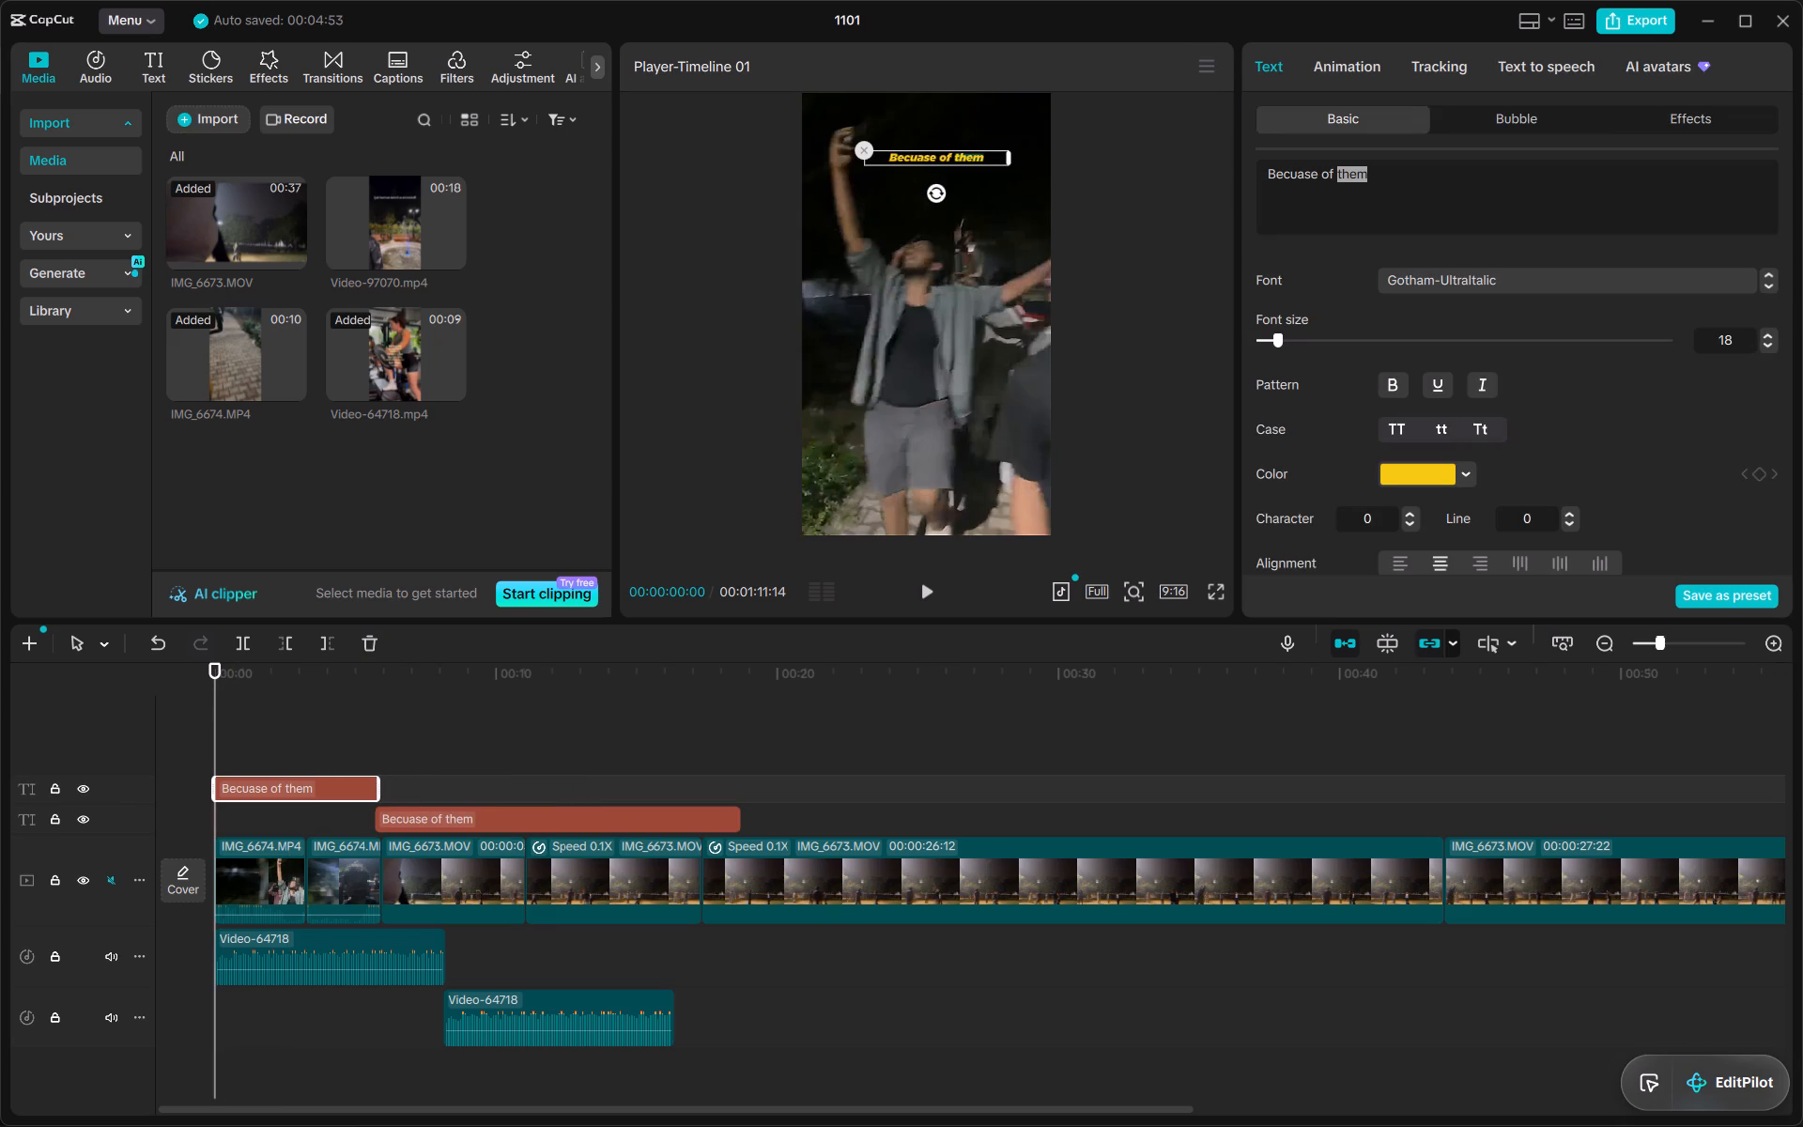
triple_click(1381, 177)
click(1381, 177)
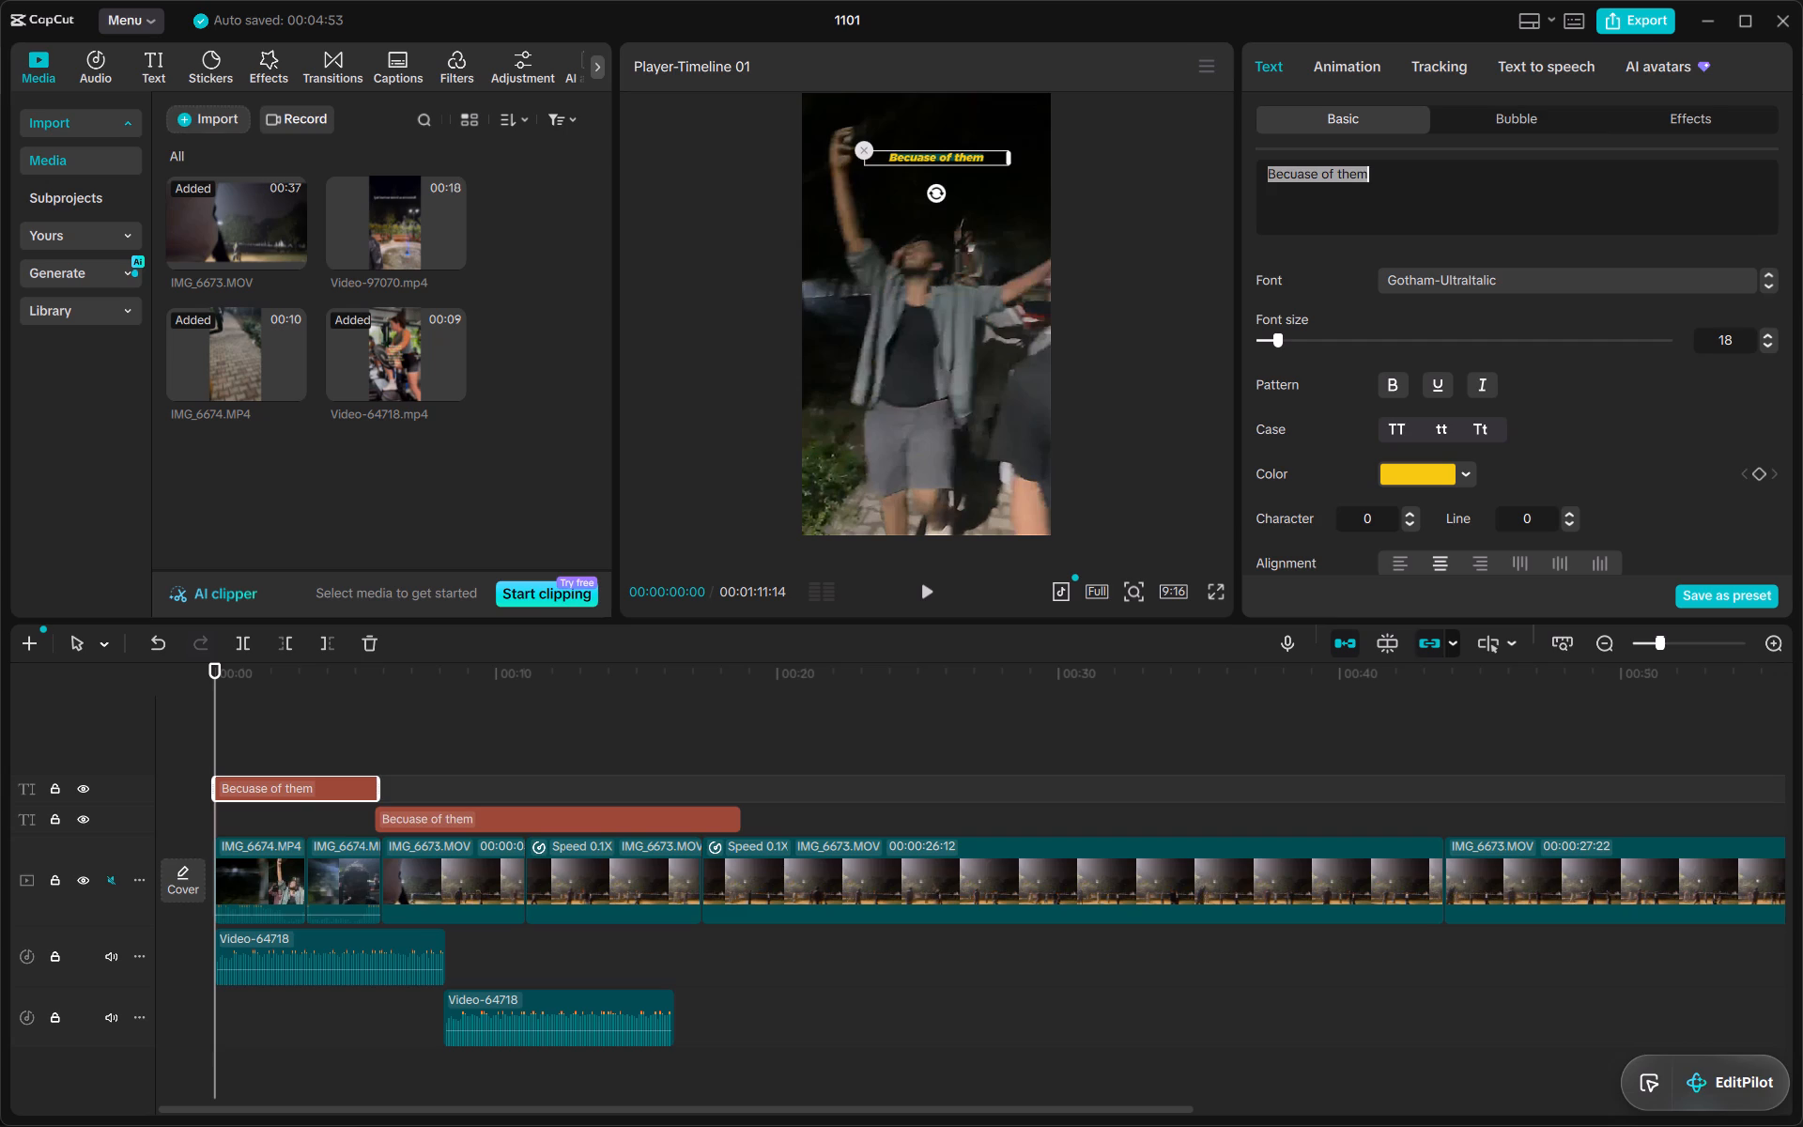
key(BackSpace)
key(r)
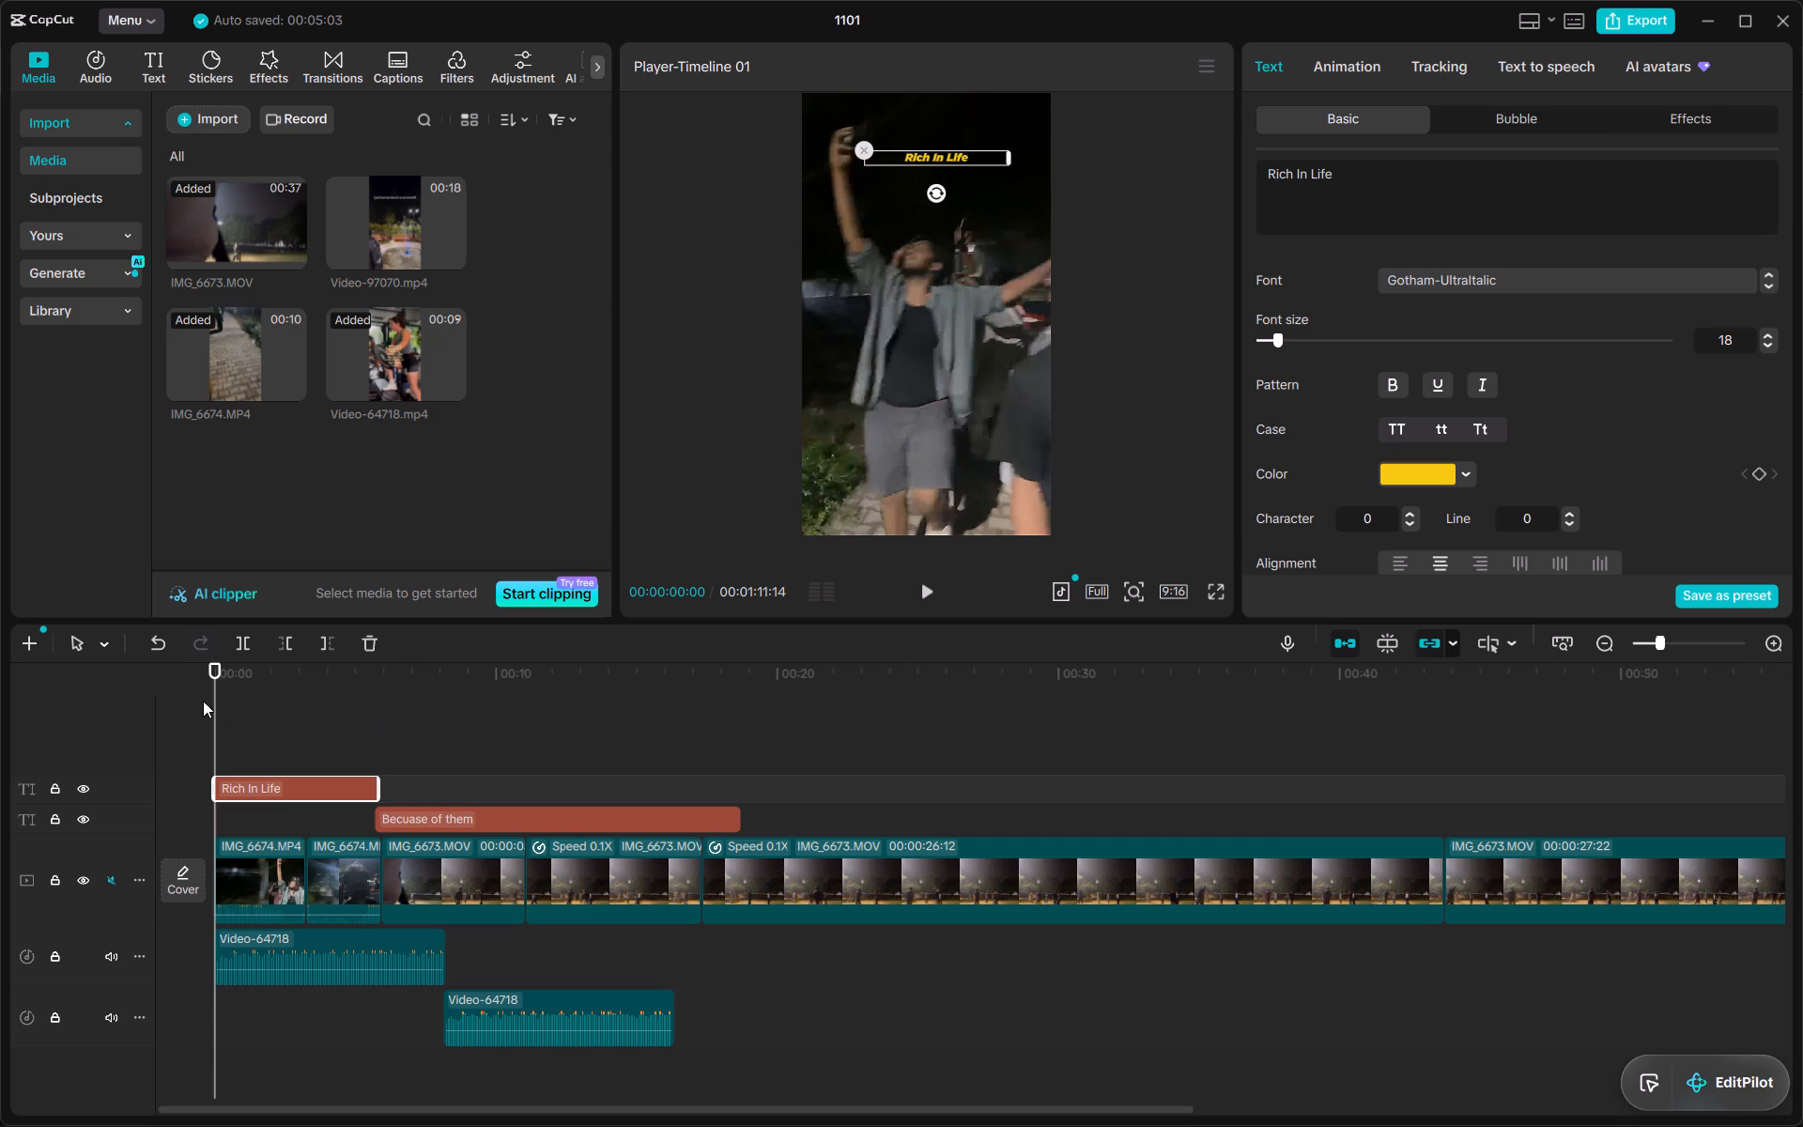
Play the project from the start to about 11 seconds to check the titles and the soundtrack transition.
drag(218, 664, 158, 679)
key(space)
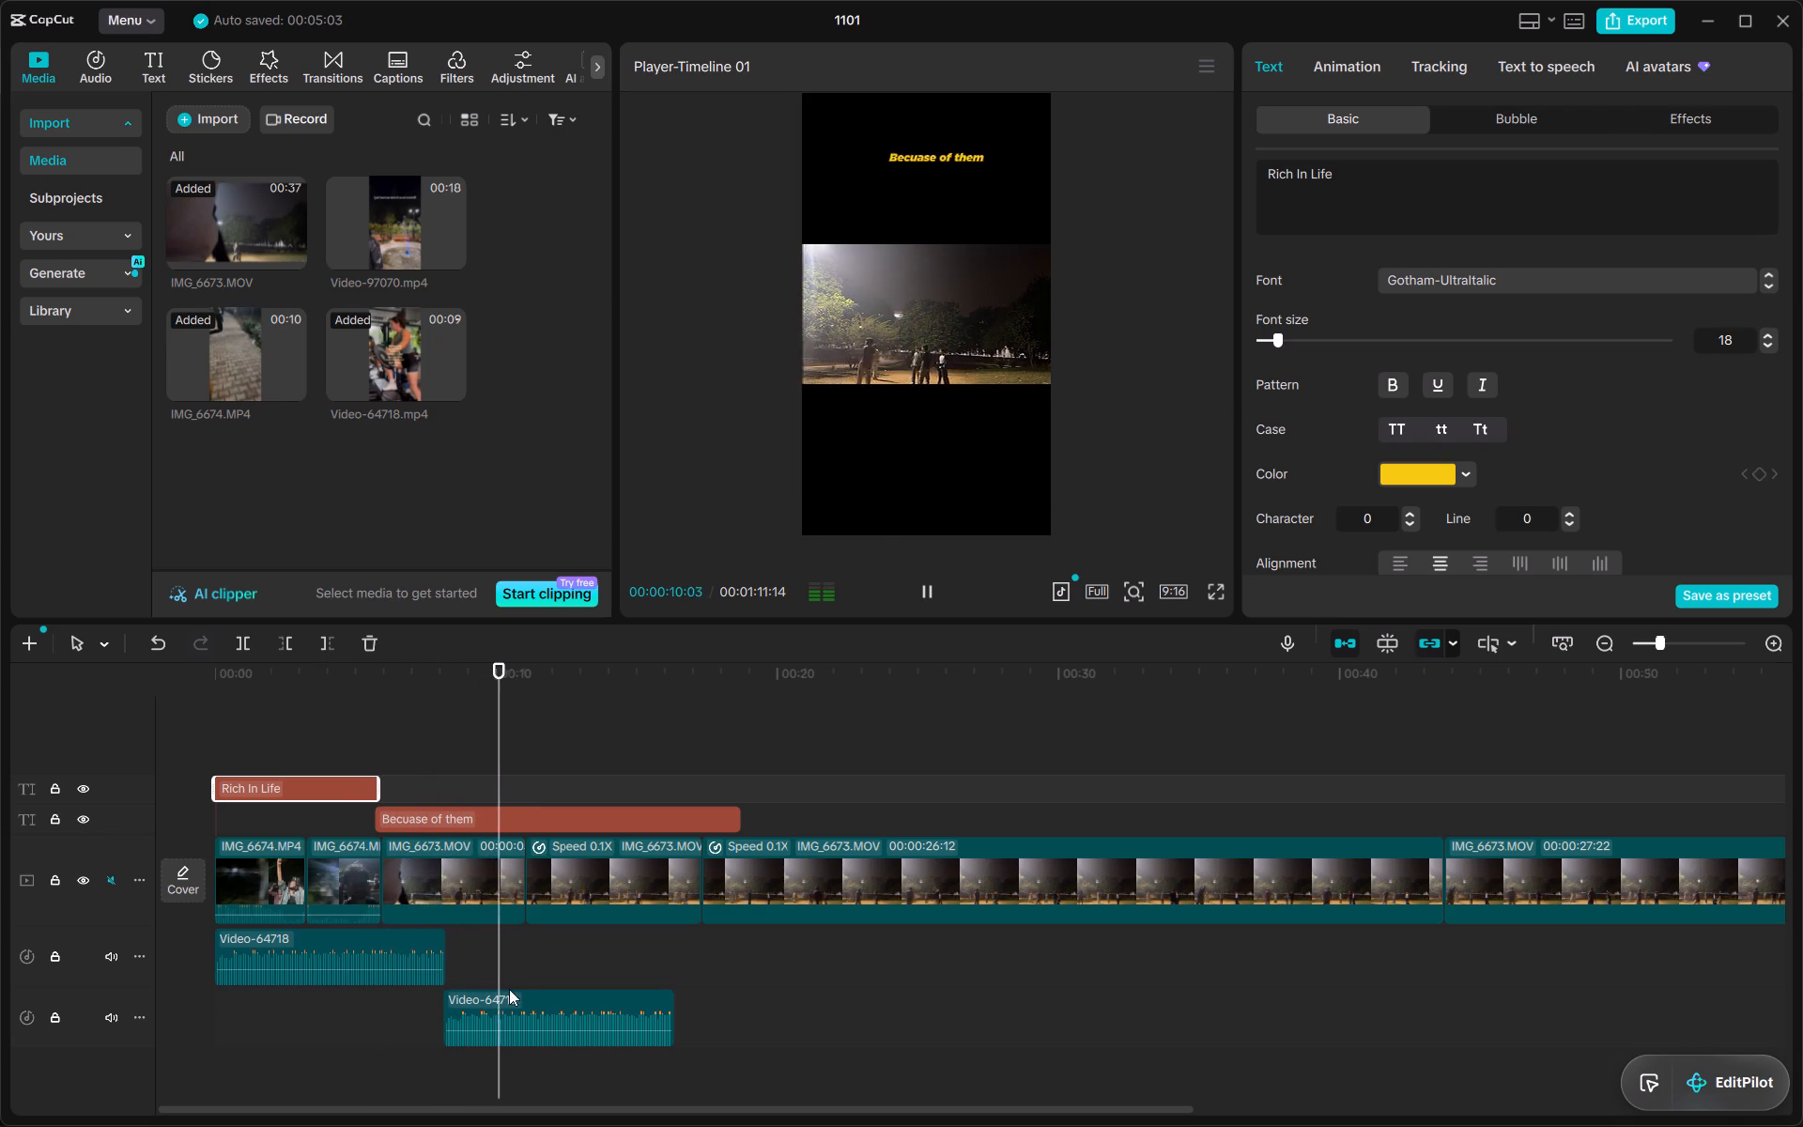
Move the second Video-64718 audio clip earlier to start at about 7 seconds, overlapping the end of the first.
drag(516, 1011, 491, 1011)
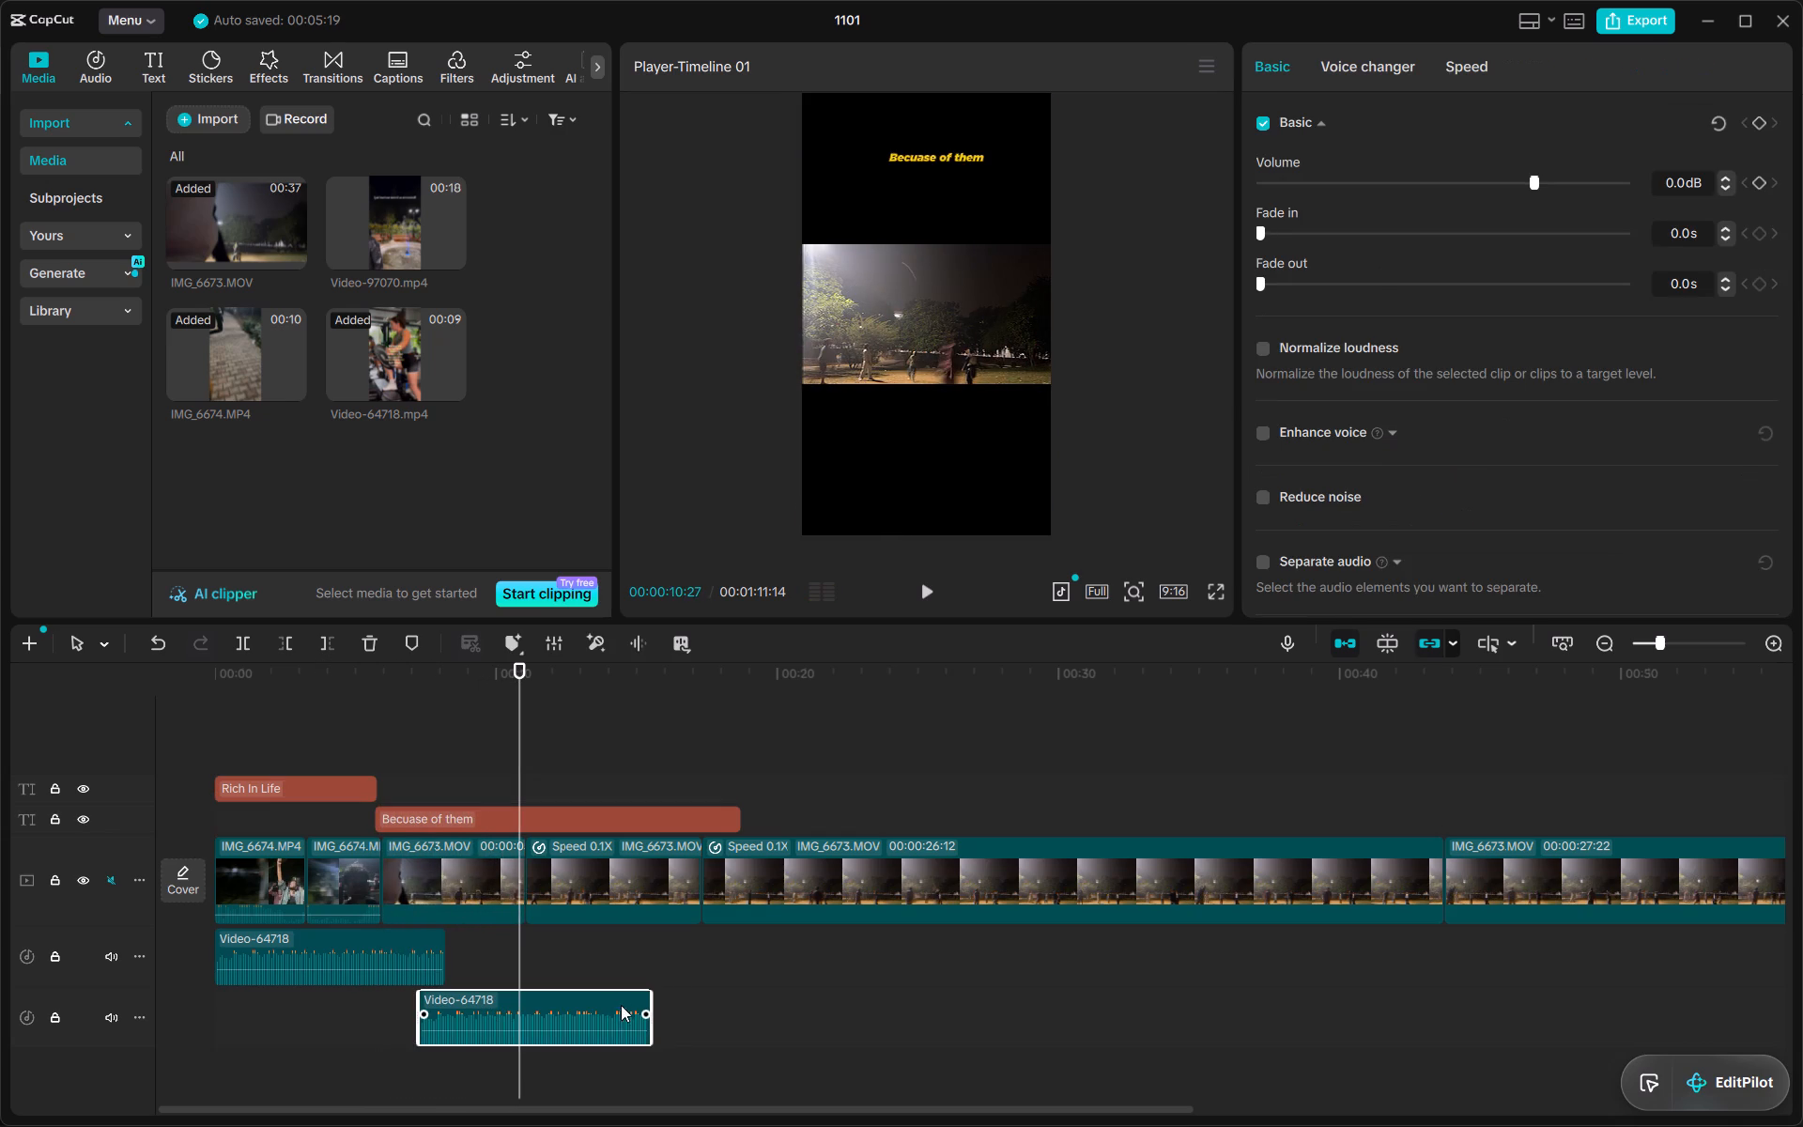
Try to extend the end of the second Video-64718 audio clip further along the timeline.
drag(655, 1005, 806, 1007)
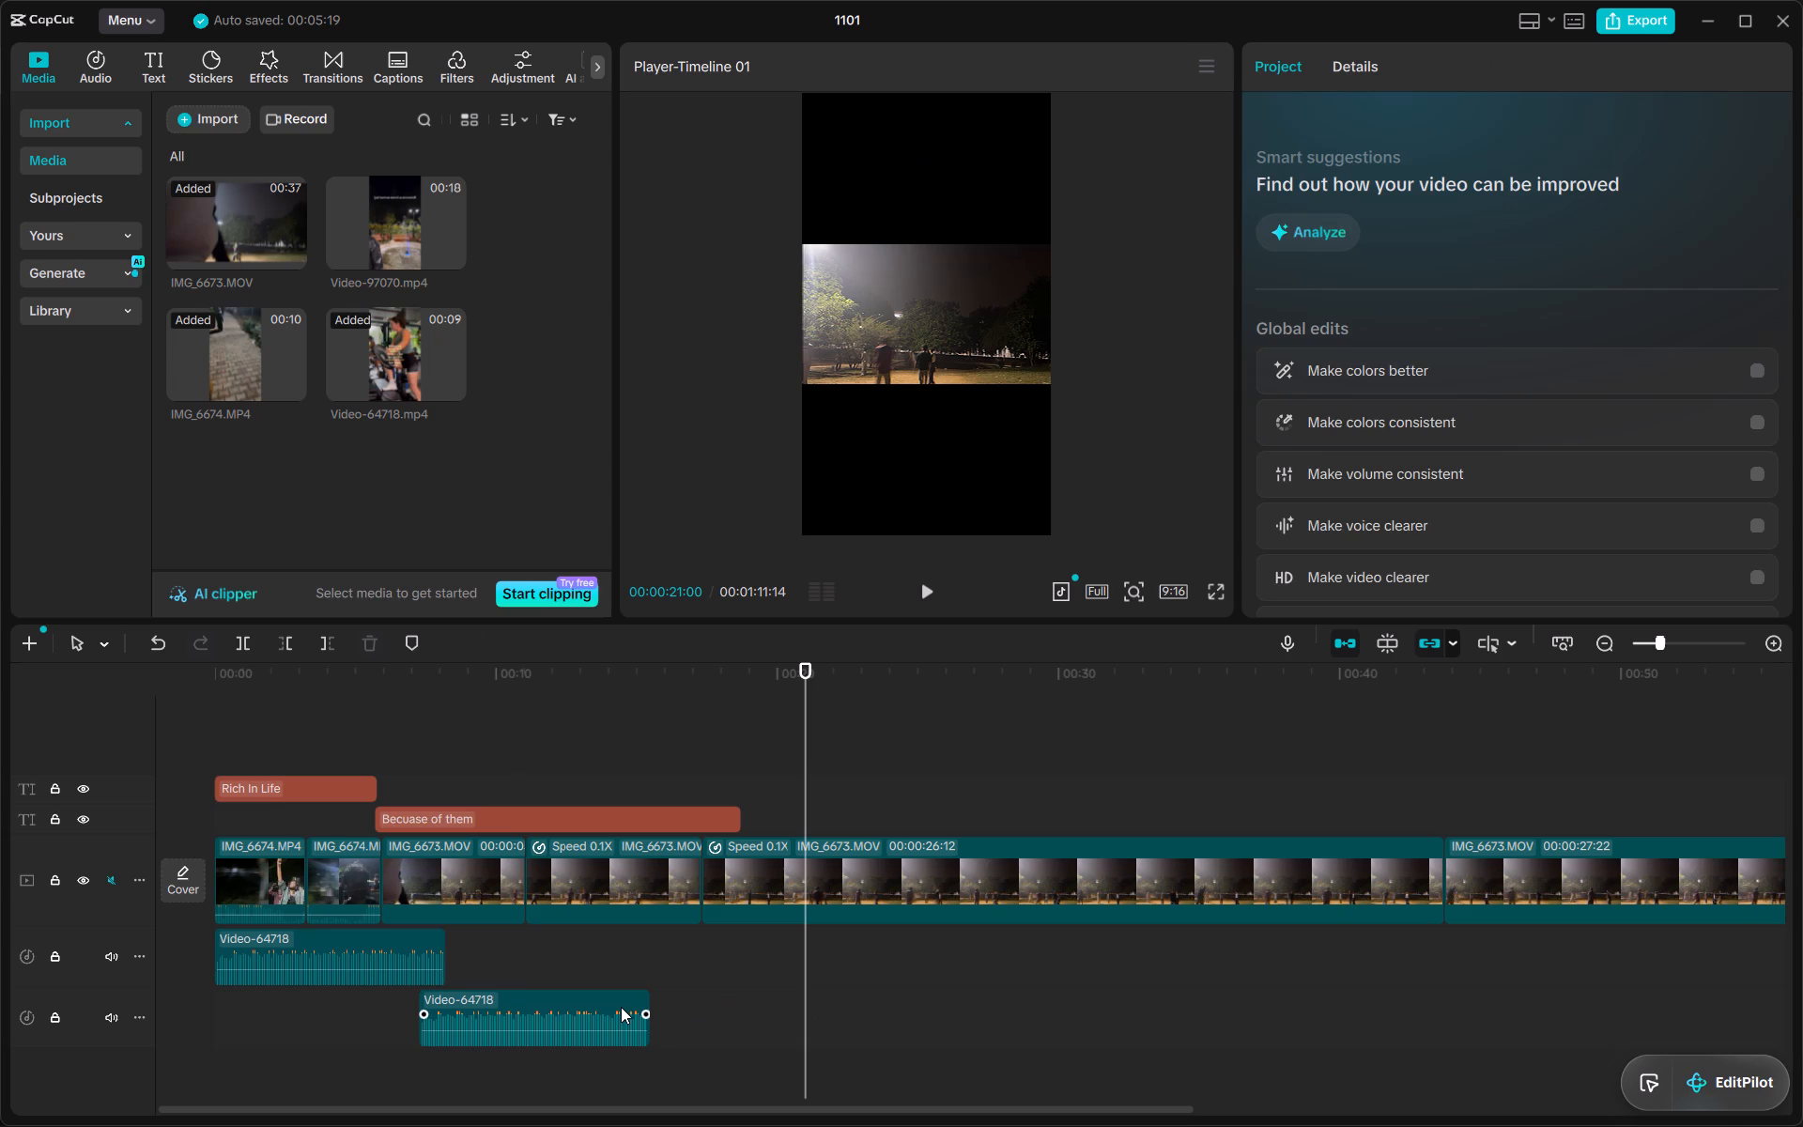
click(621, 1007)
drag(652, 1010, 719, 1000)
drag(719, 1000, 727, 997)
Paste three copies of the second Video-64718 audio clip and alternate them across both audio tracks, starting at about 14, 21 and 28 seconds.
click(553, 996)
key(ctrl+c)
key(ctrl+v)
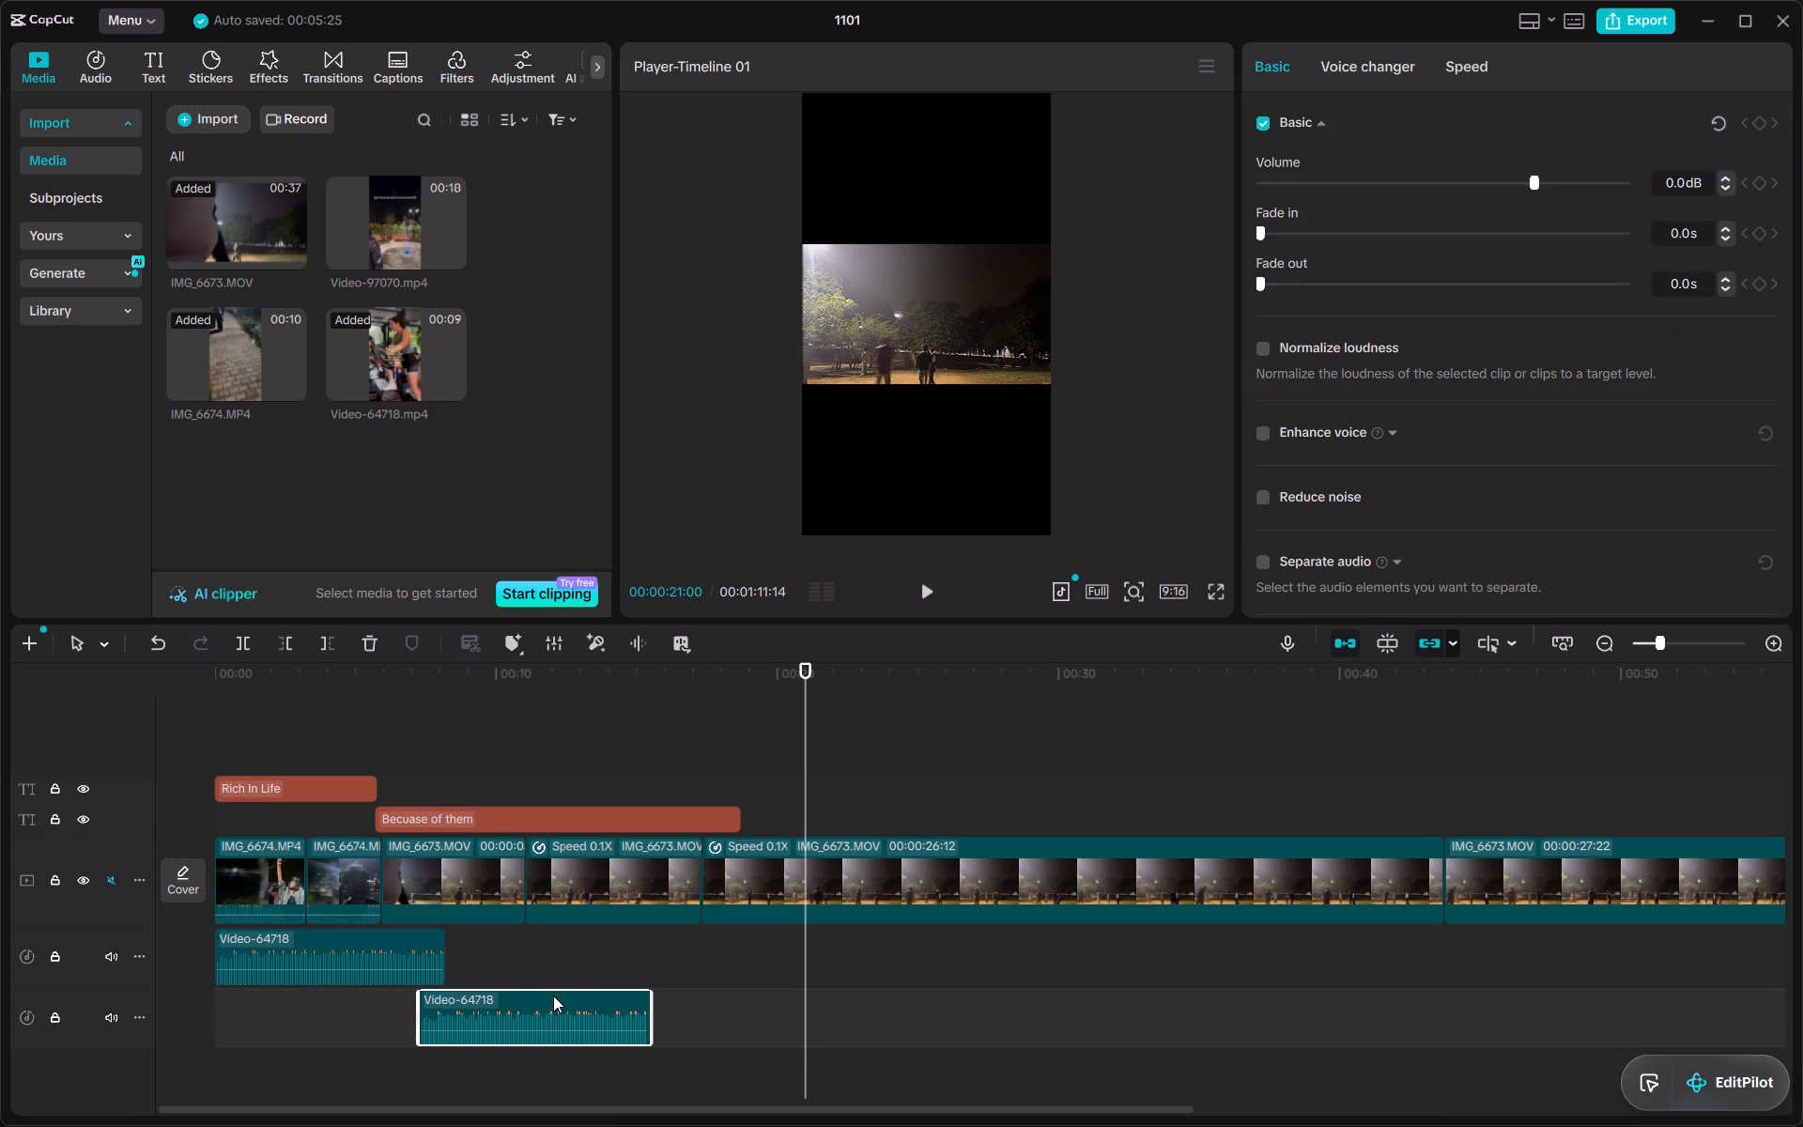
key(ctrl+v)
key(ctrl+v)
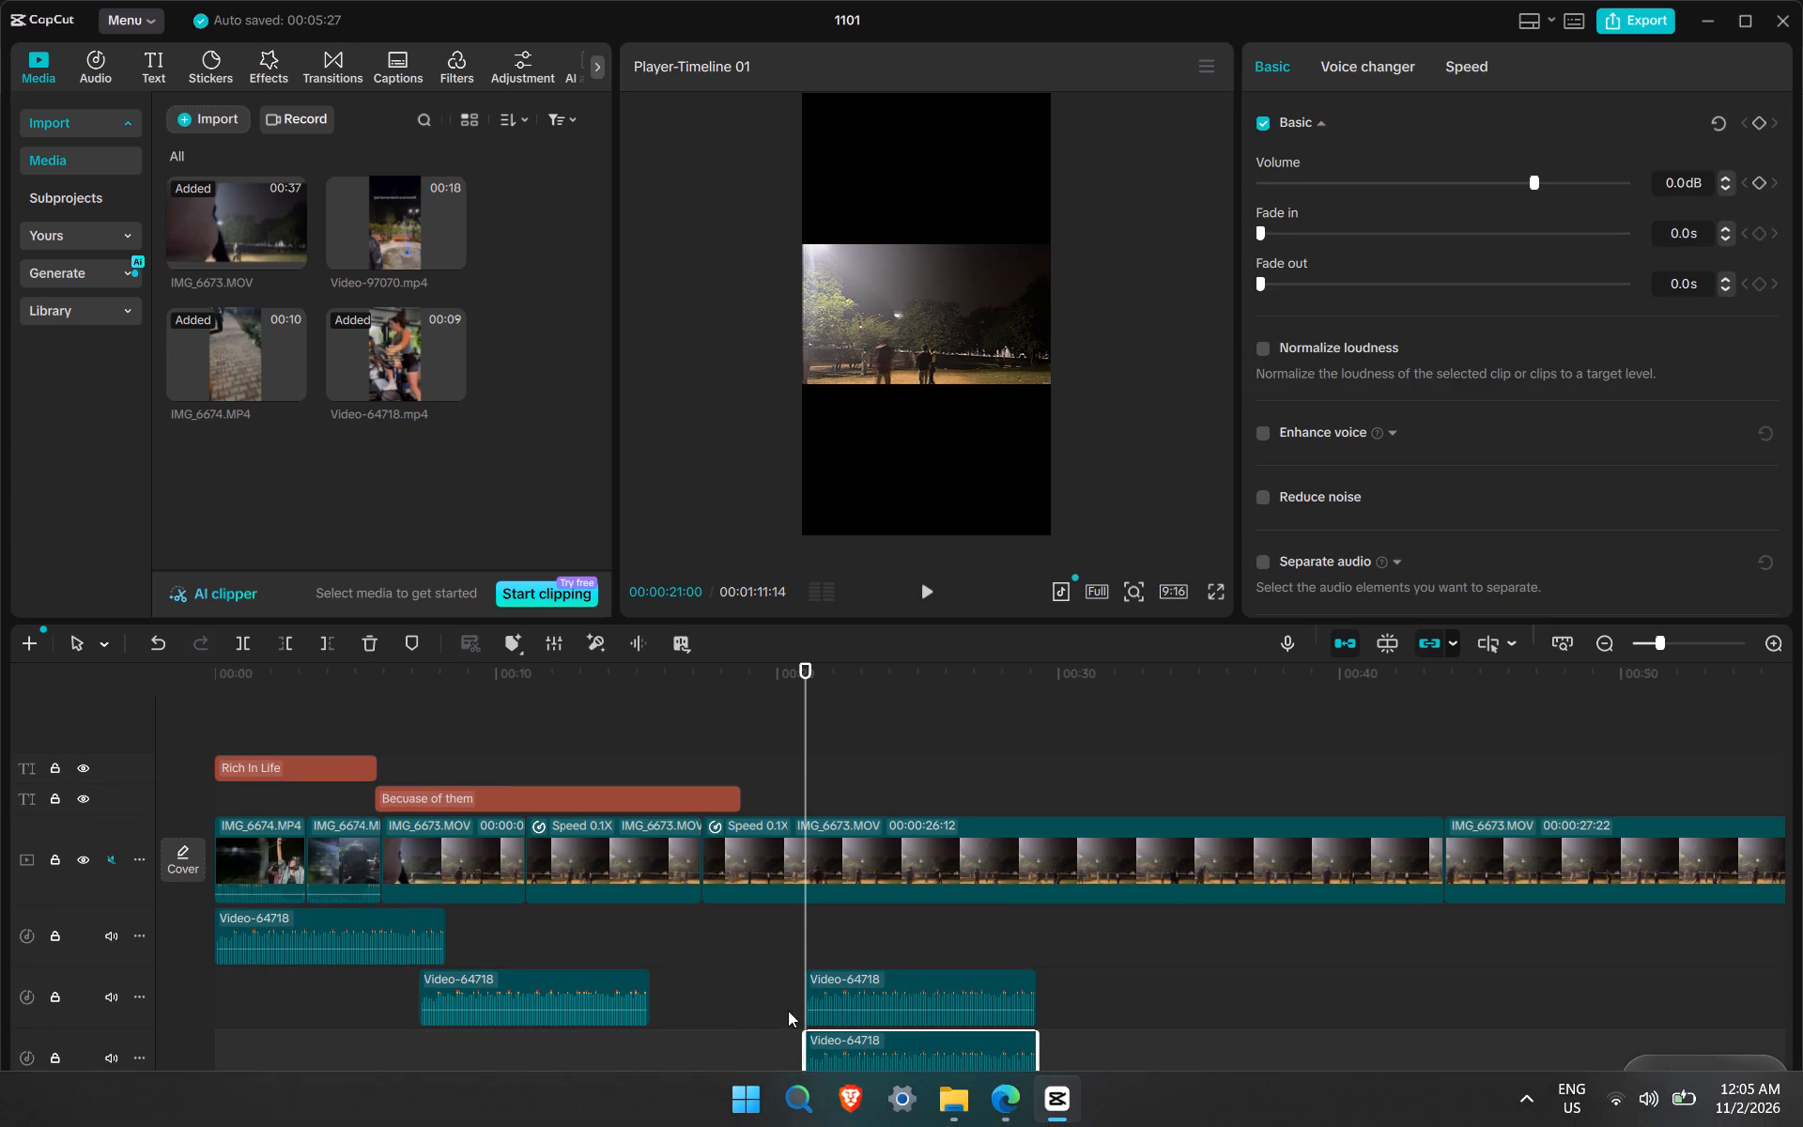
drag(855, 981, 662, 918)
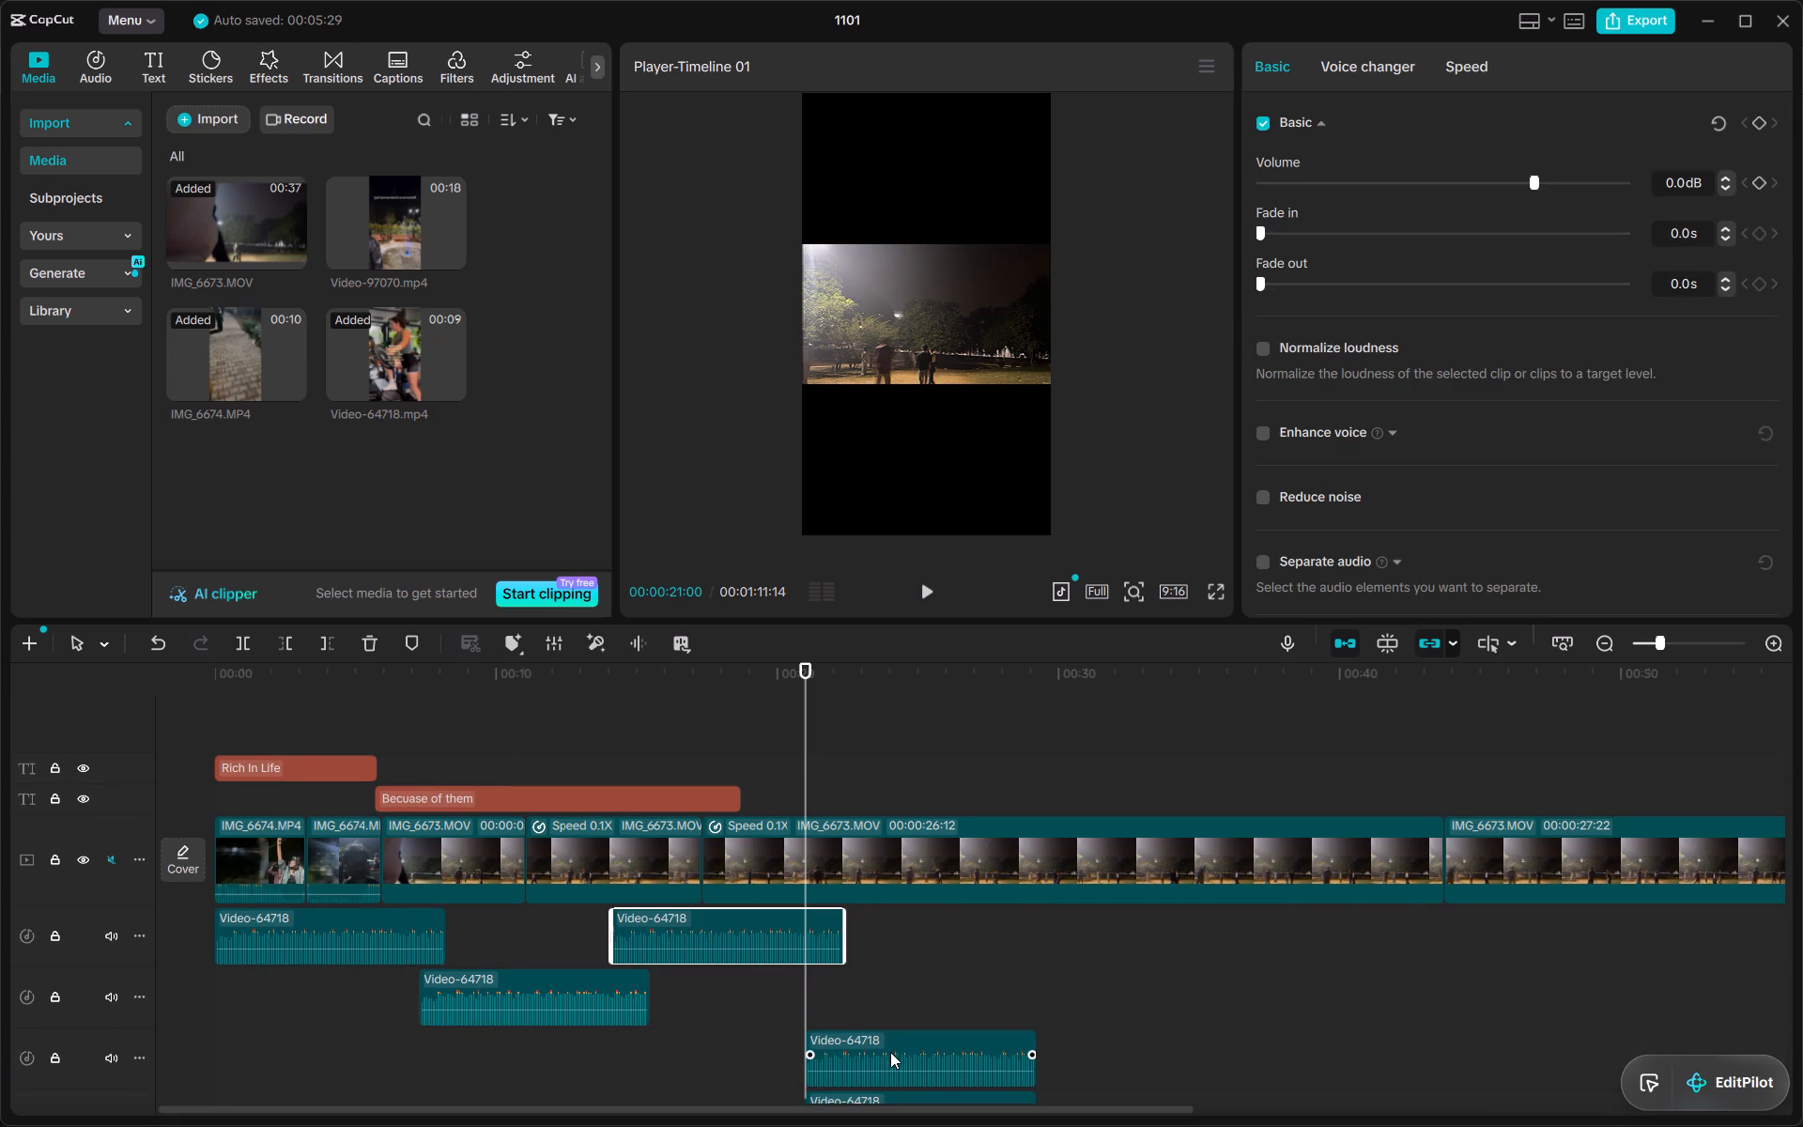
drag(890, 1052, 890, 991)
drag(906, 1063, 1152, 989)
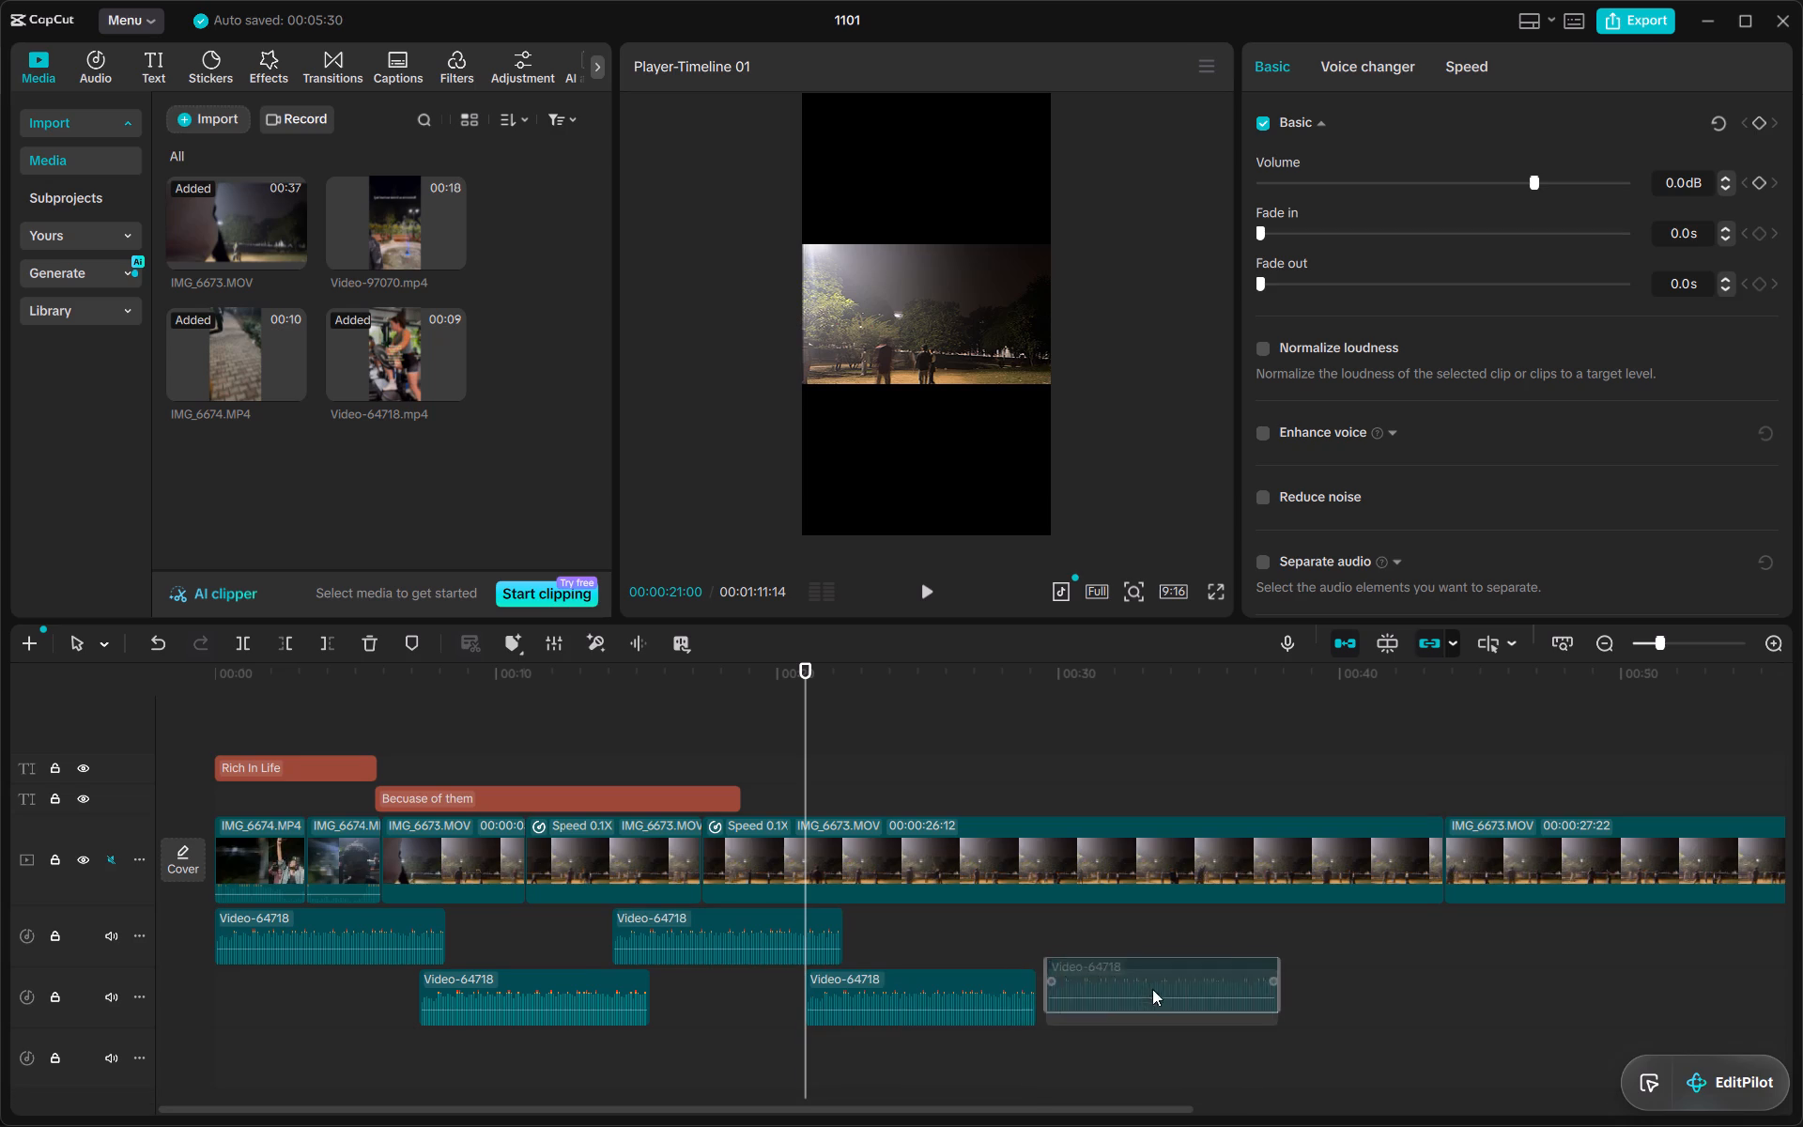
drag(1152, 989, 1103, 947)
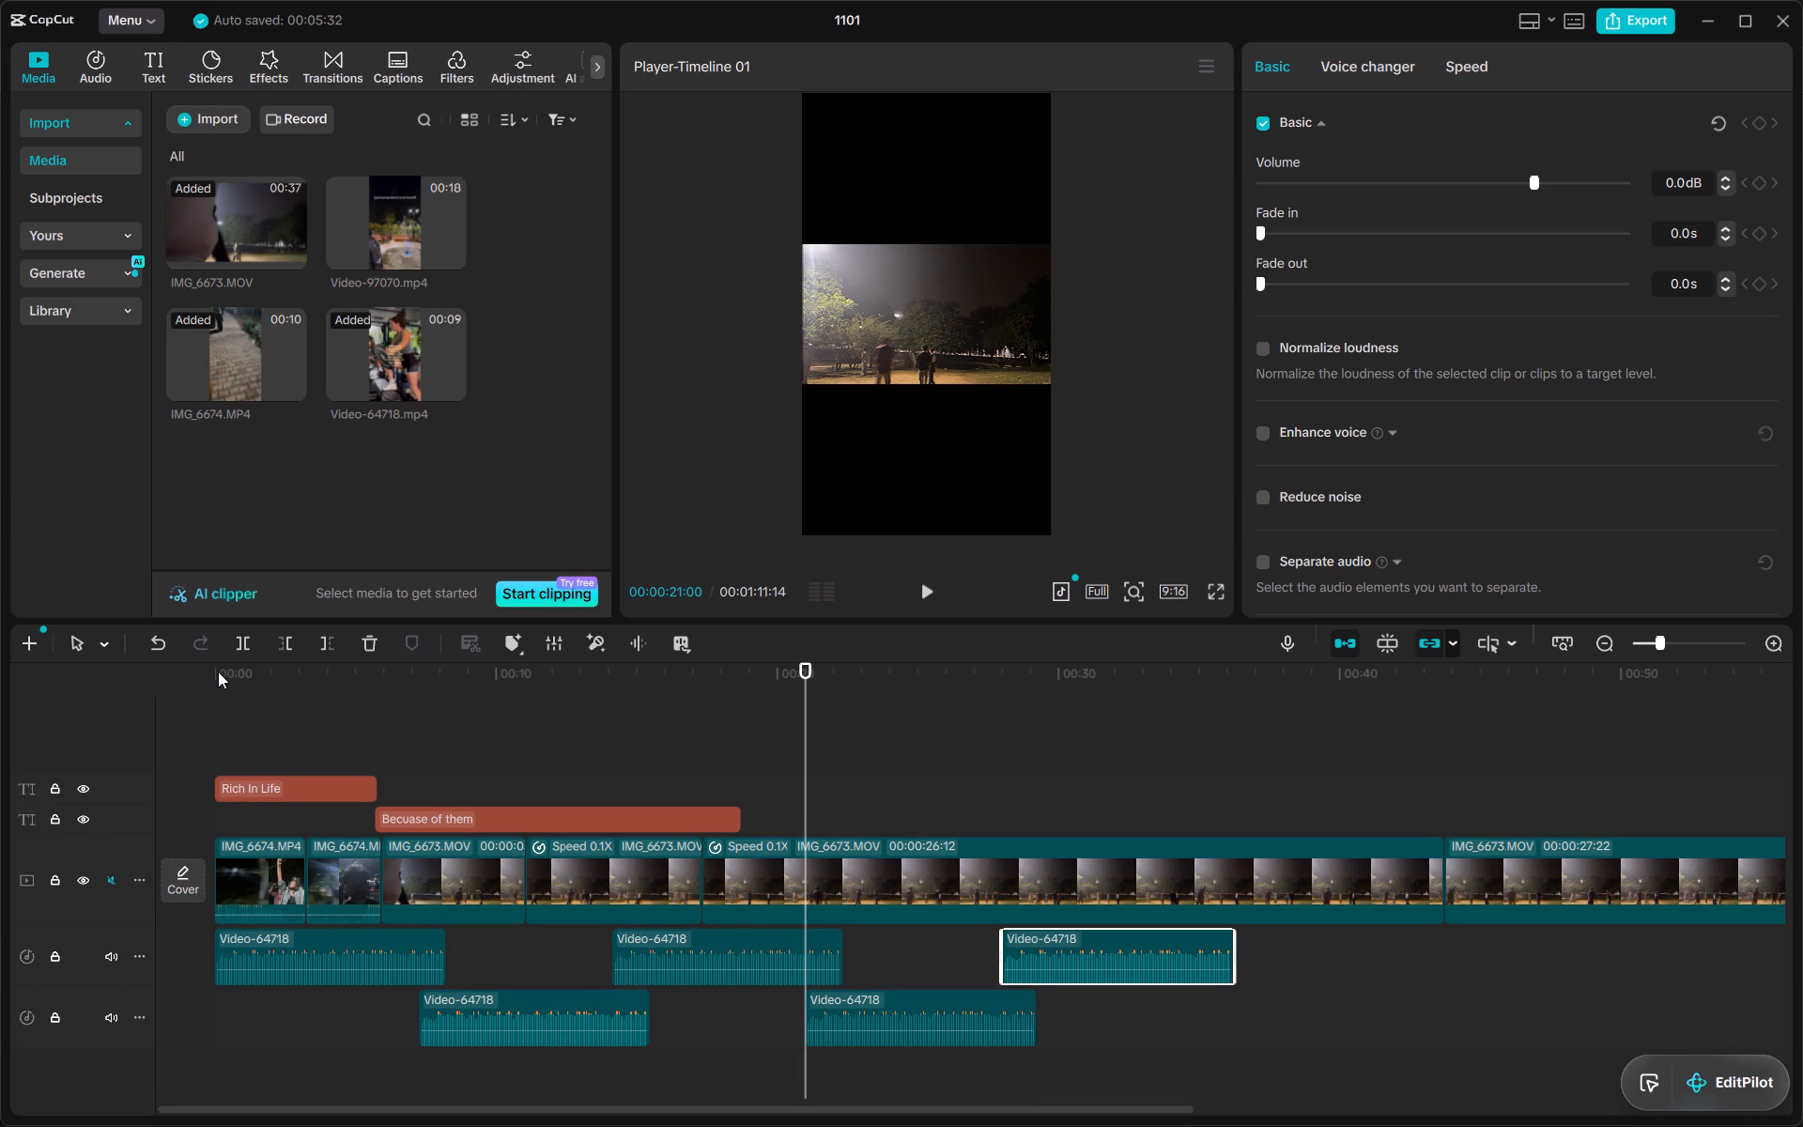
Play the project from the start to about 14 seconds to check the overlapping soundtrack clips.
drag(218, 672, 194, 677)
key(space)
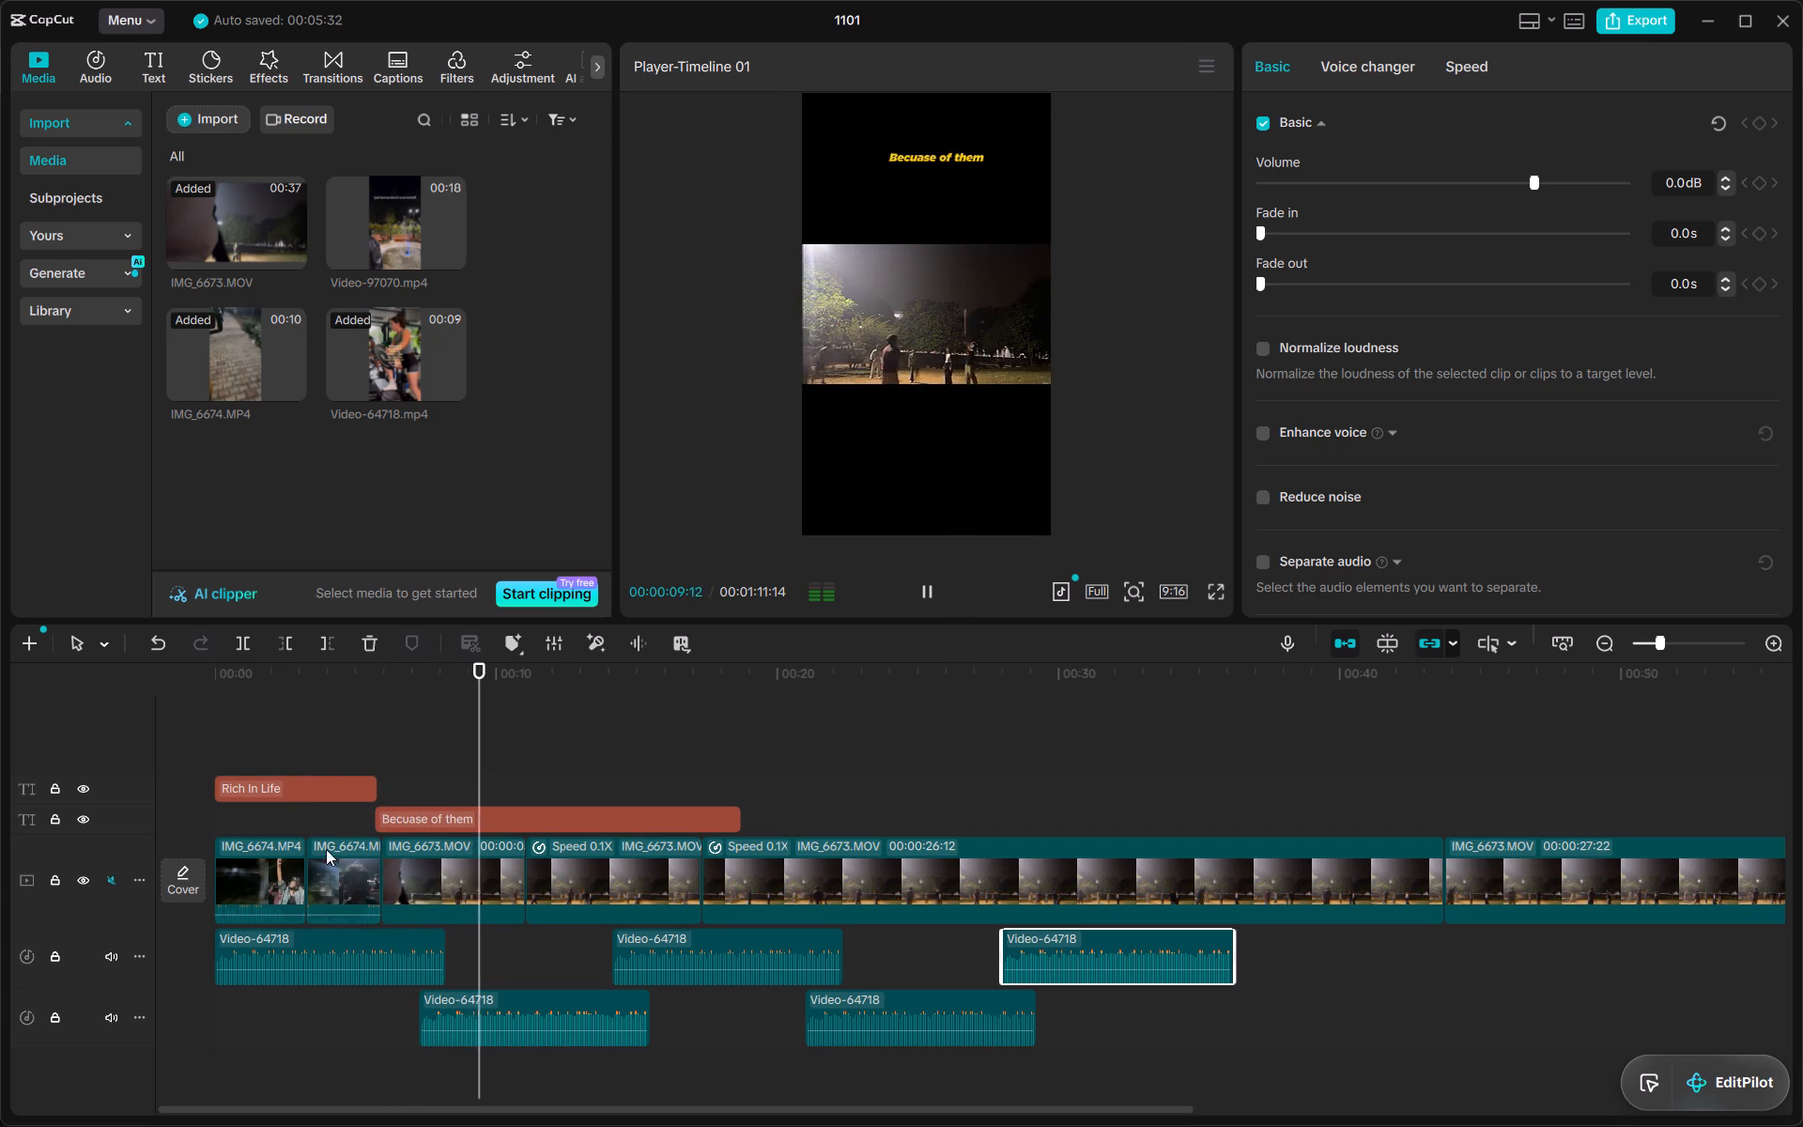
Add a fade-in of about 1.4 s to the second Video-64718 audio clip, keeping its start at about 7 seconds.
click(485, 1006)
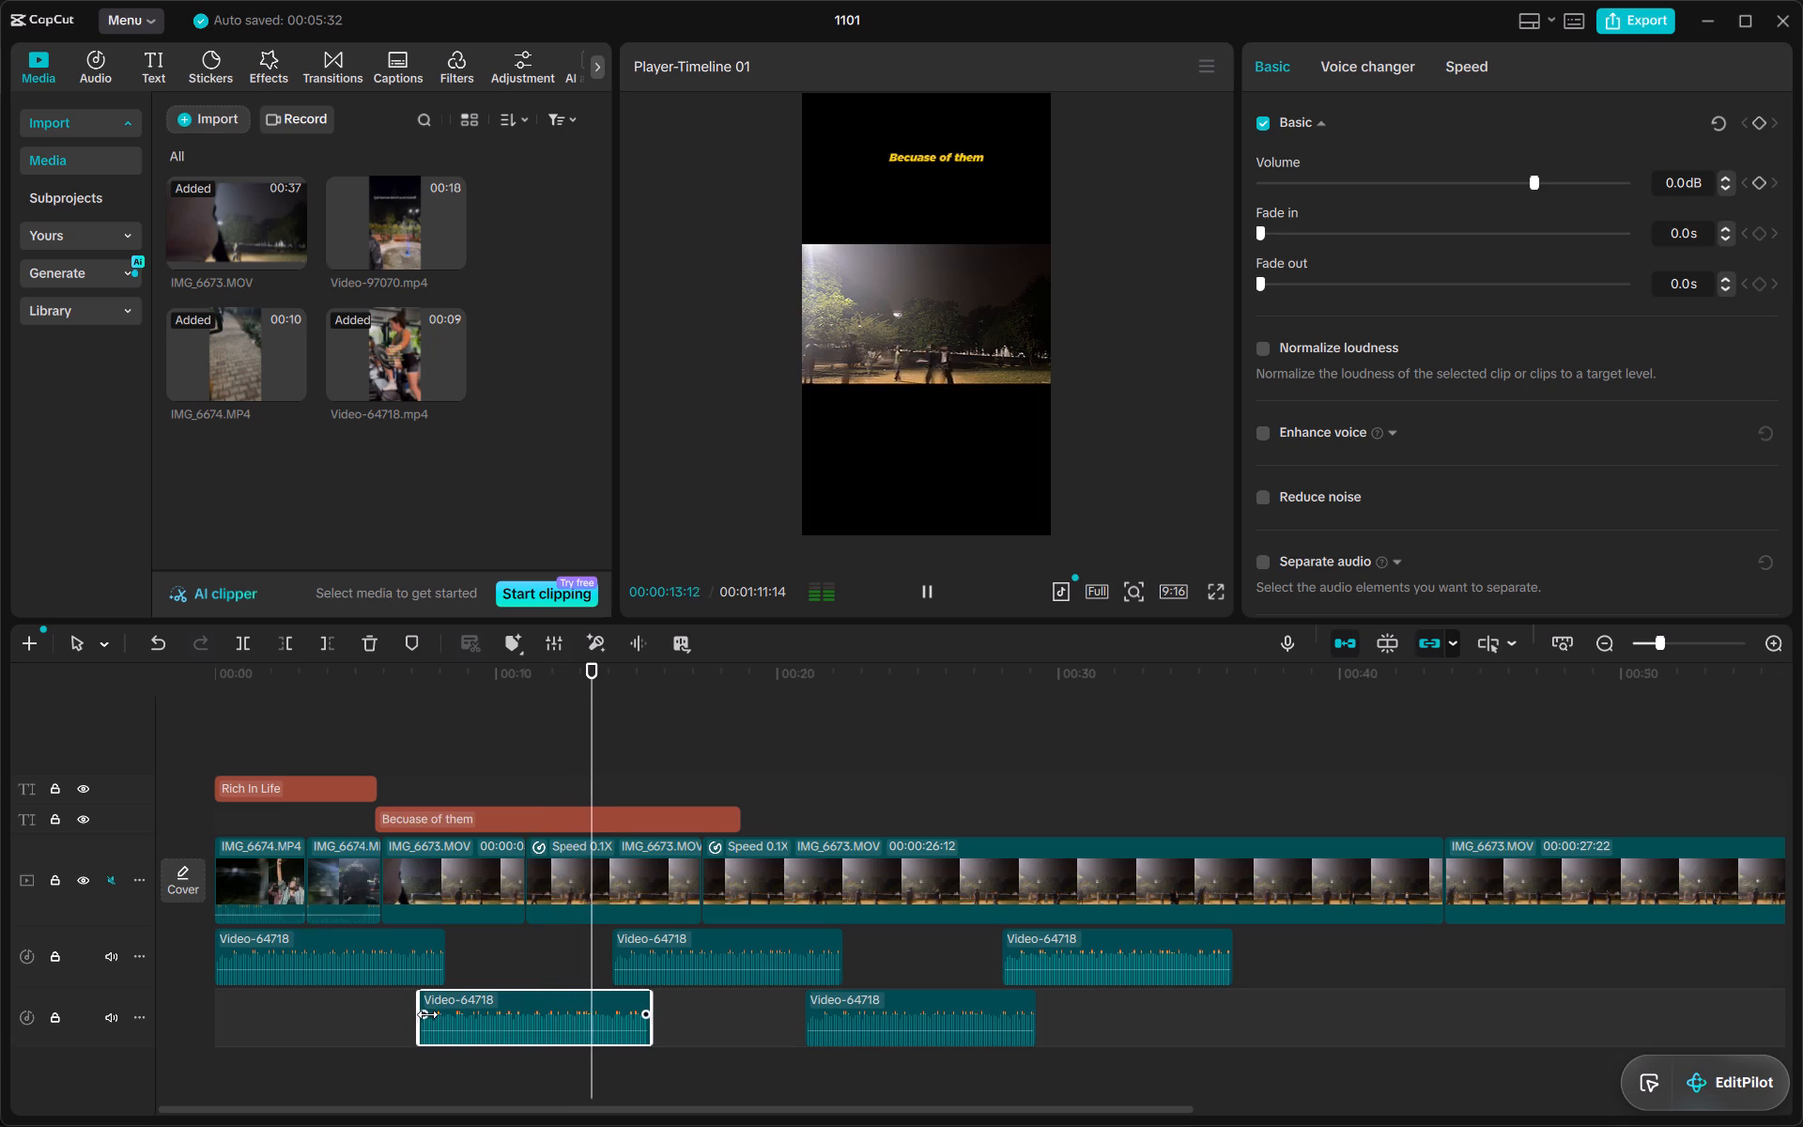
drag(428, 1013, 437, 1010)
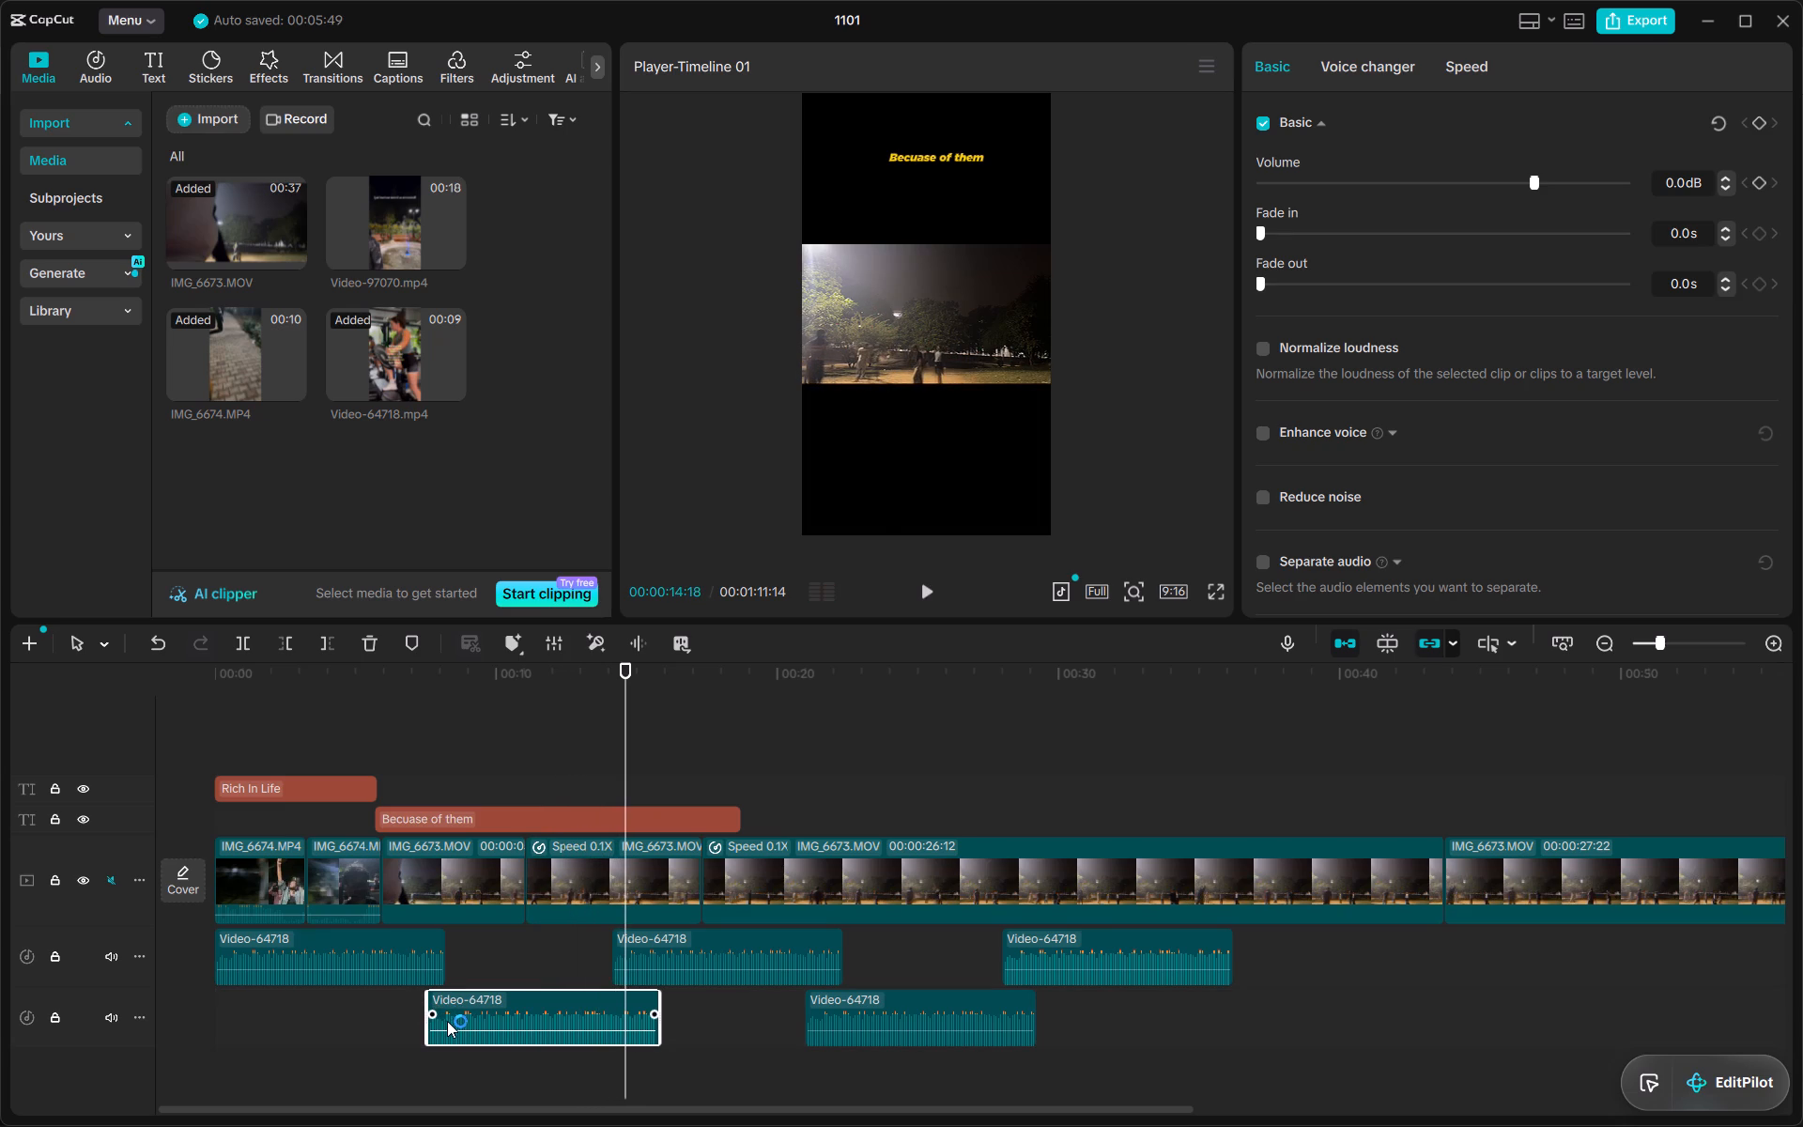
key(ctrl+z)
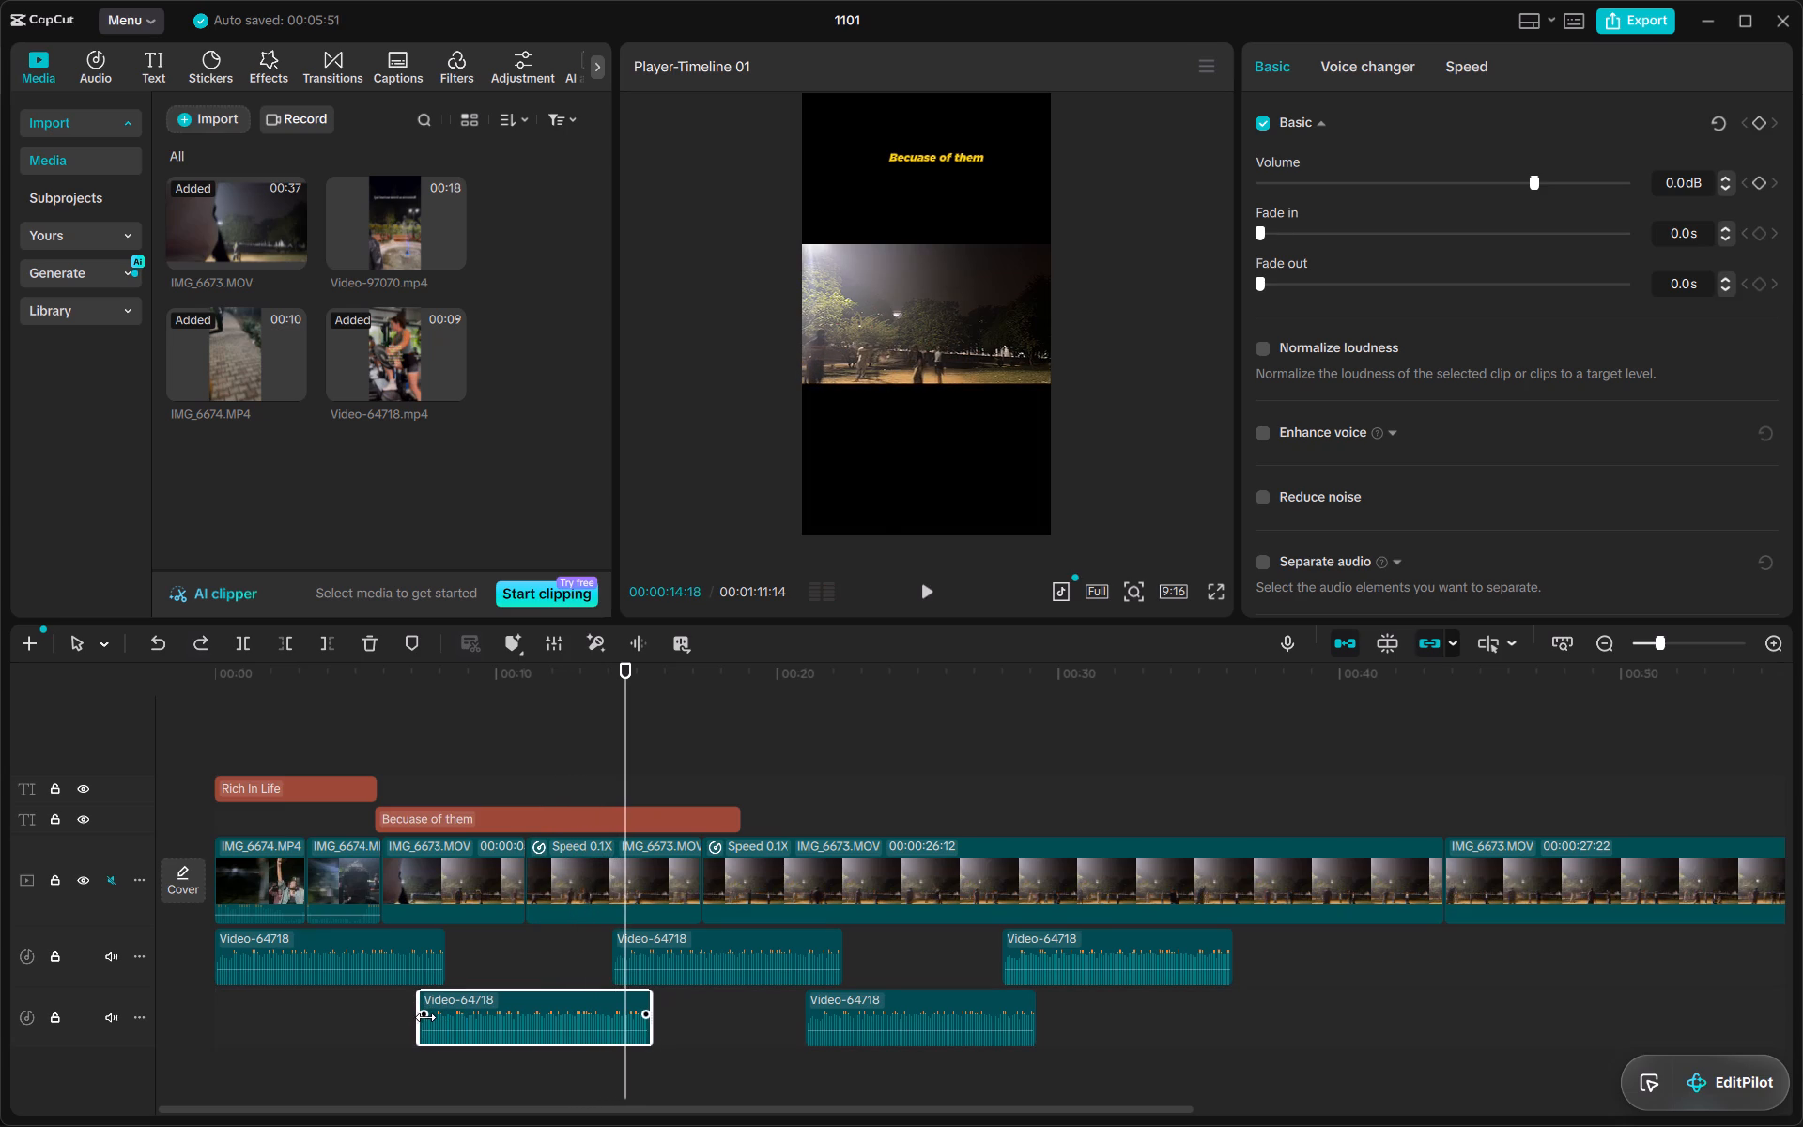
drag(425, 1015, 464, 1006)
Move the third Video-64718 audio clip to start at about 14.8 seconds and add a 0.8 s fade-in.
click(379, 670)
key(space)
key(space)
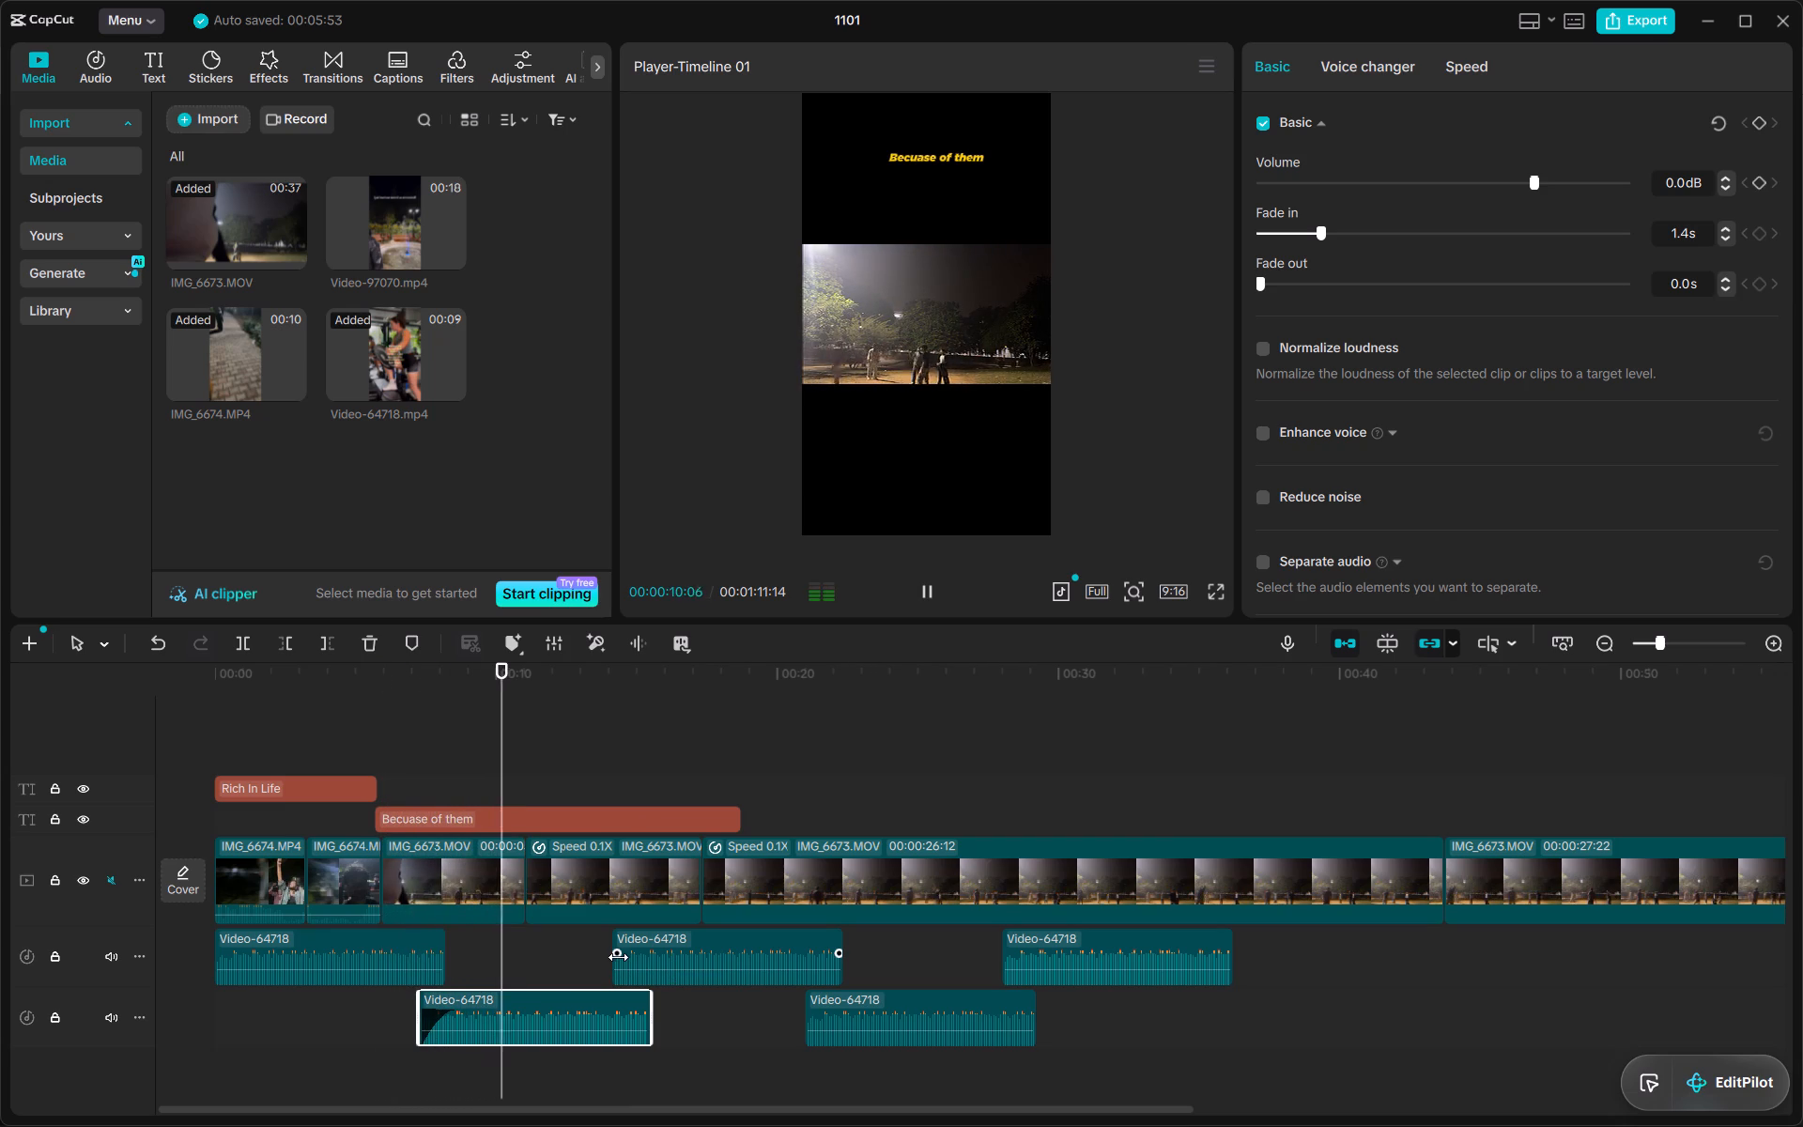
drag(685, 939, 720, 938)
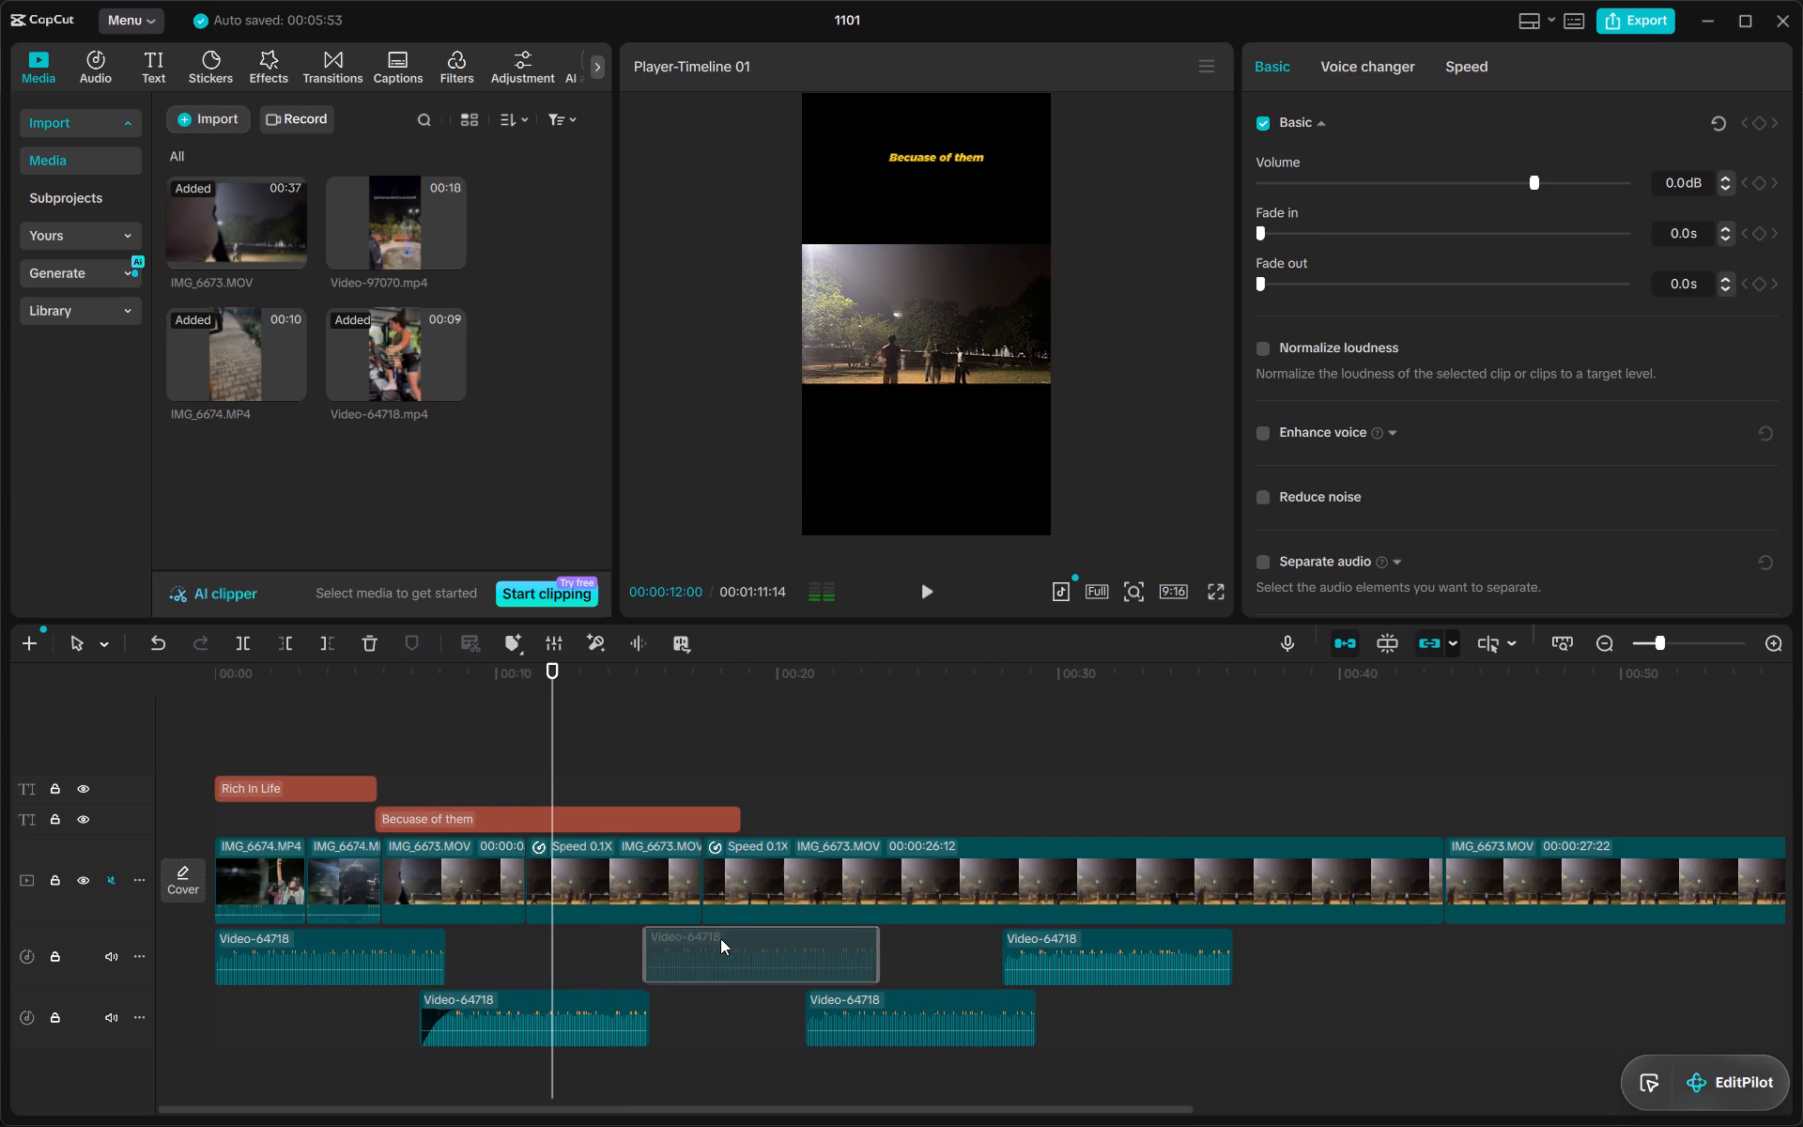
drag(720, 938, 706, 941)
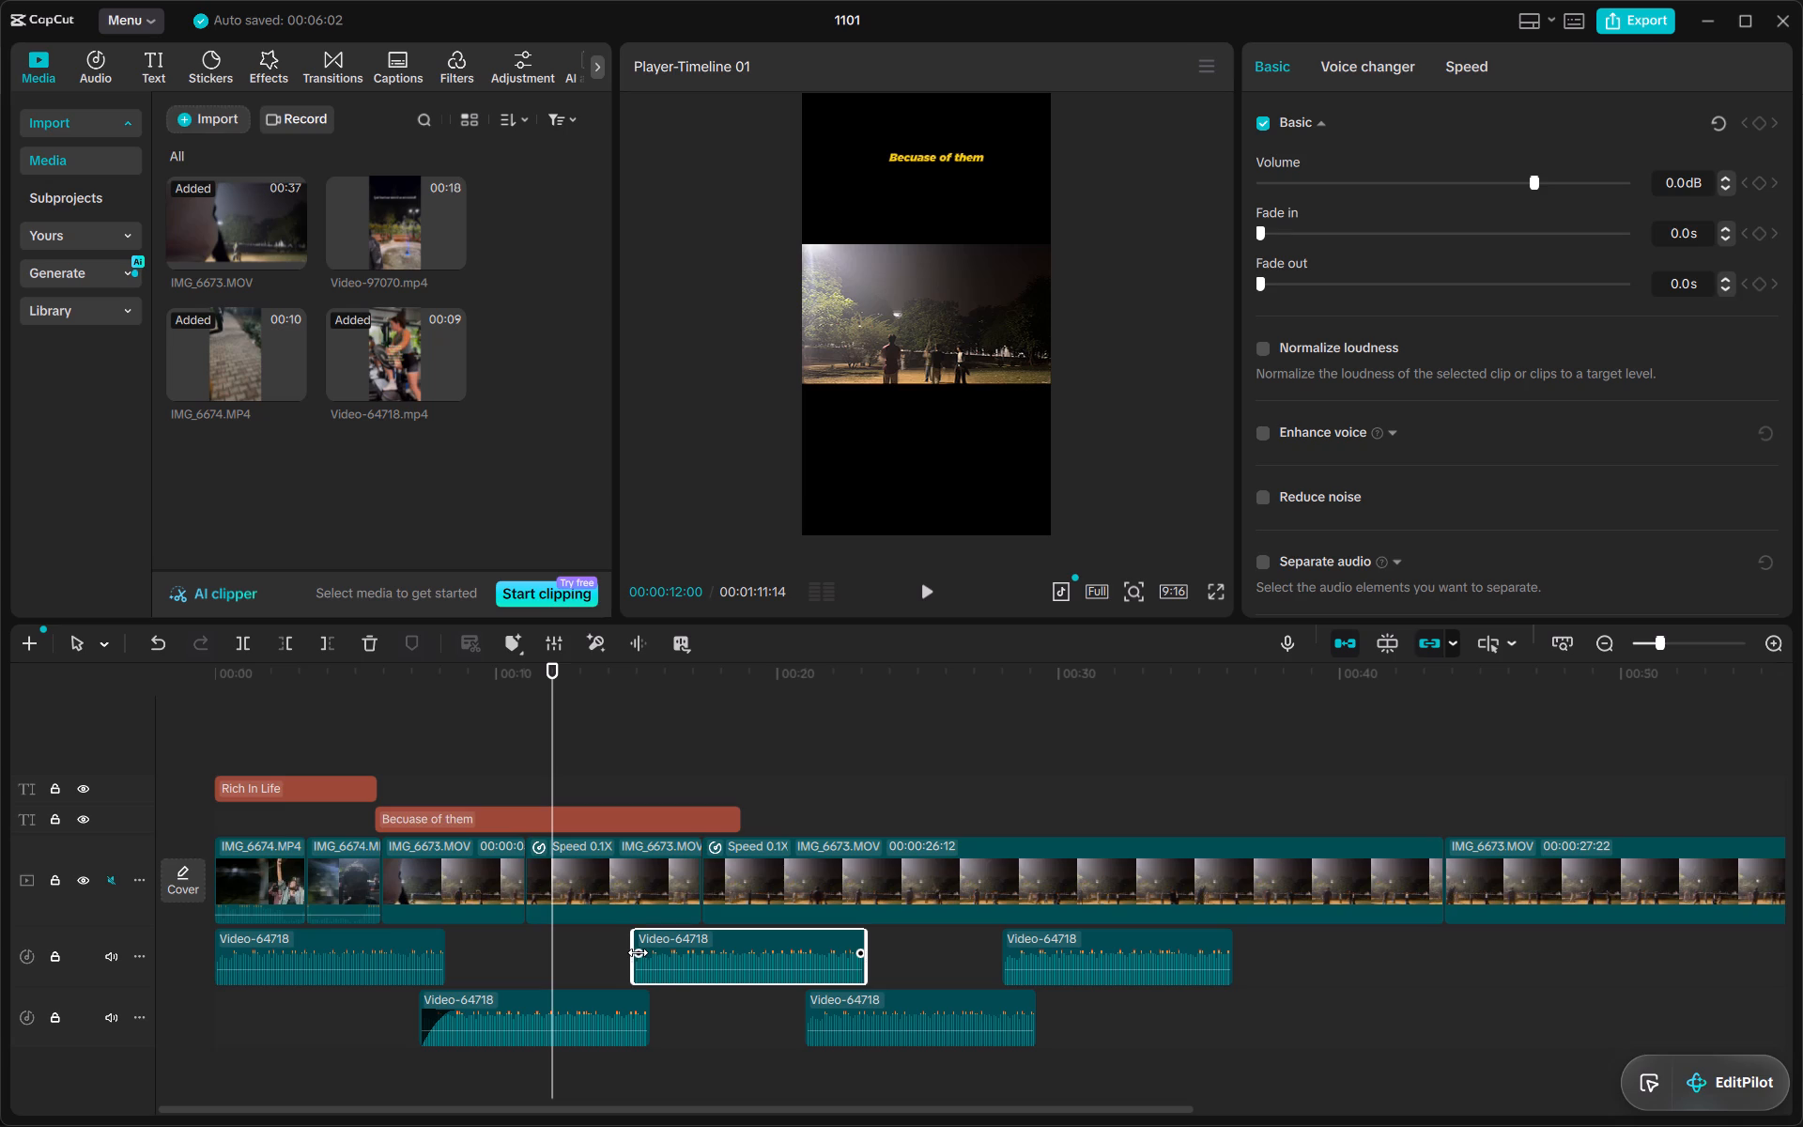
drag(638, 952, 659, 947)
Move the fourth Video-64718 audio clip to start at about 22.5 seconds on the lower audio track.
key(space)
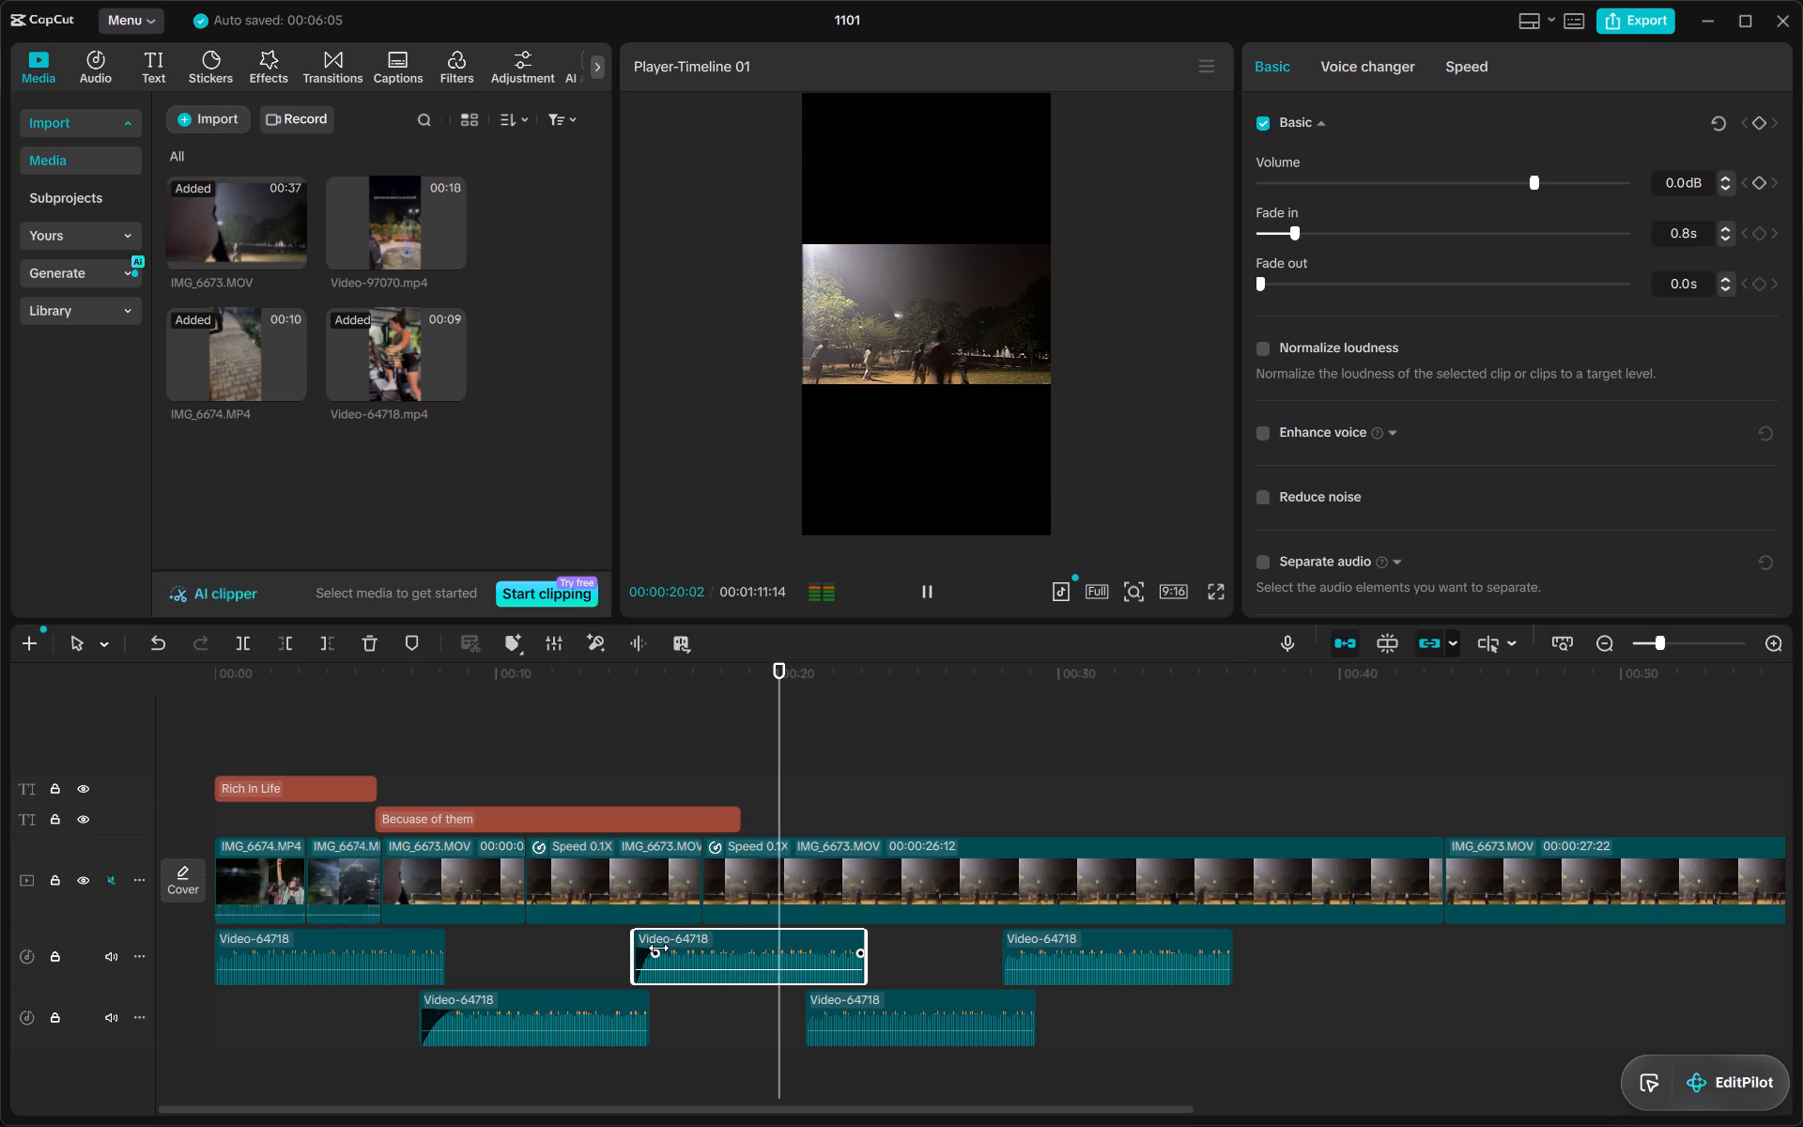
drag(880, 1011, 926, 1010)
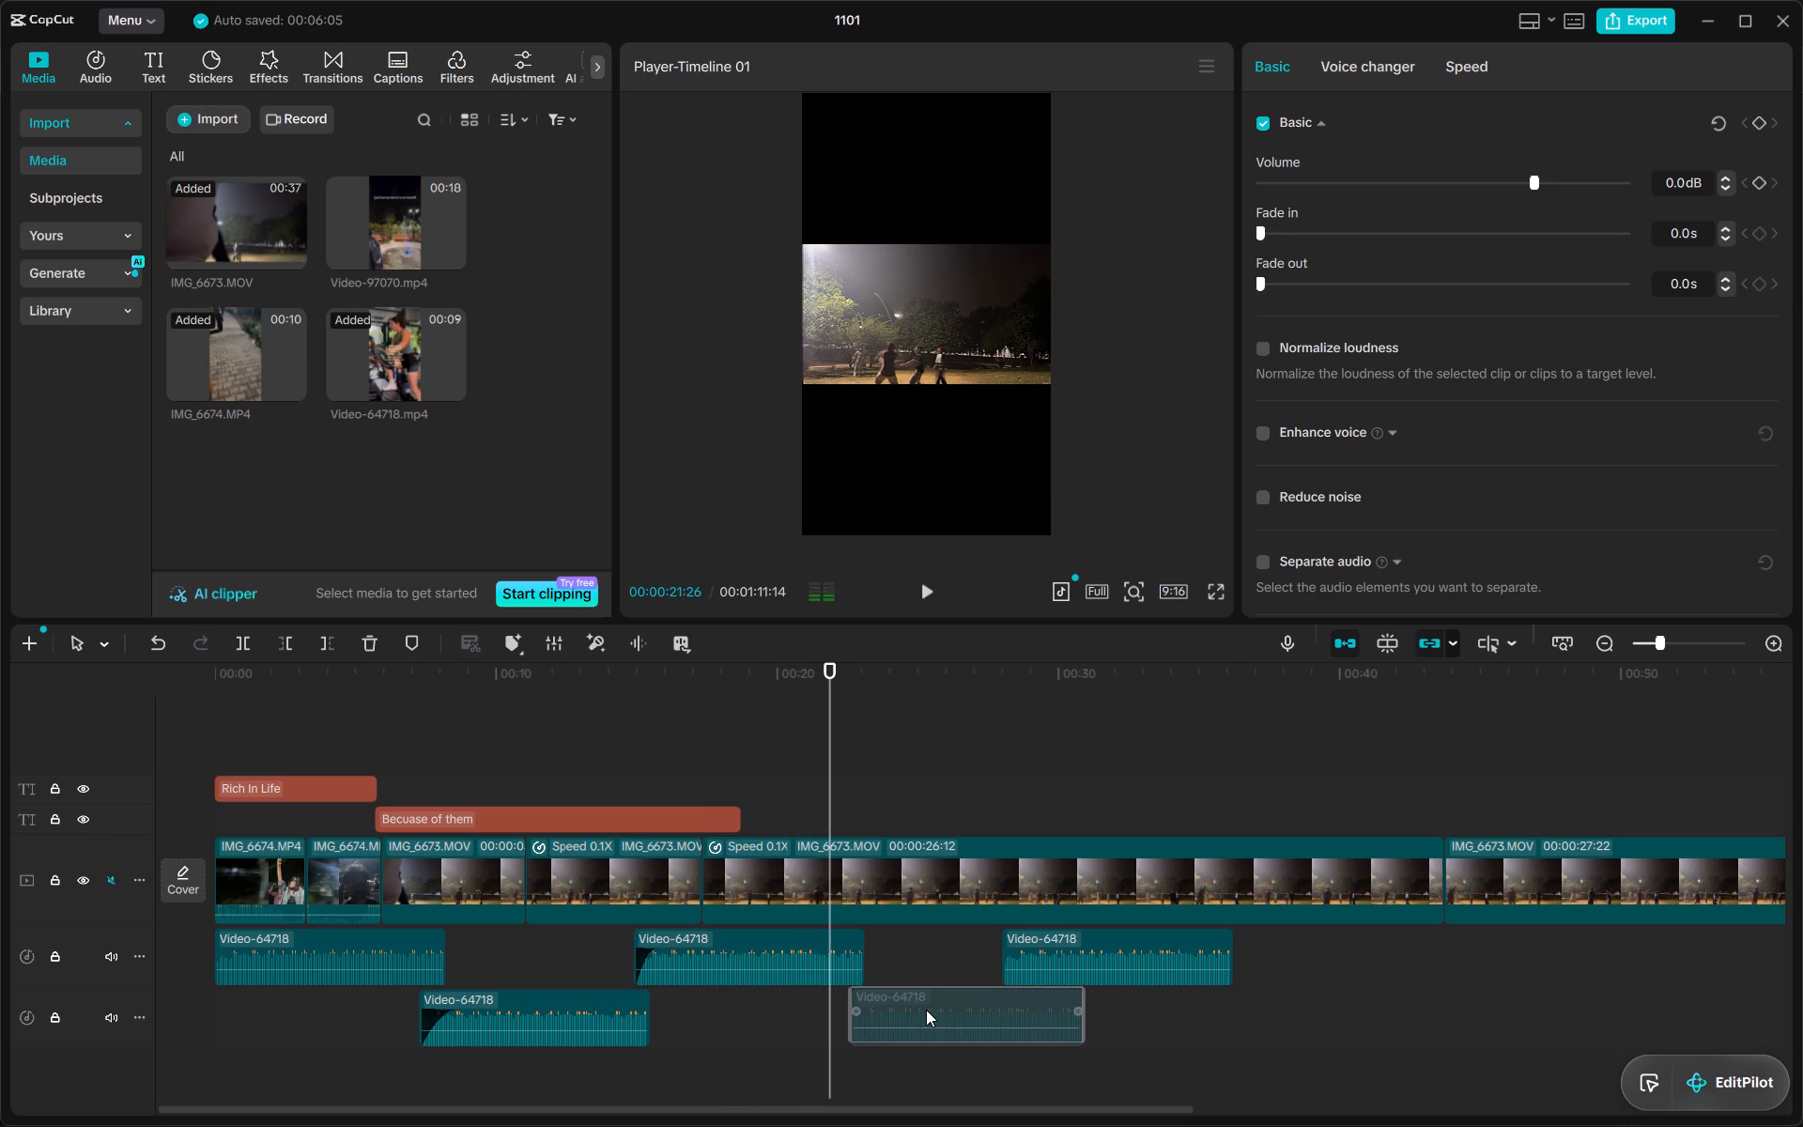
drag(926, 1010, 923, 1010)
key(space)
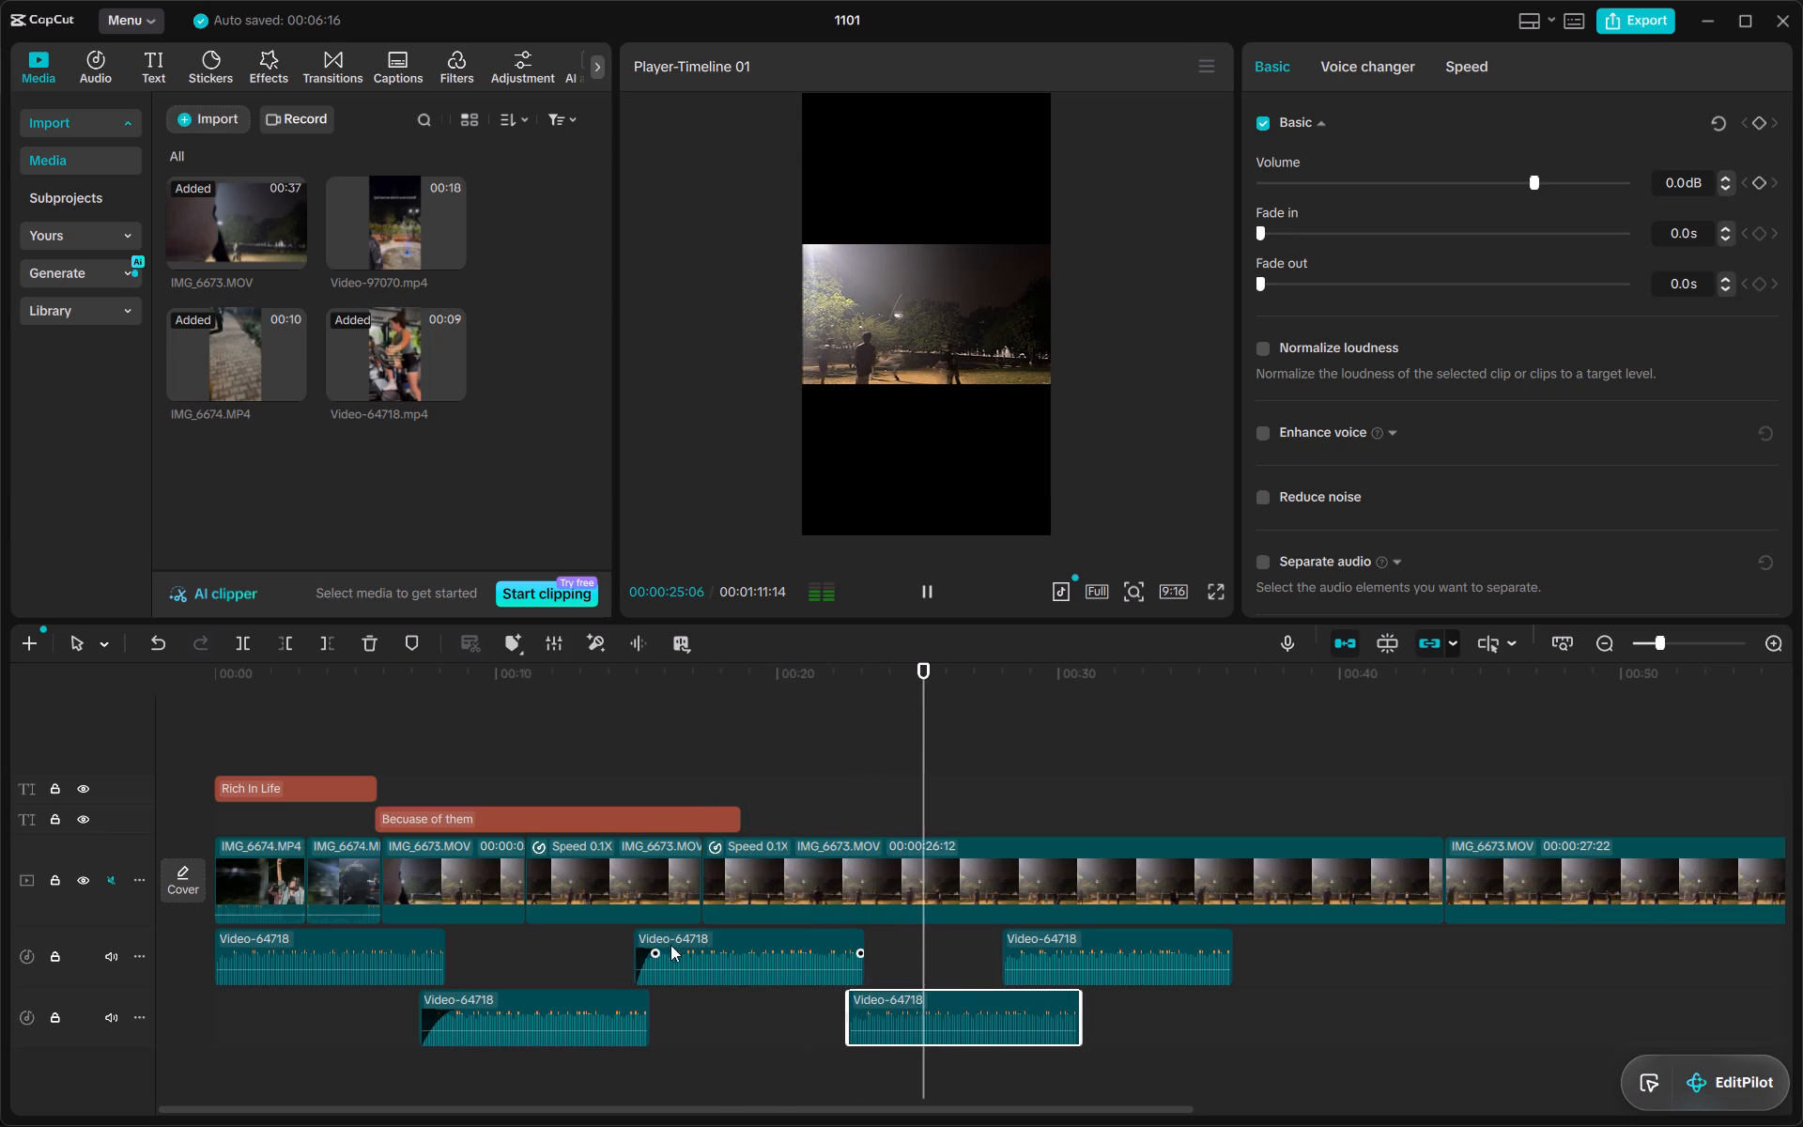
Set the third Video-64718 audio clip's fade-in to 0.2 s, start it at about 15.2 seconds, and play through the overlap.
drag(658, 950, 642, 949)
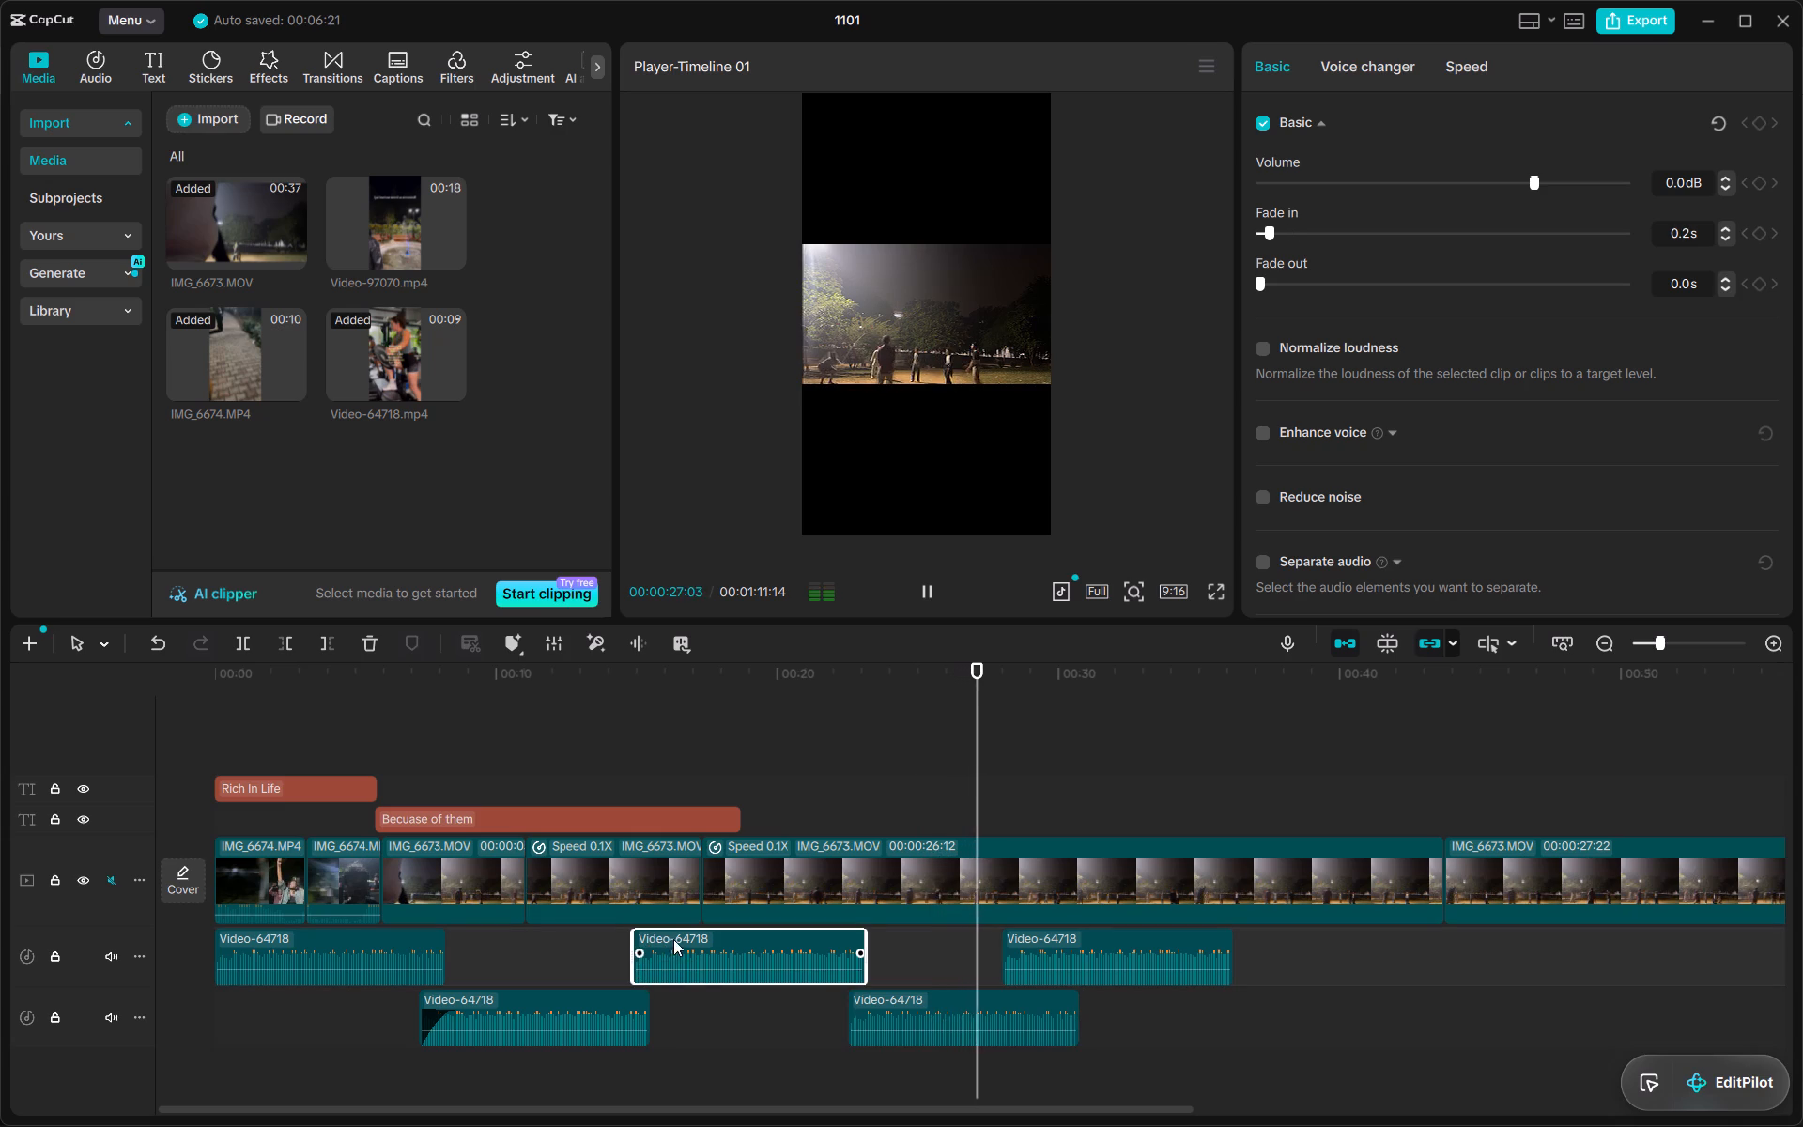
drag(674, 938, 683, 942)
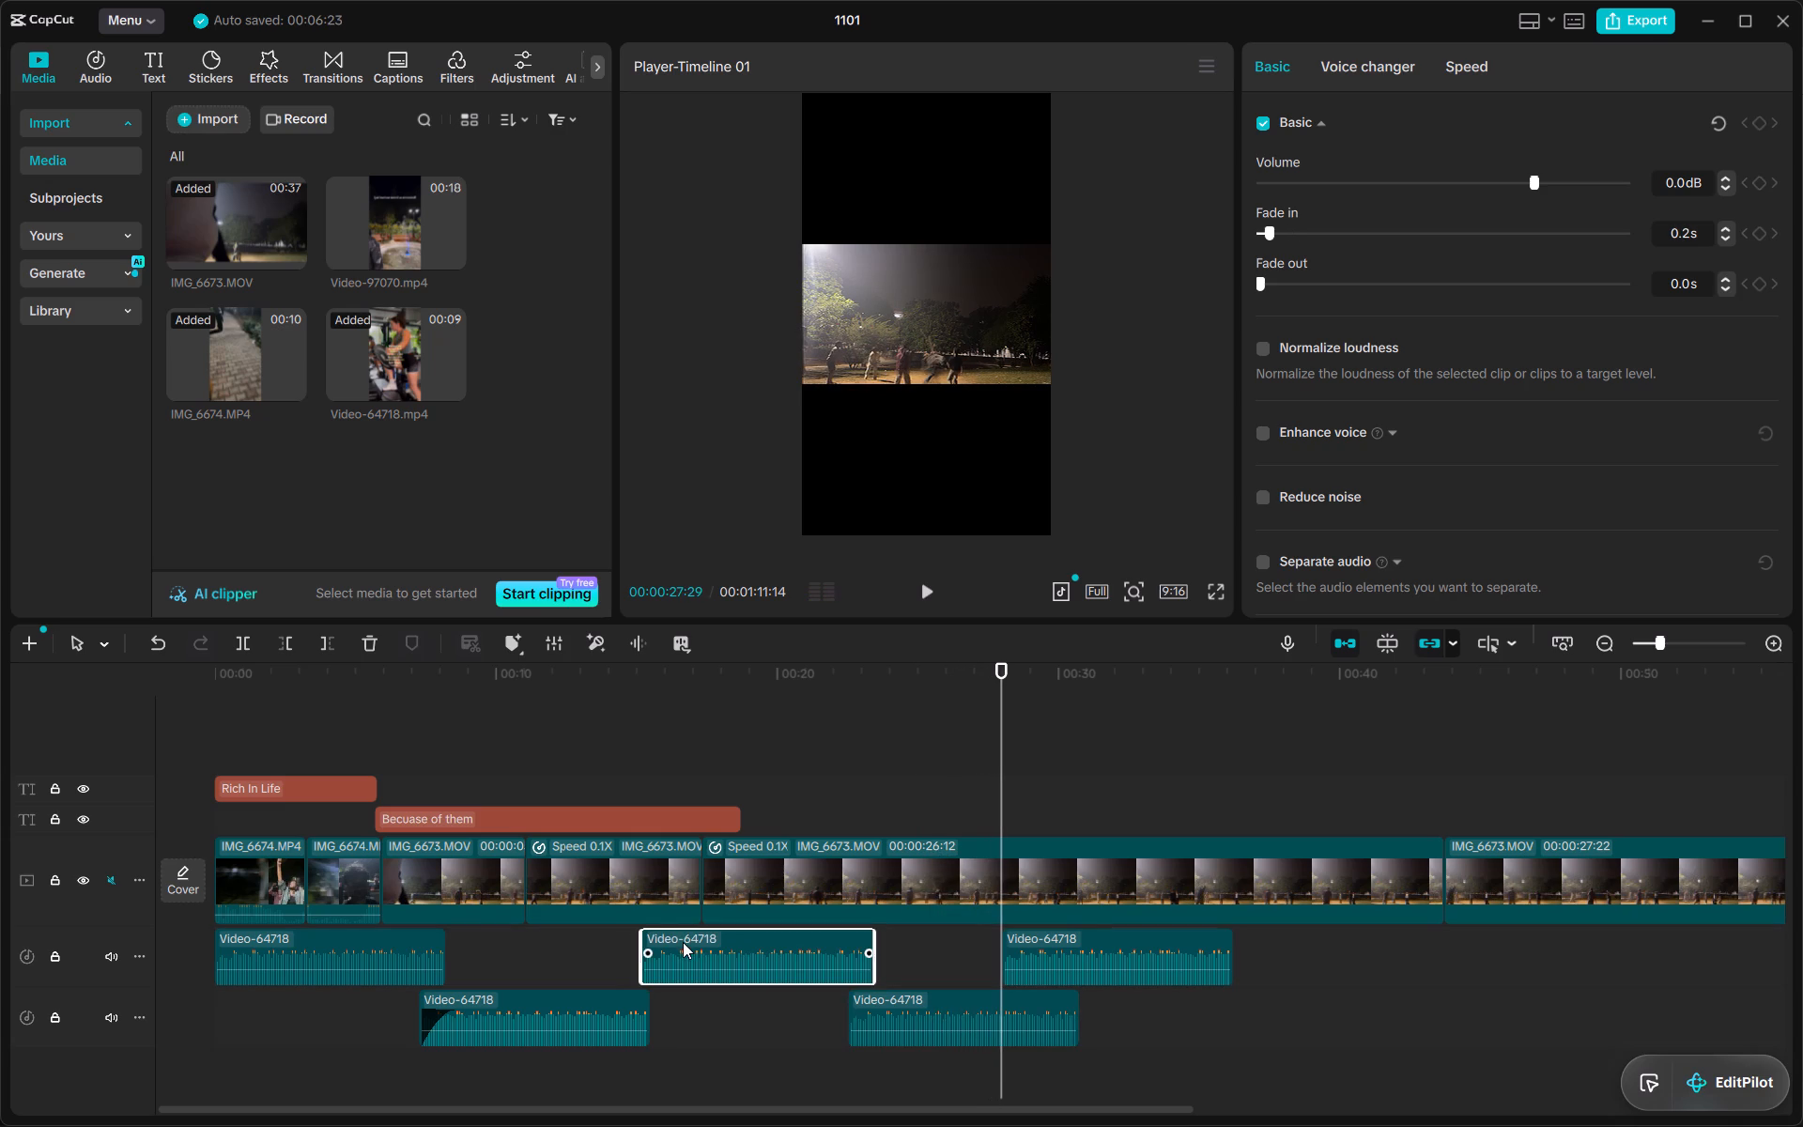
click(605, 684)
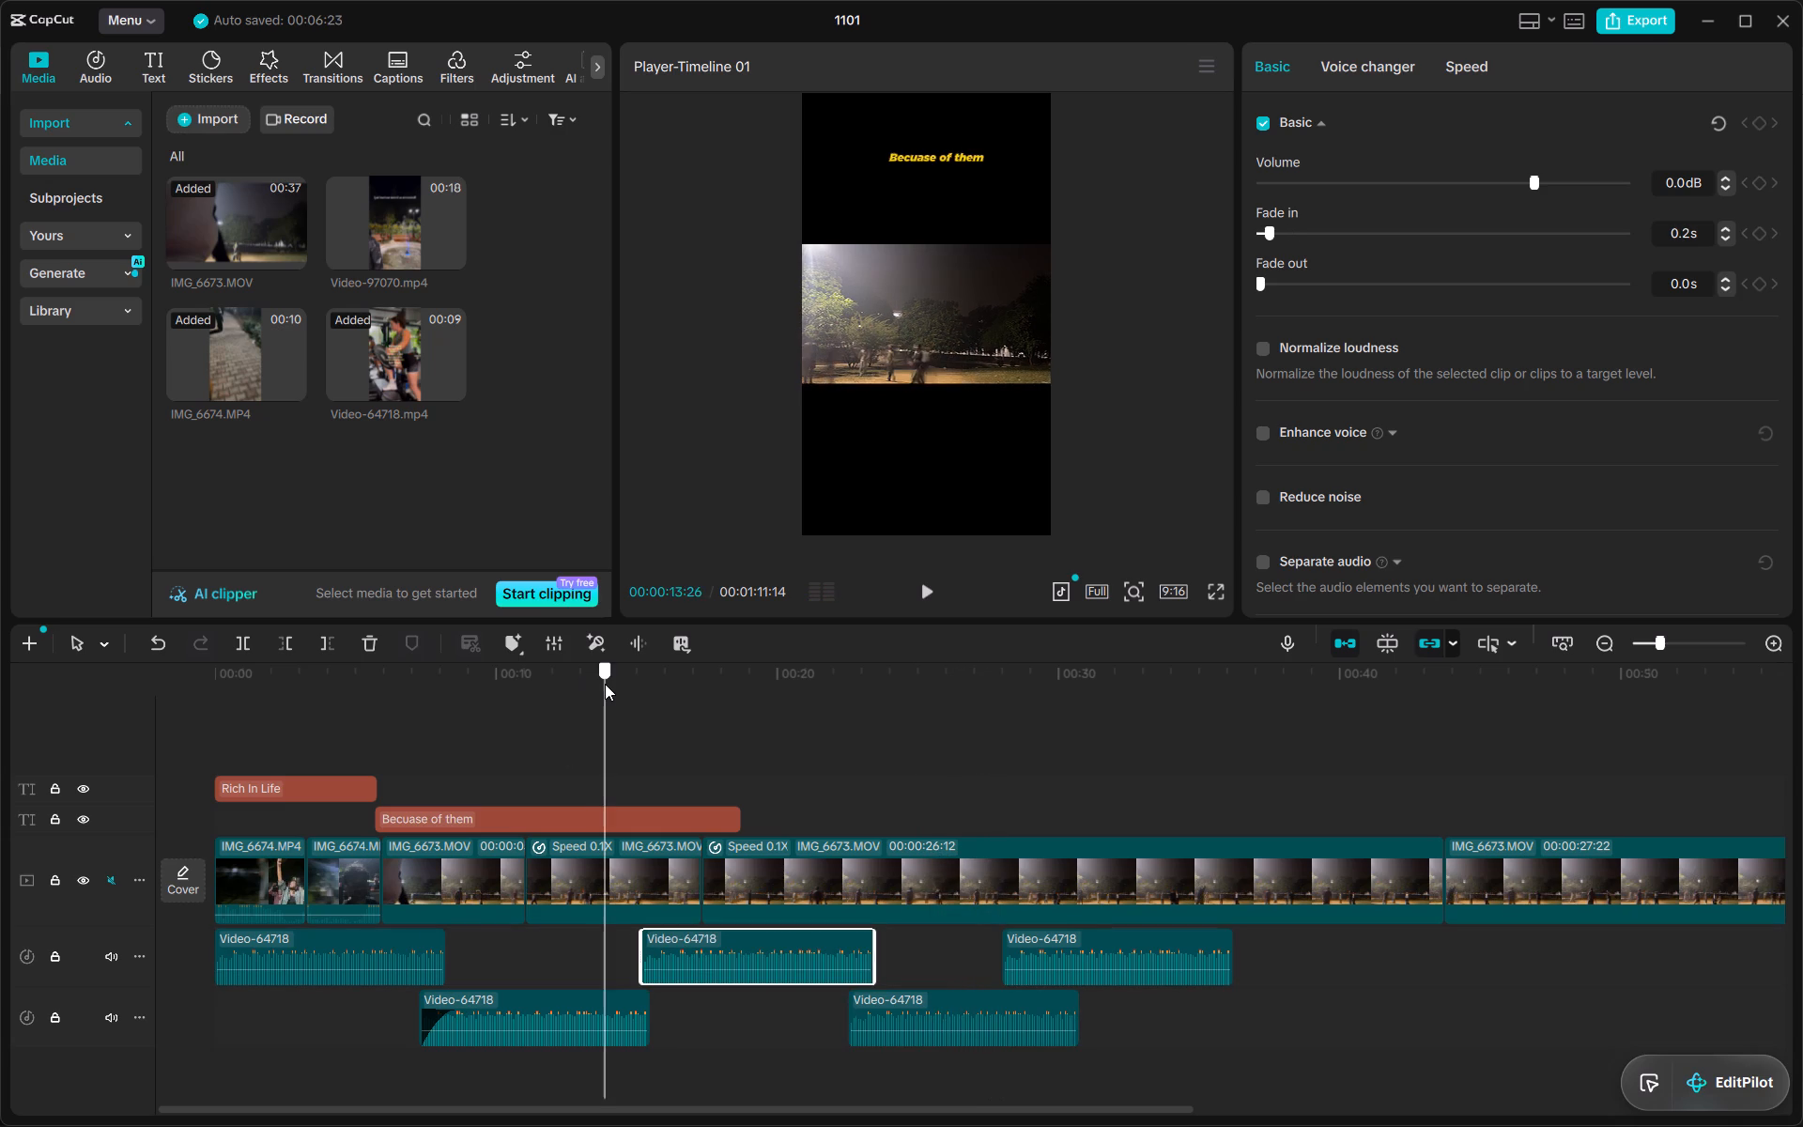
key(space)
key(space)
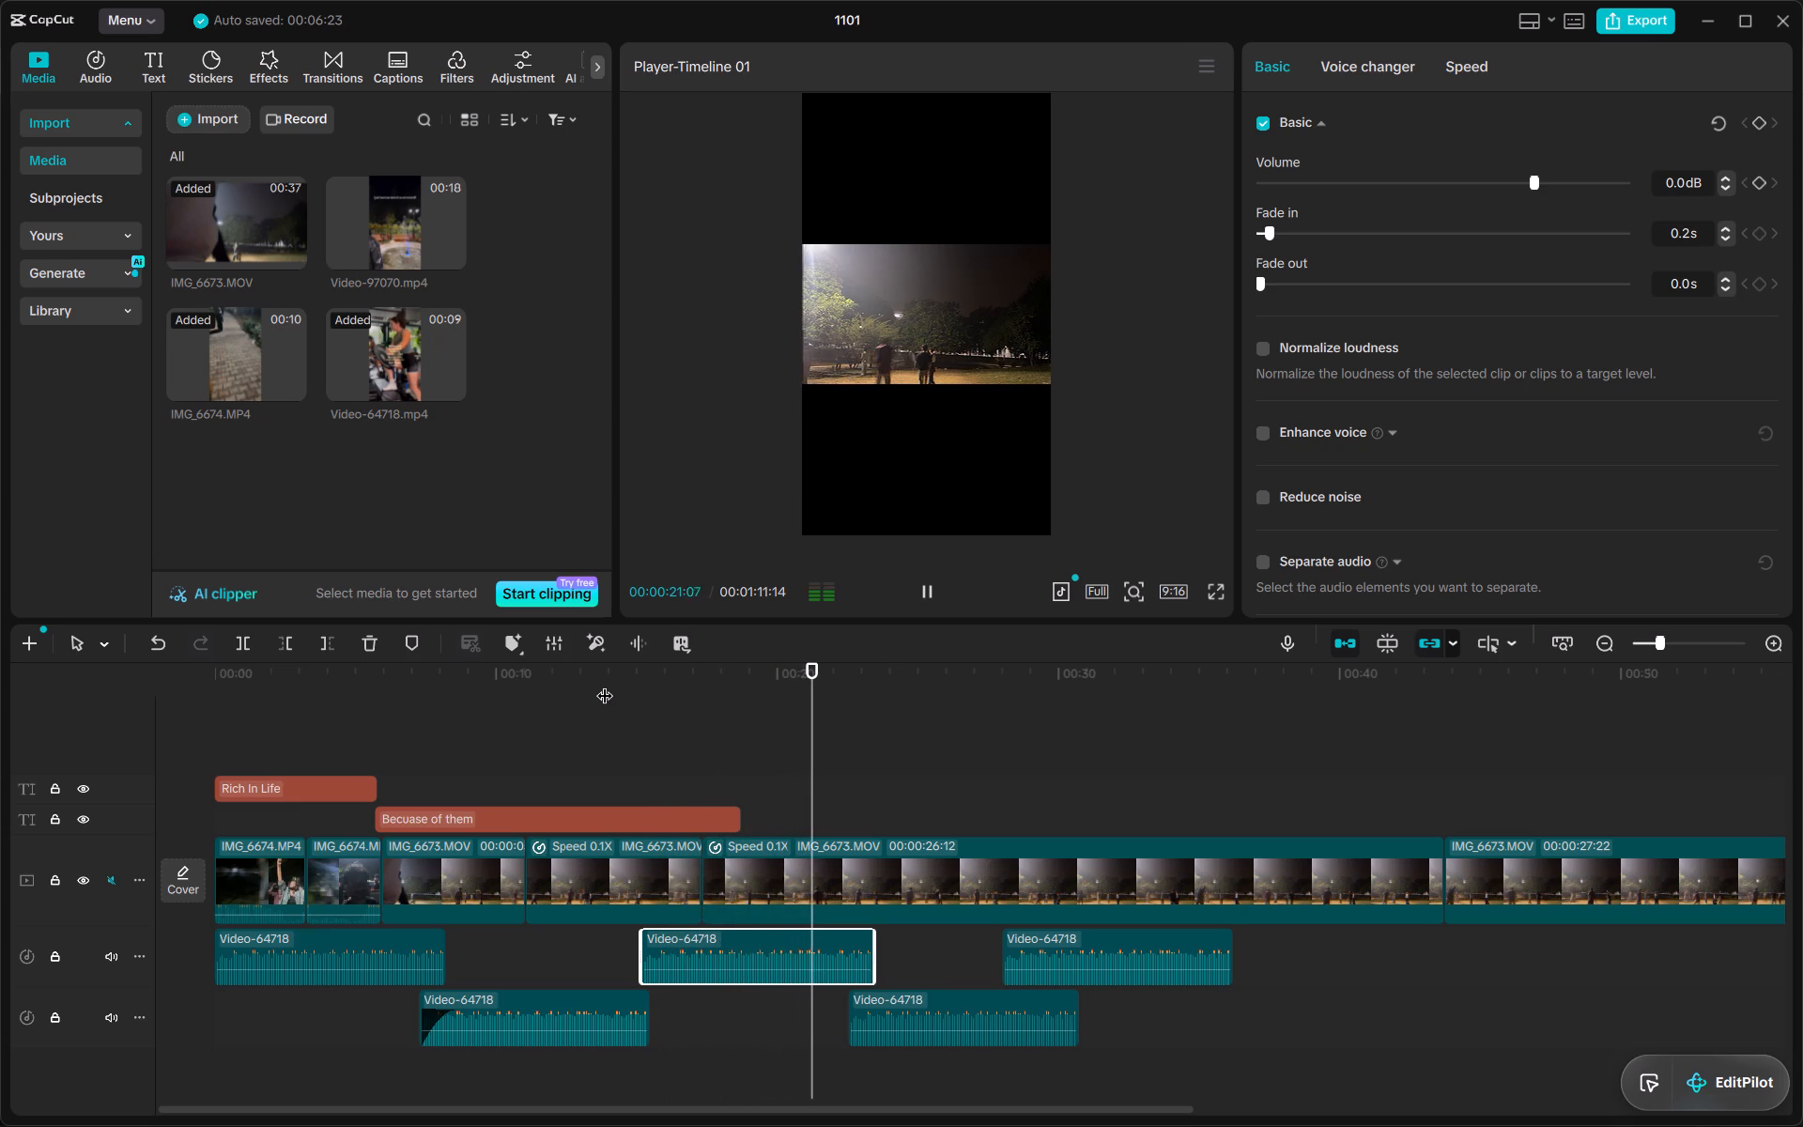
key(space)
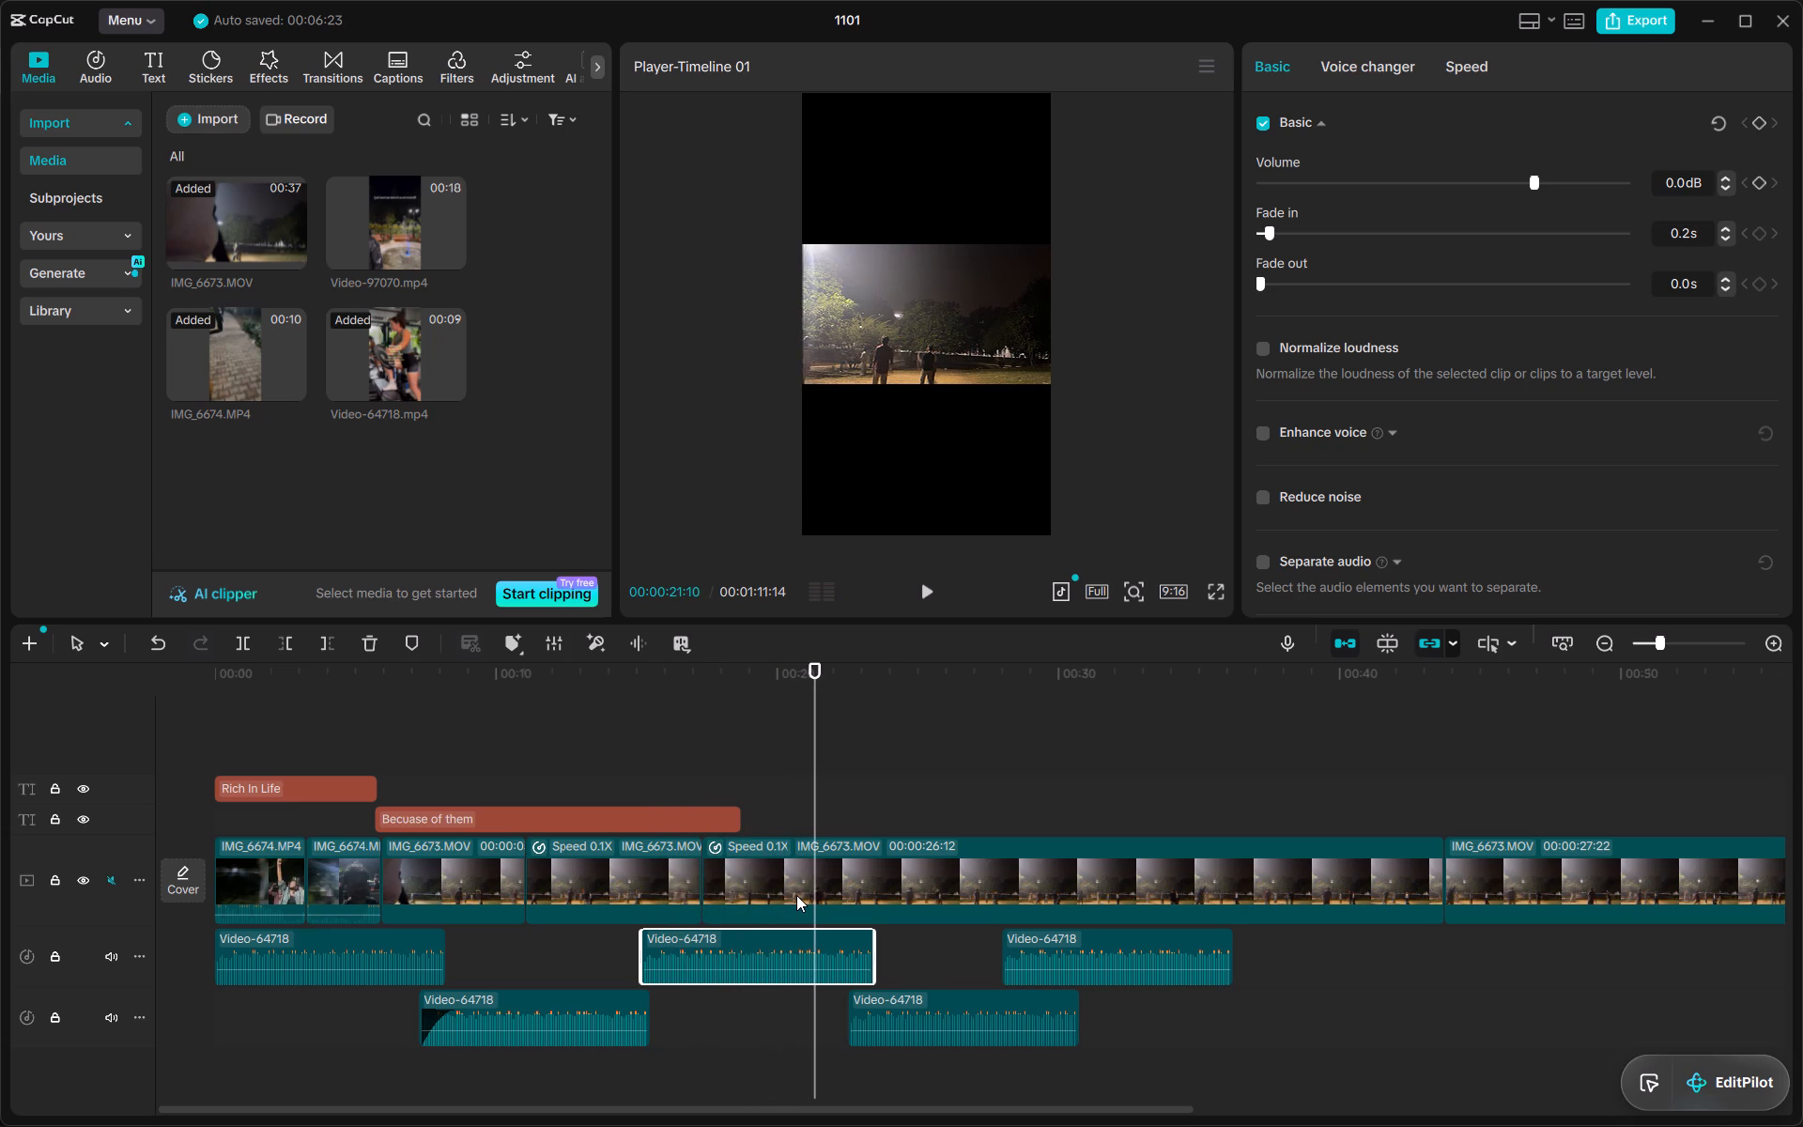
Scale the 0.1X IMG_6673.MOV clip starting at about 17 seconds to 158%, shift it to X 623, and preview it.
click(796, 895)
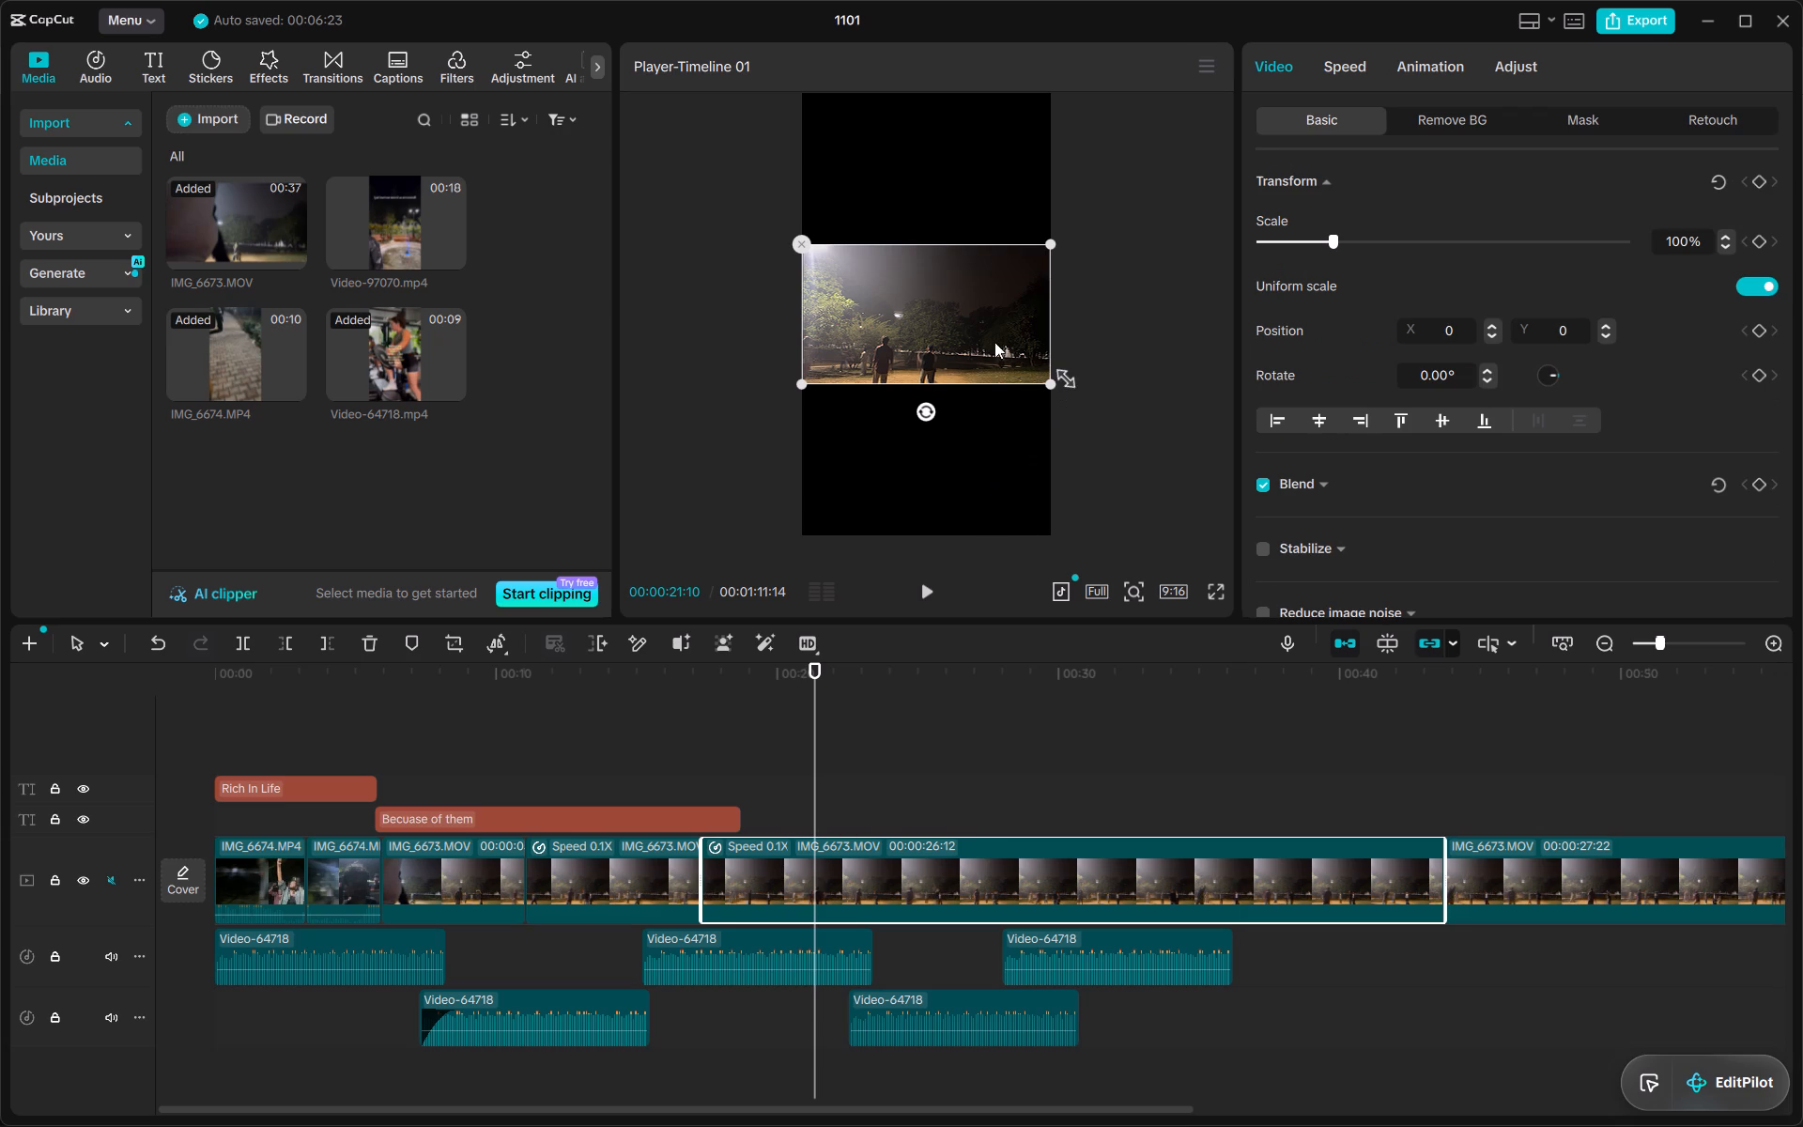
drag(1055, 390, 1120, 438)
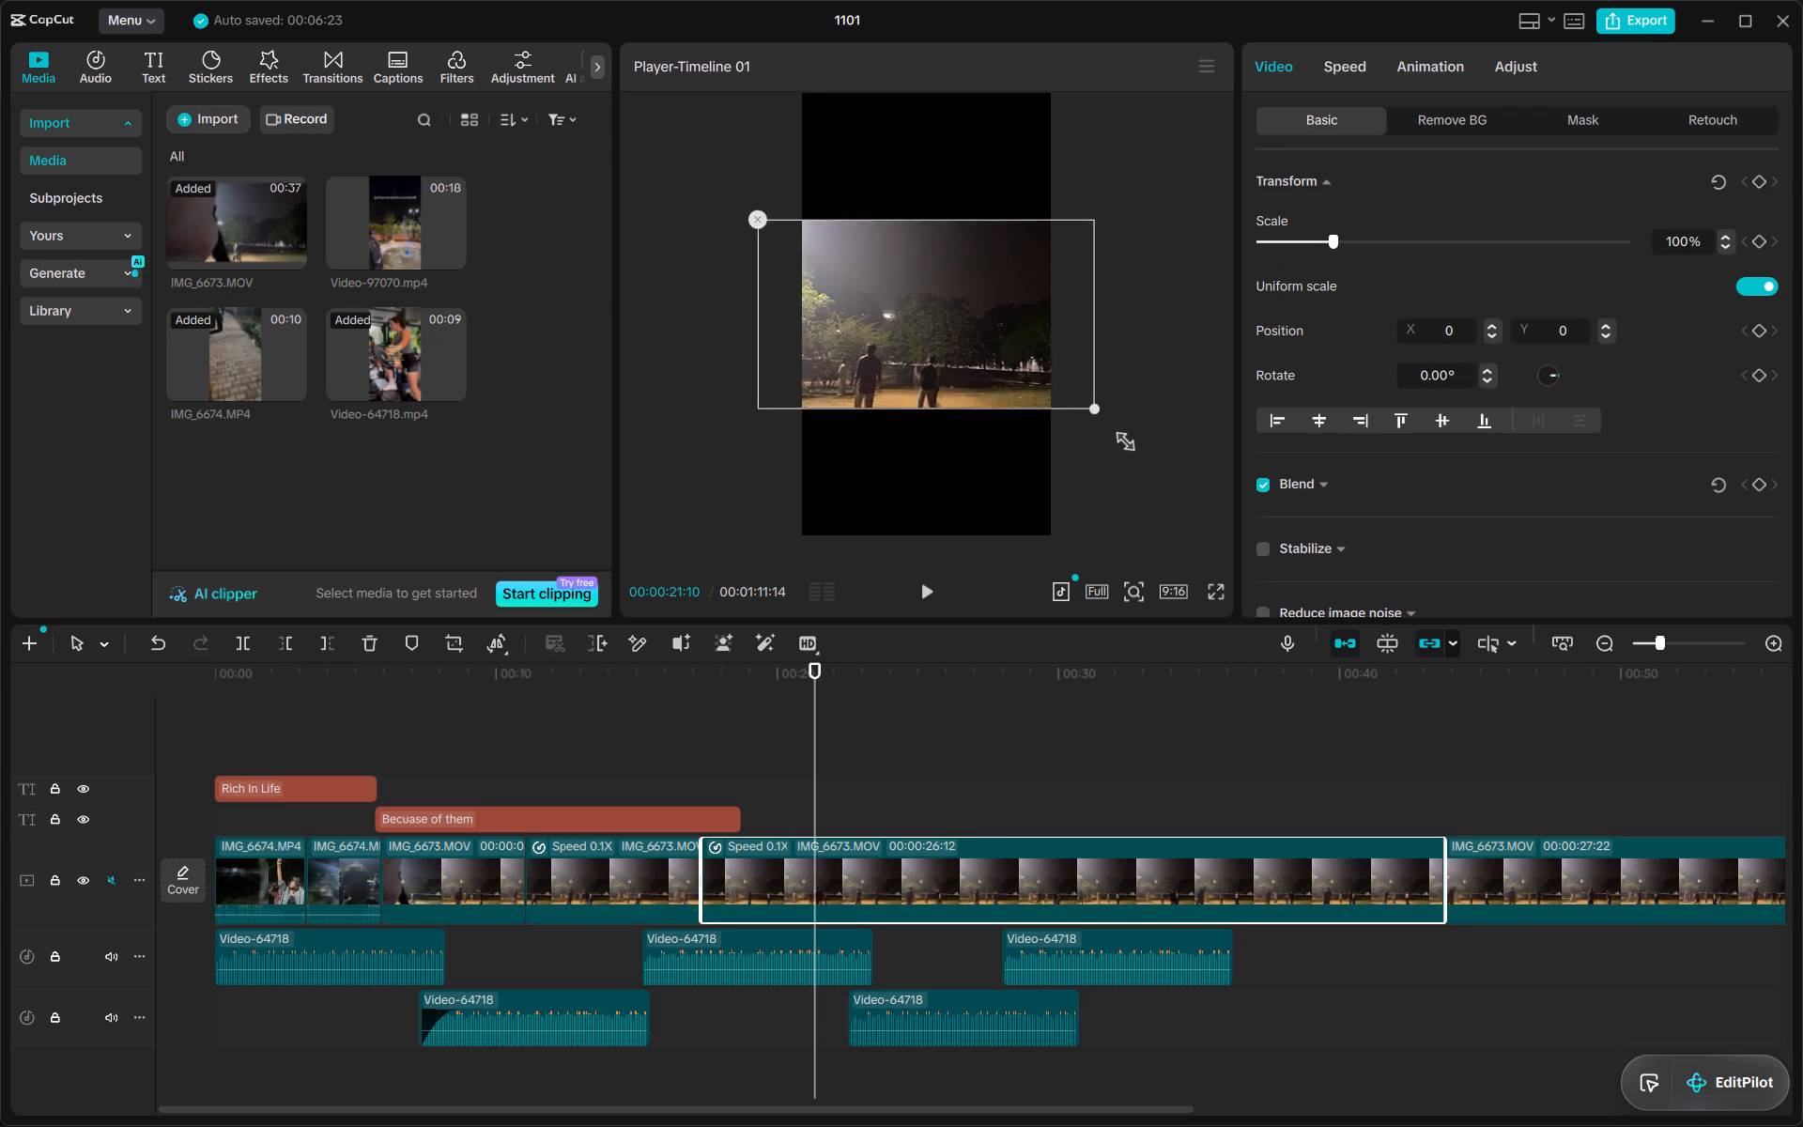
drag(1120, 438, 1159, 469)
drag(971, 326, 1024, 323)
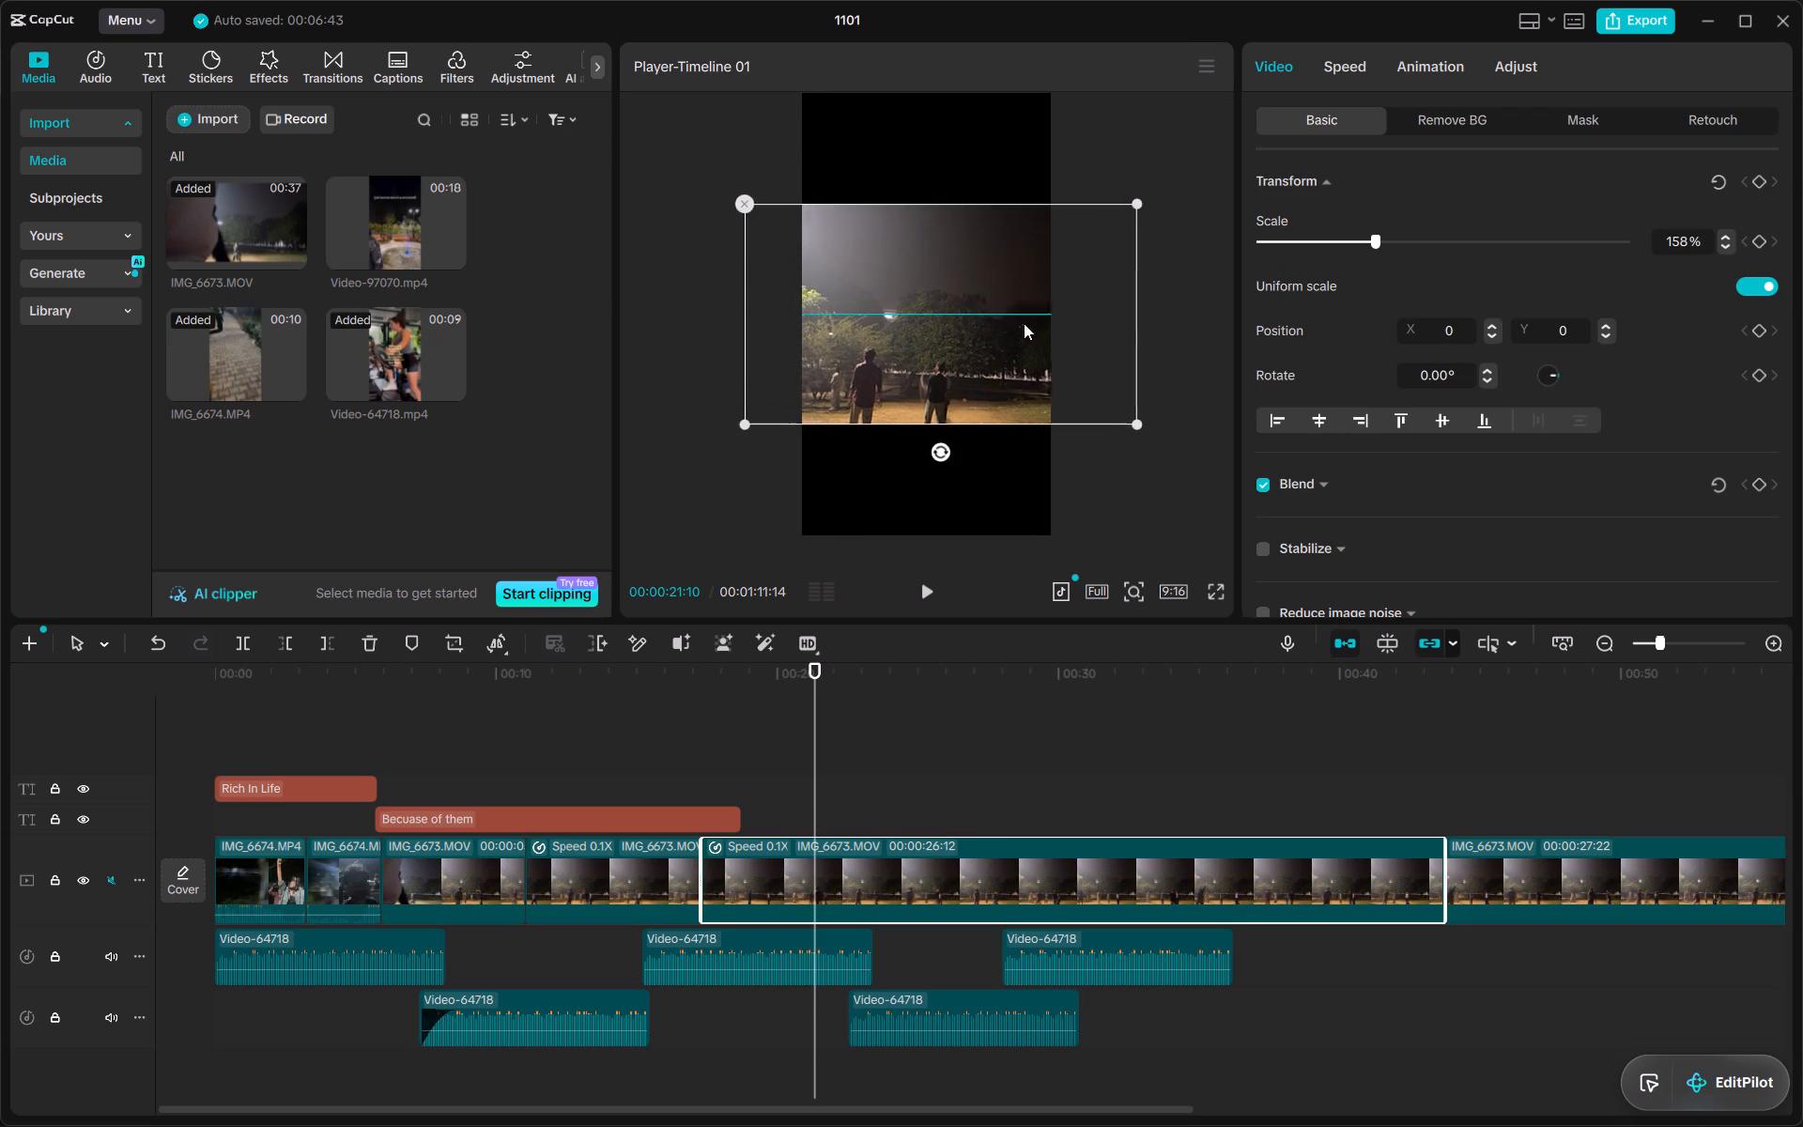
drag(1024, 323, 1041, 327)
key(space)
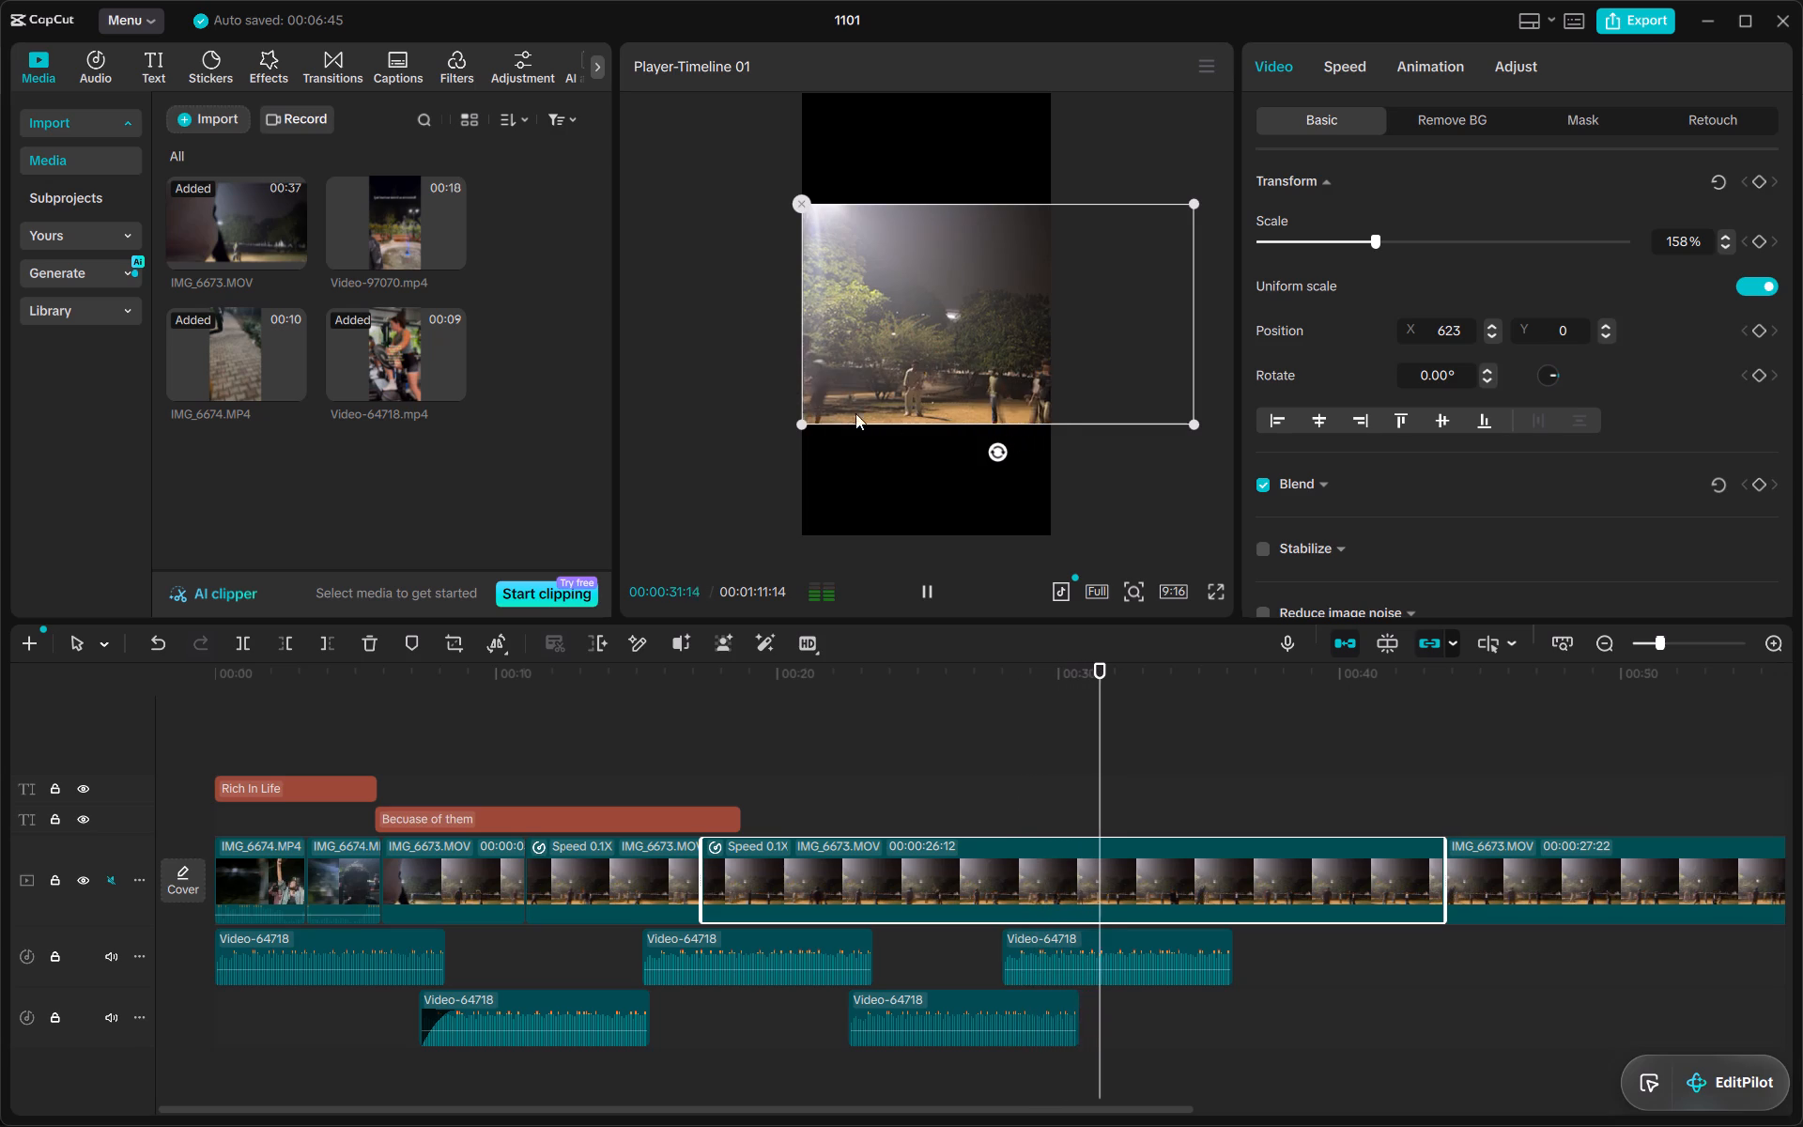
key(space)
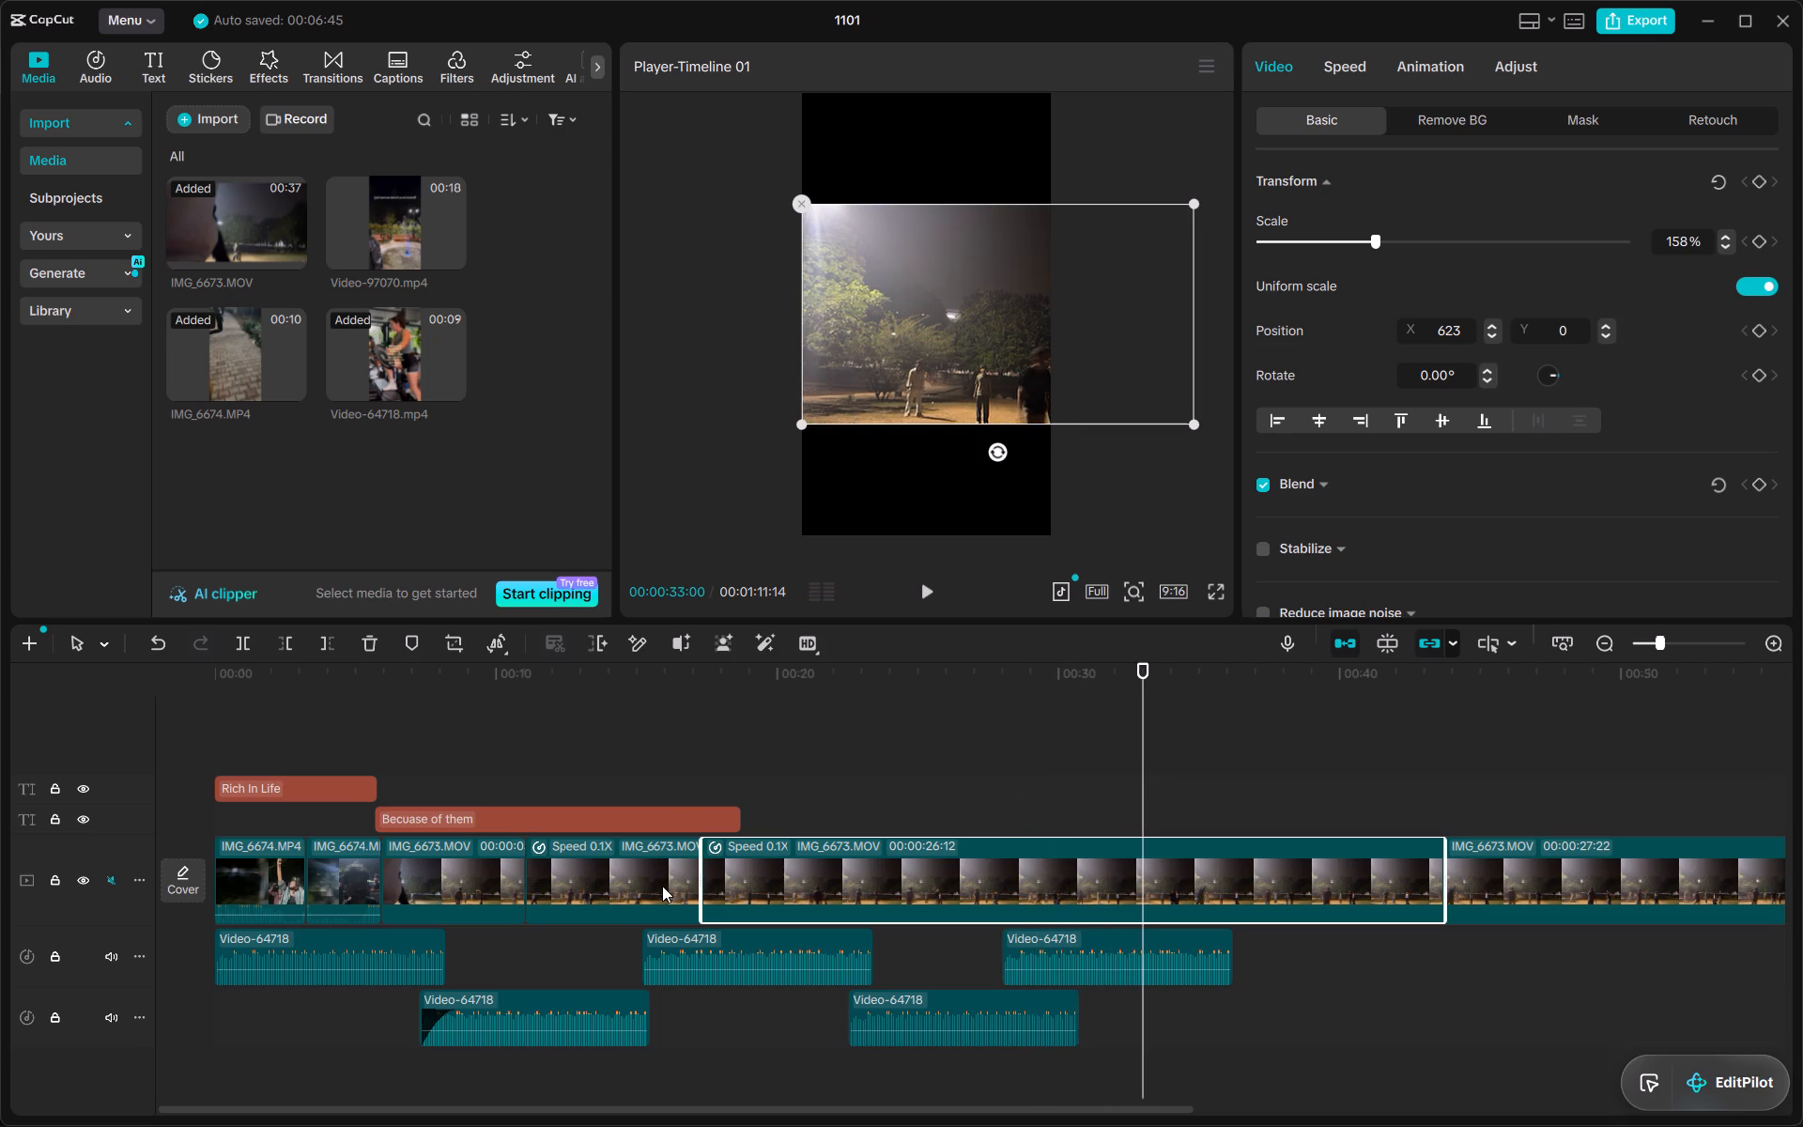
Scale the IMG_6673.MOV clip starting at about 6 seconds to 138% and shift it horizontally to X 409.
click(382, 687)
key(space)
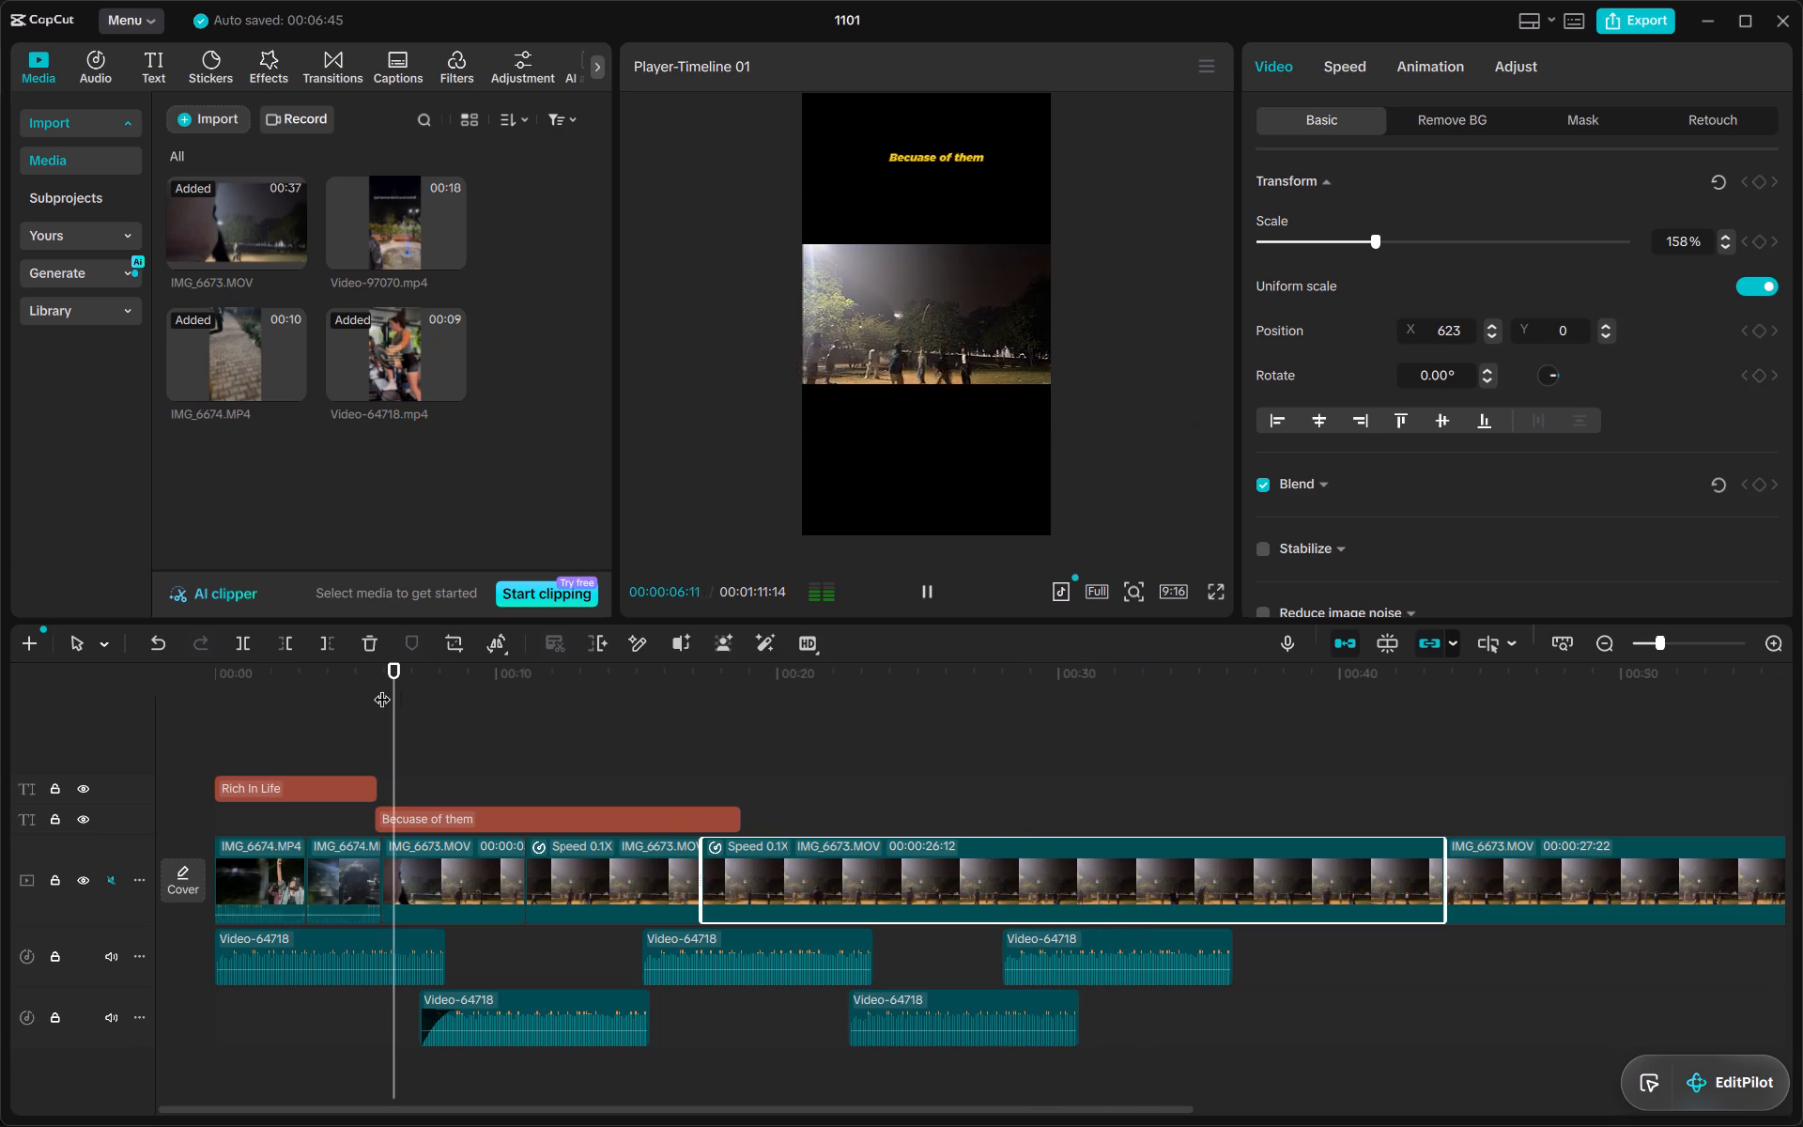
key(space)
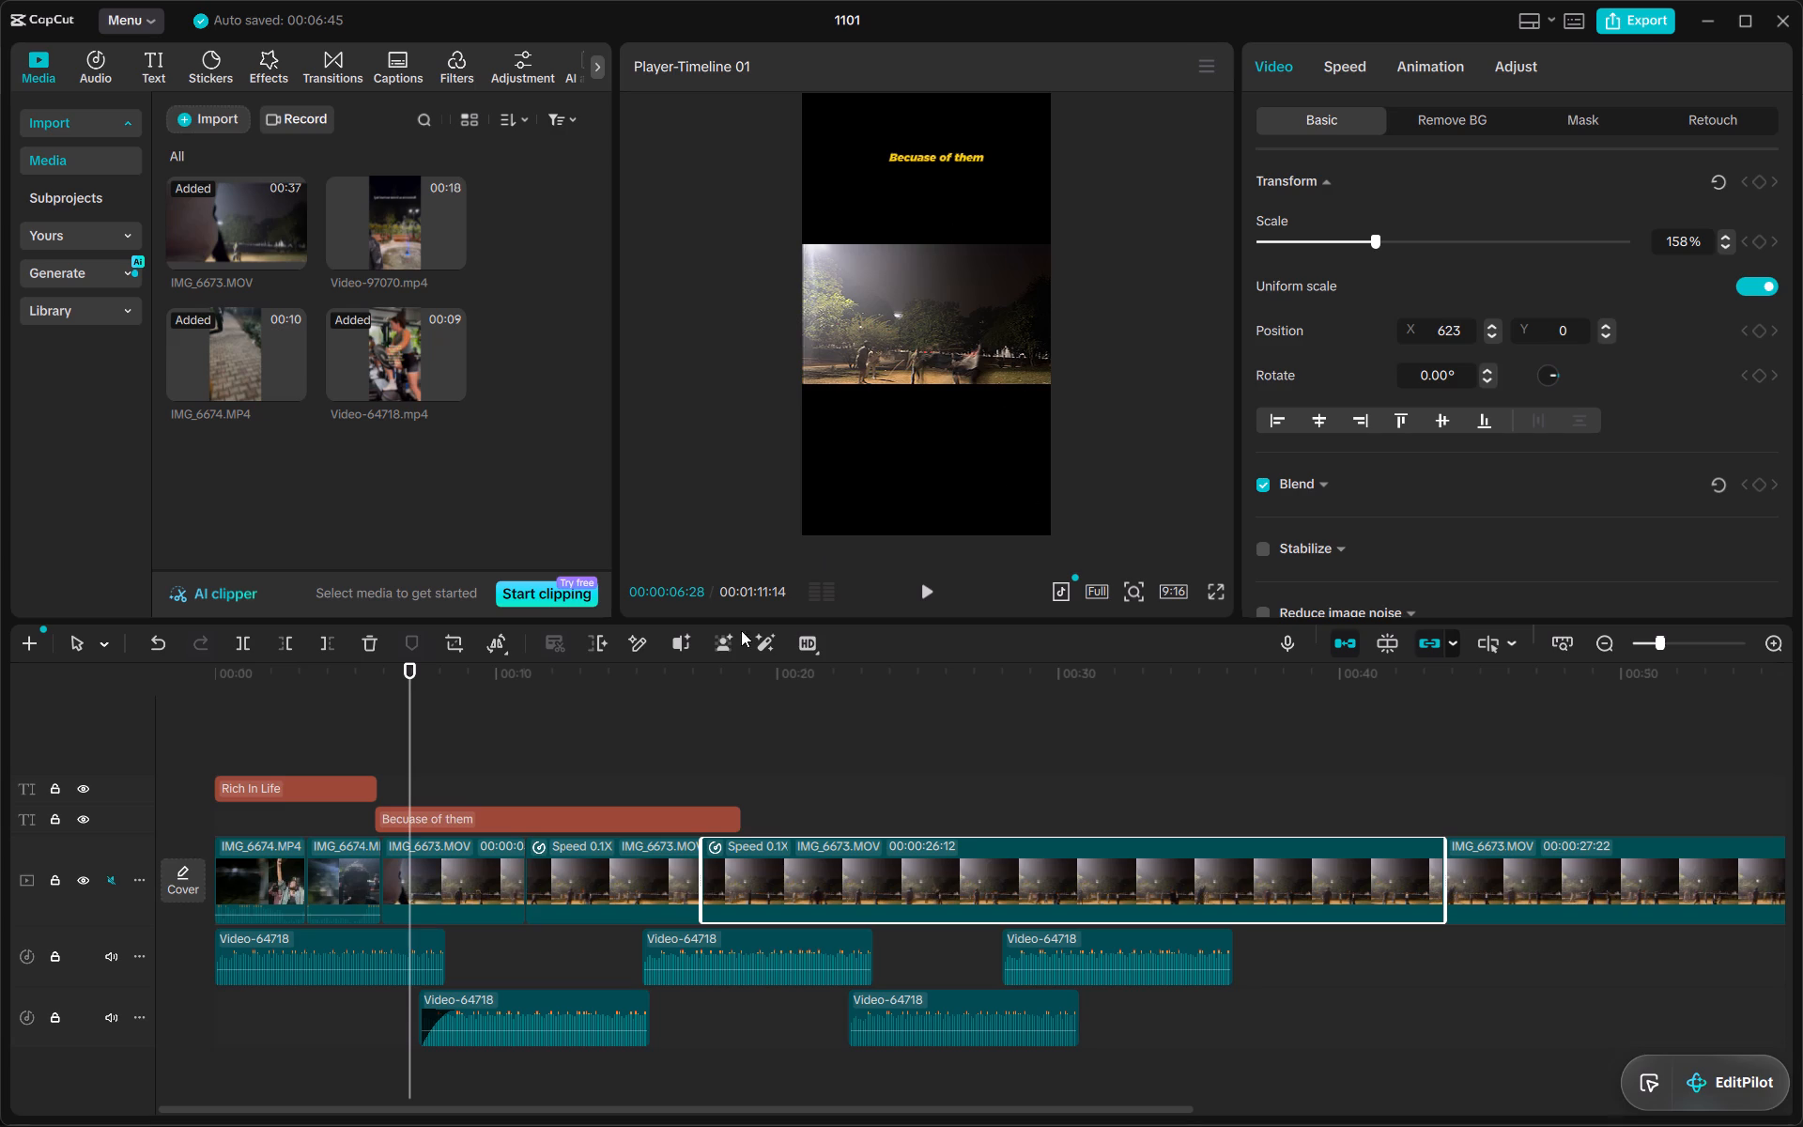
click(463, 872)
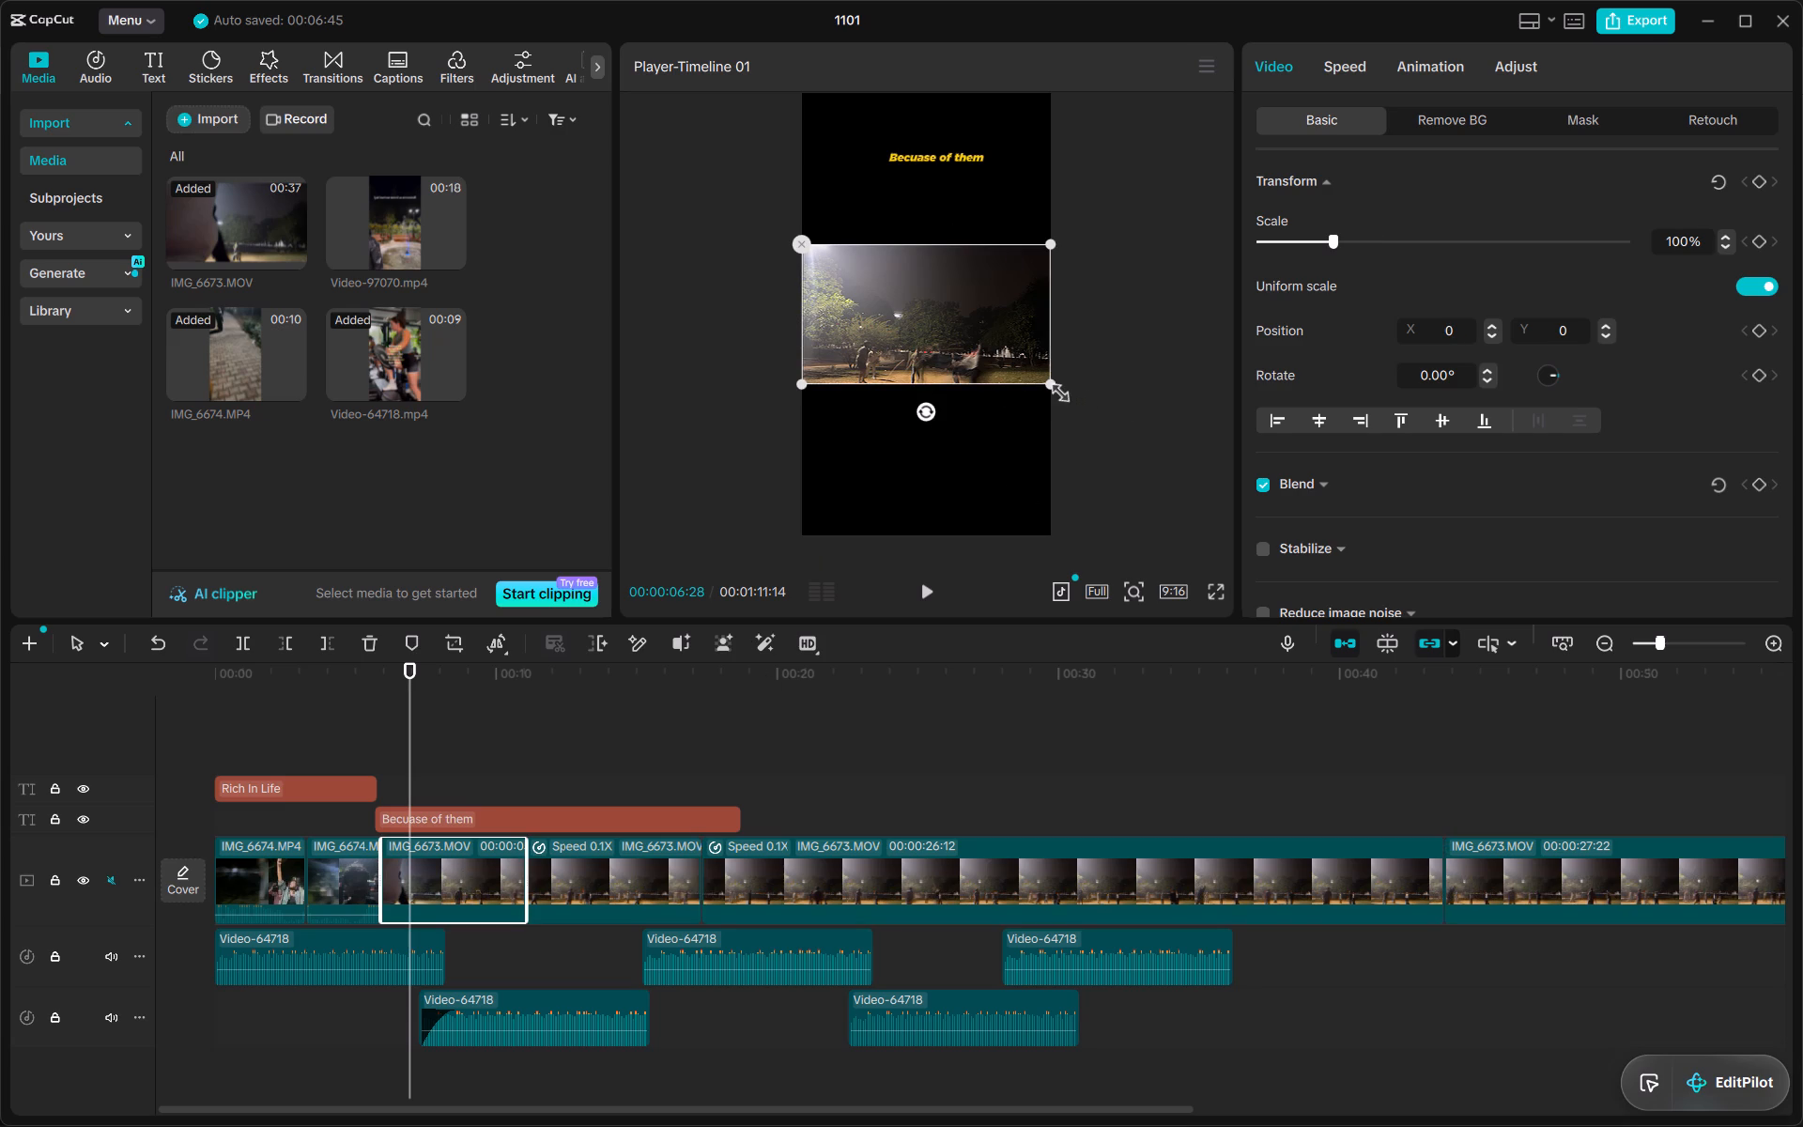
drag(1051, 385, 1116, 419)
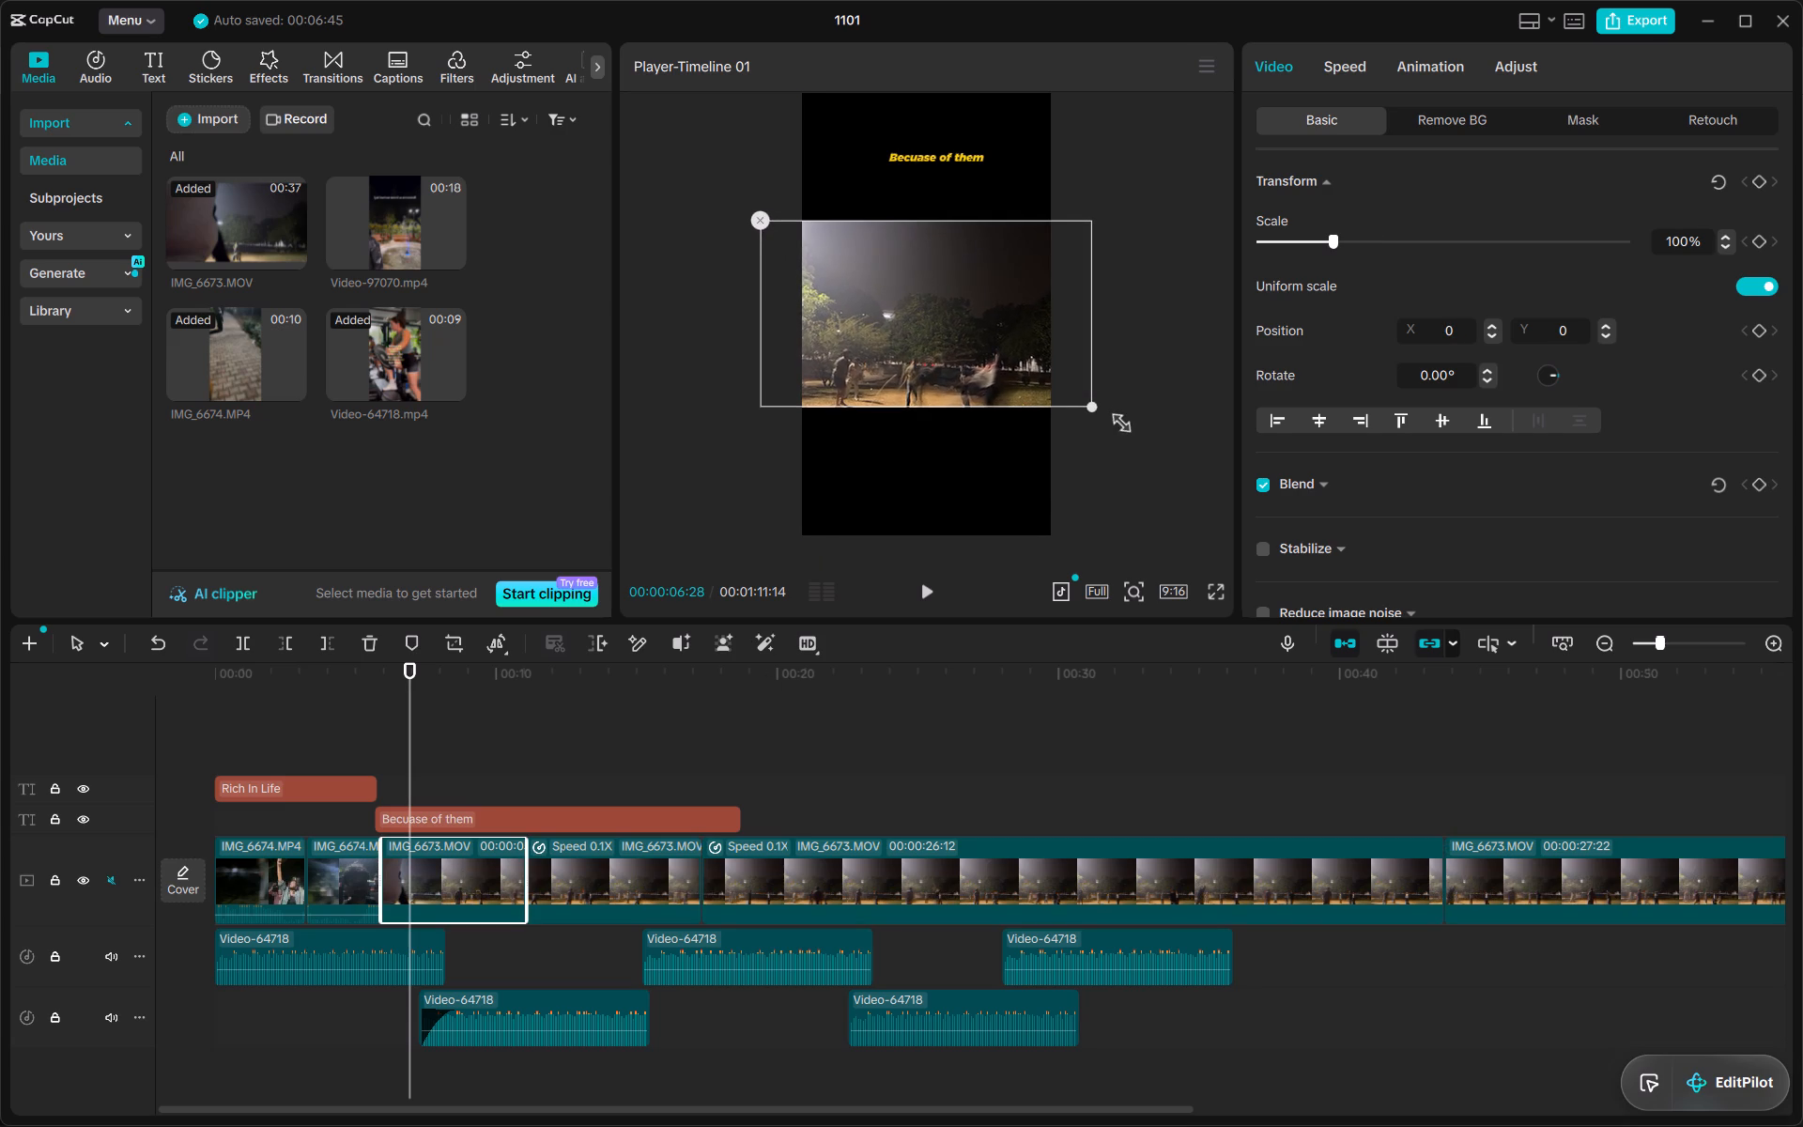
drag(1116, 419, 1125, 423)
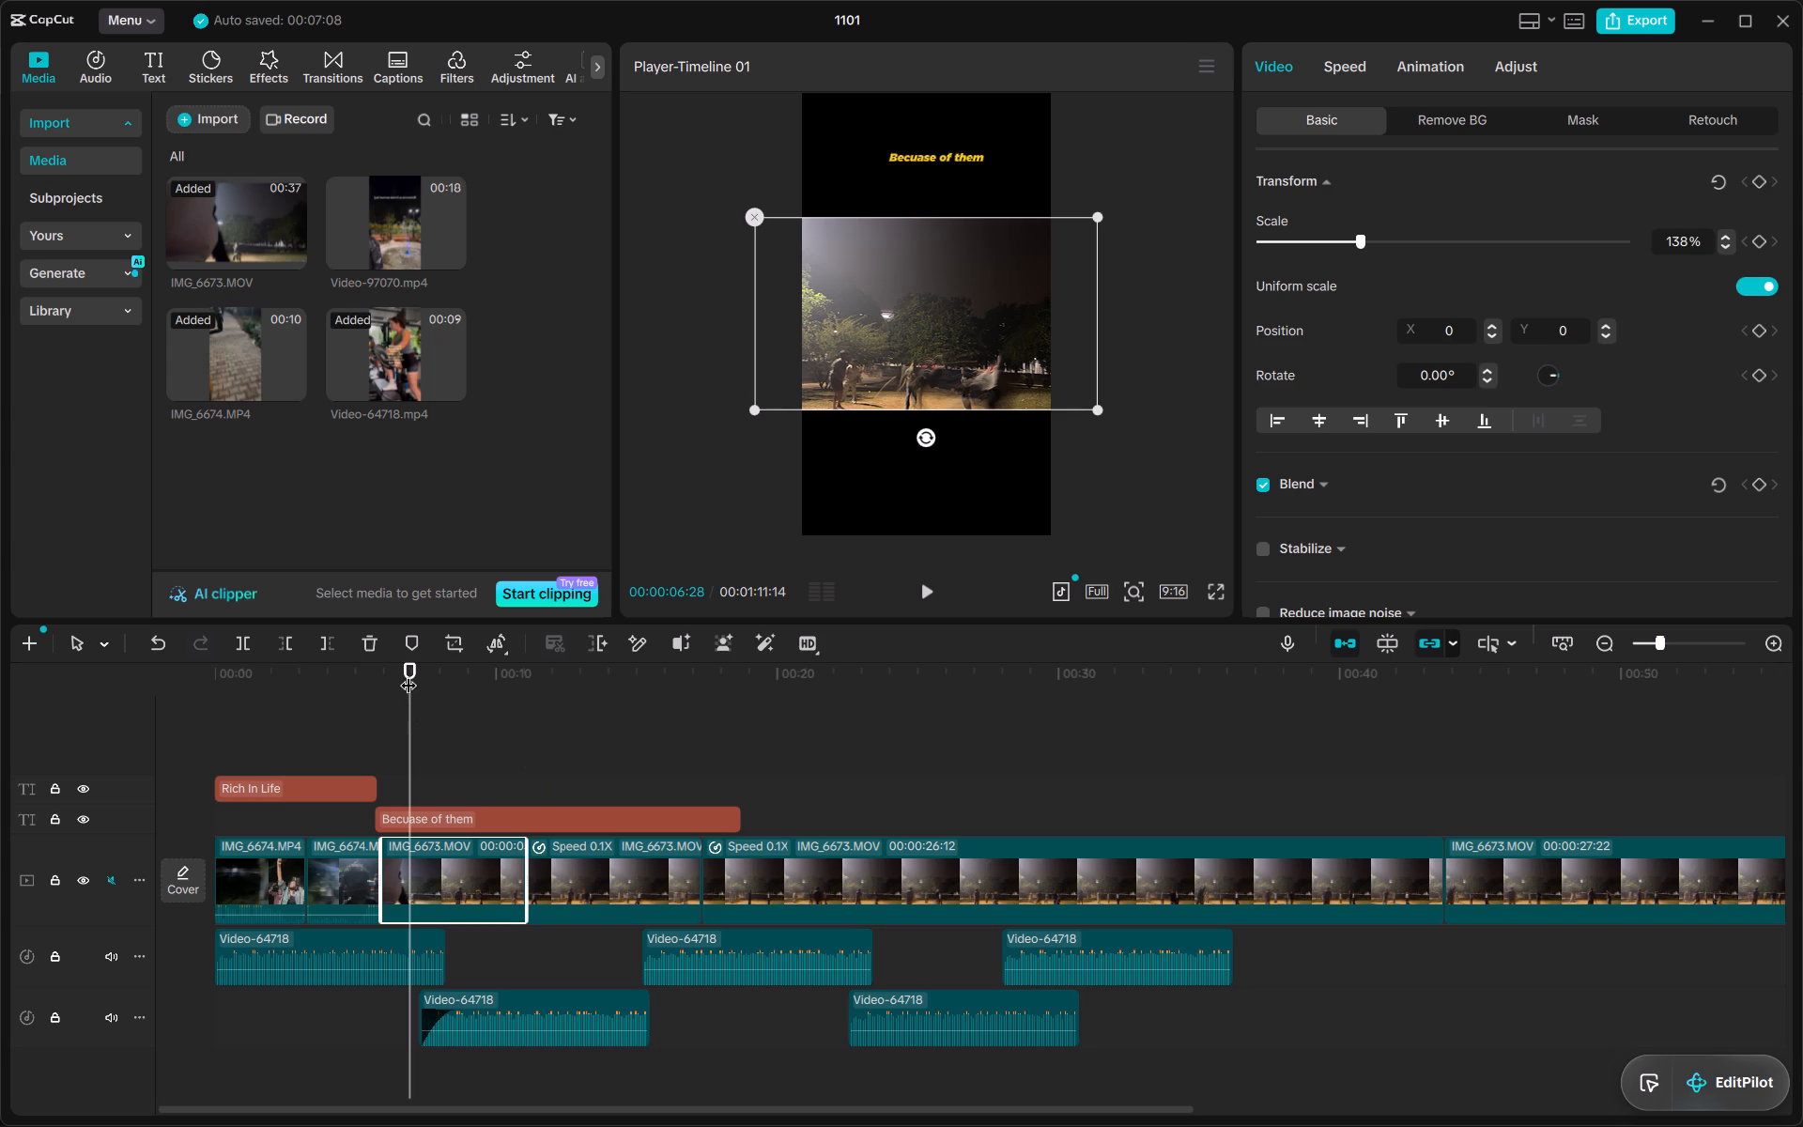
drag(408, 673, 379, 675)
key(space)
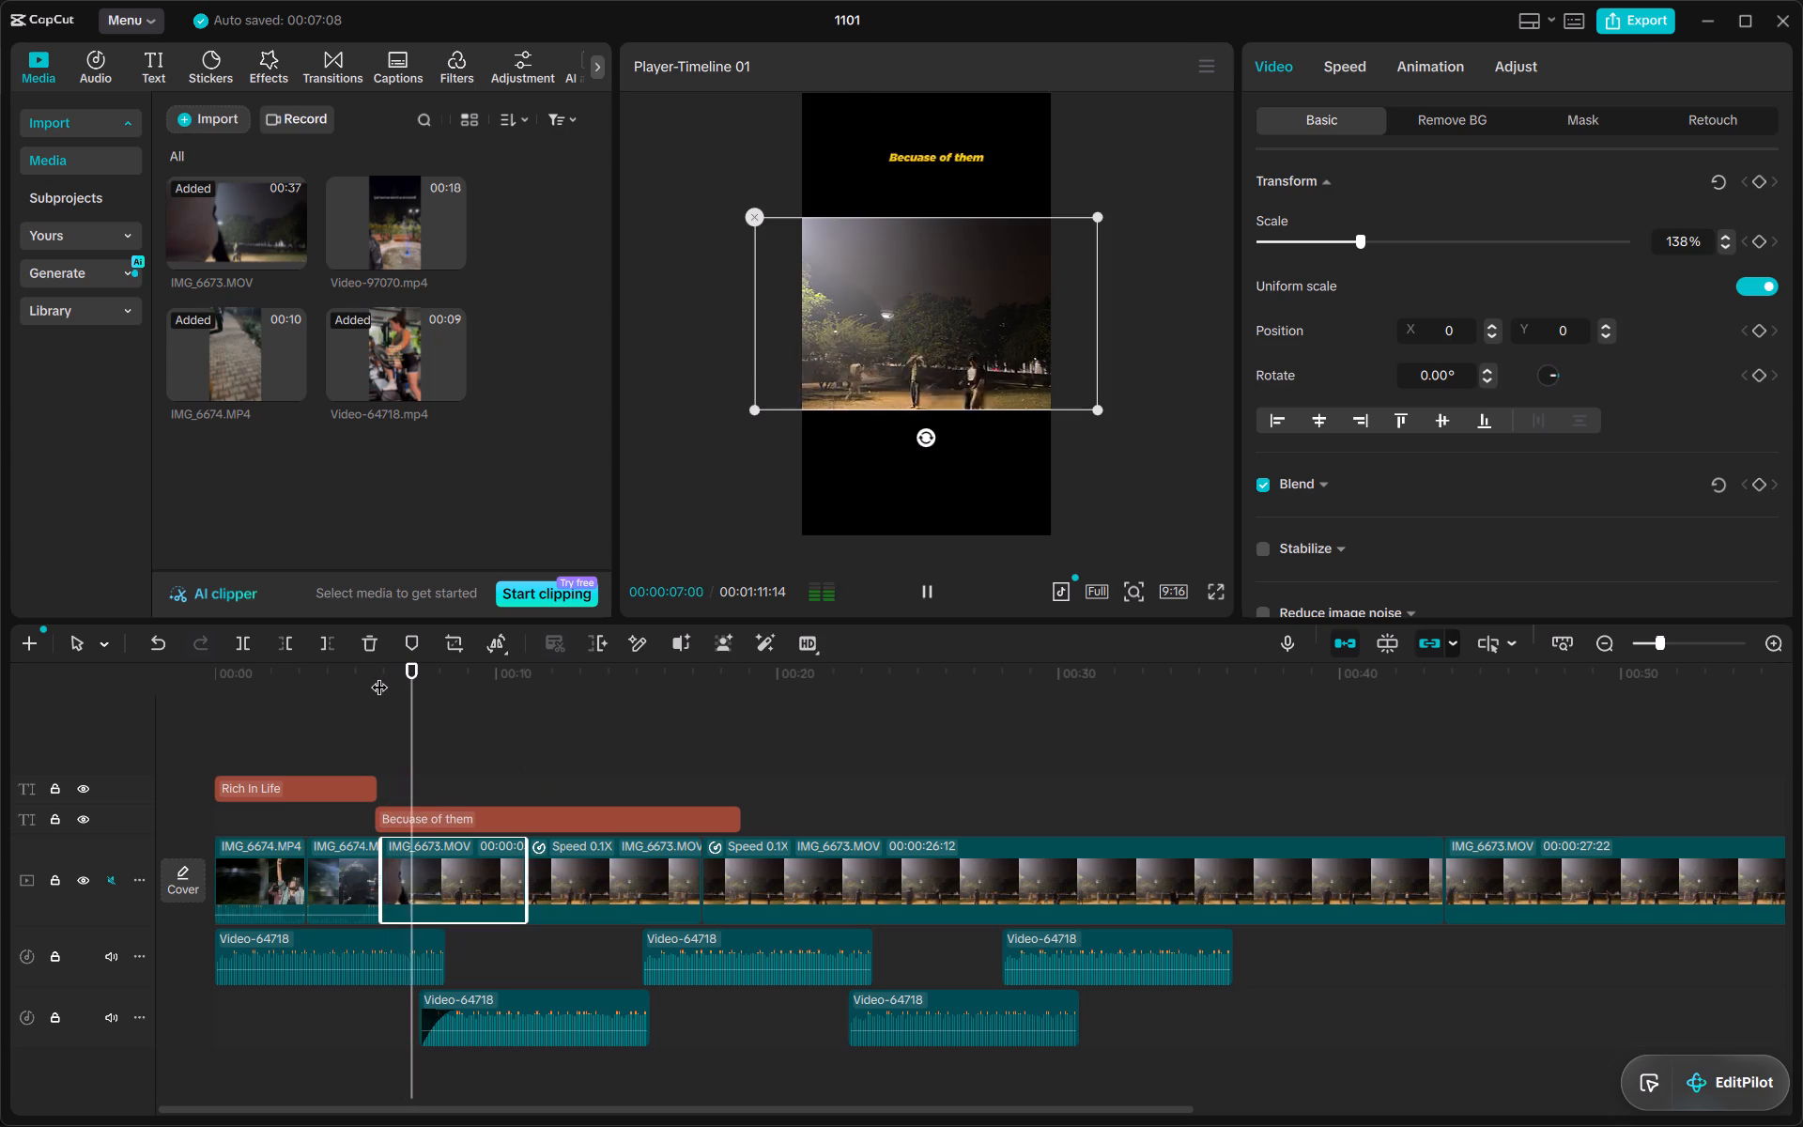
key(space)
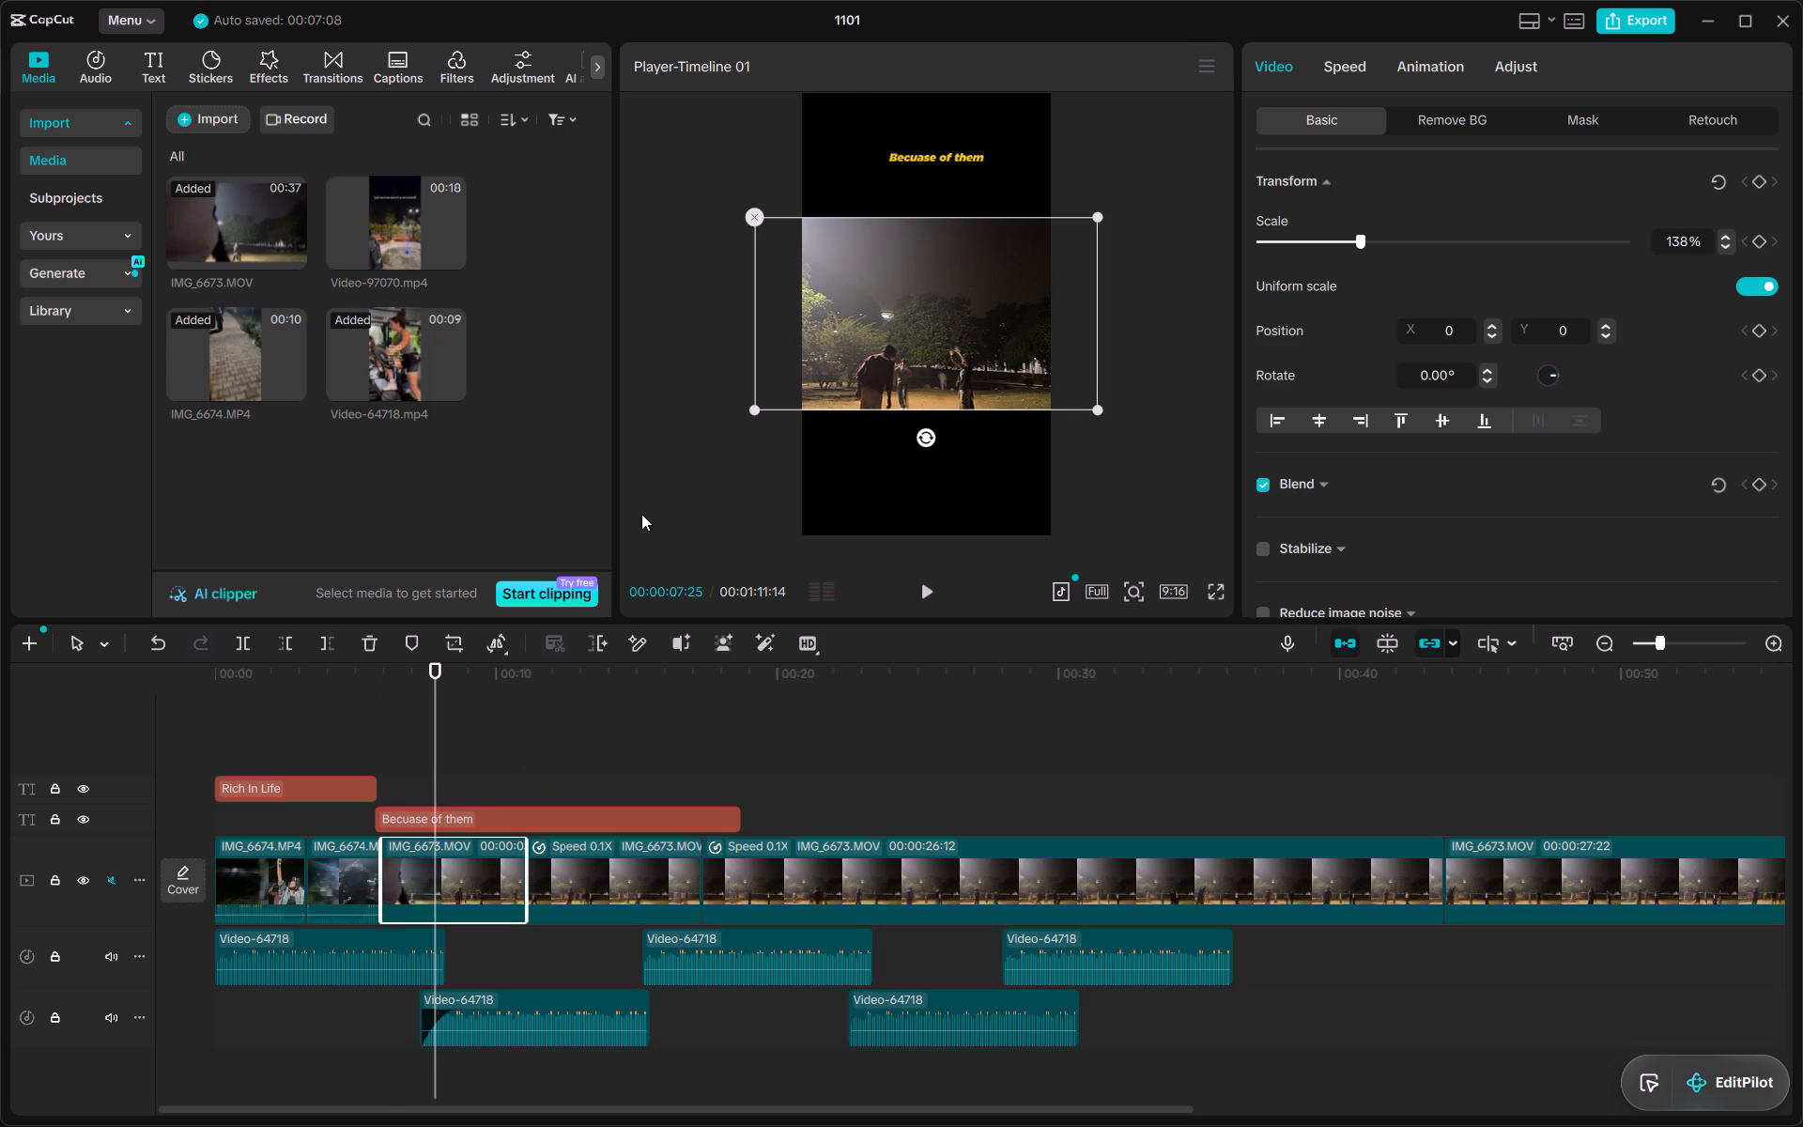
drag(919, 272, 967, 270)
Play the opening of the video repeatedly to check the reframed clip and the change between the two titles.
click(357, 683)
key(space)
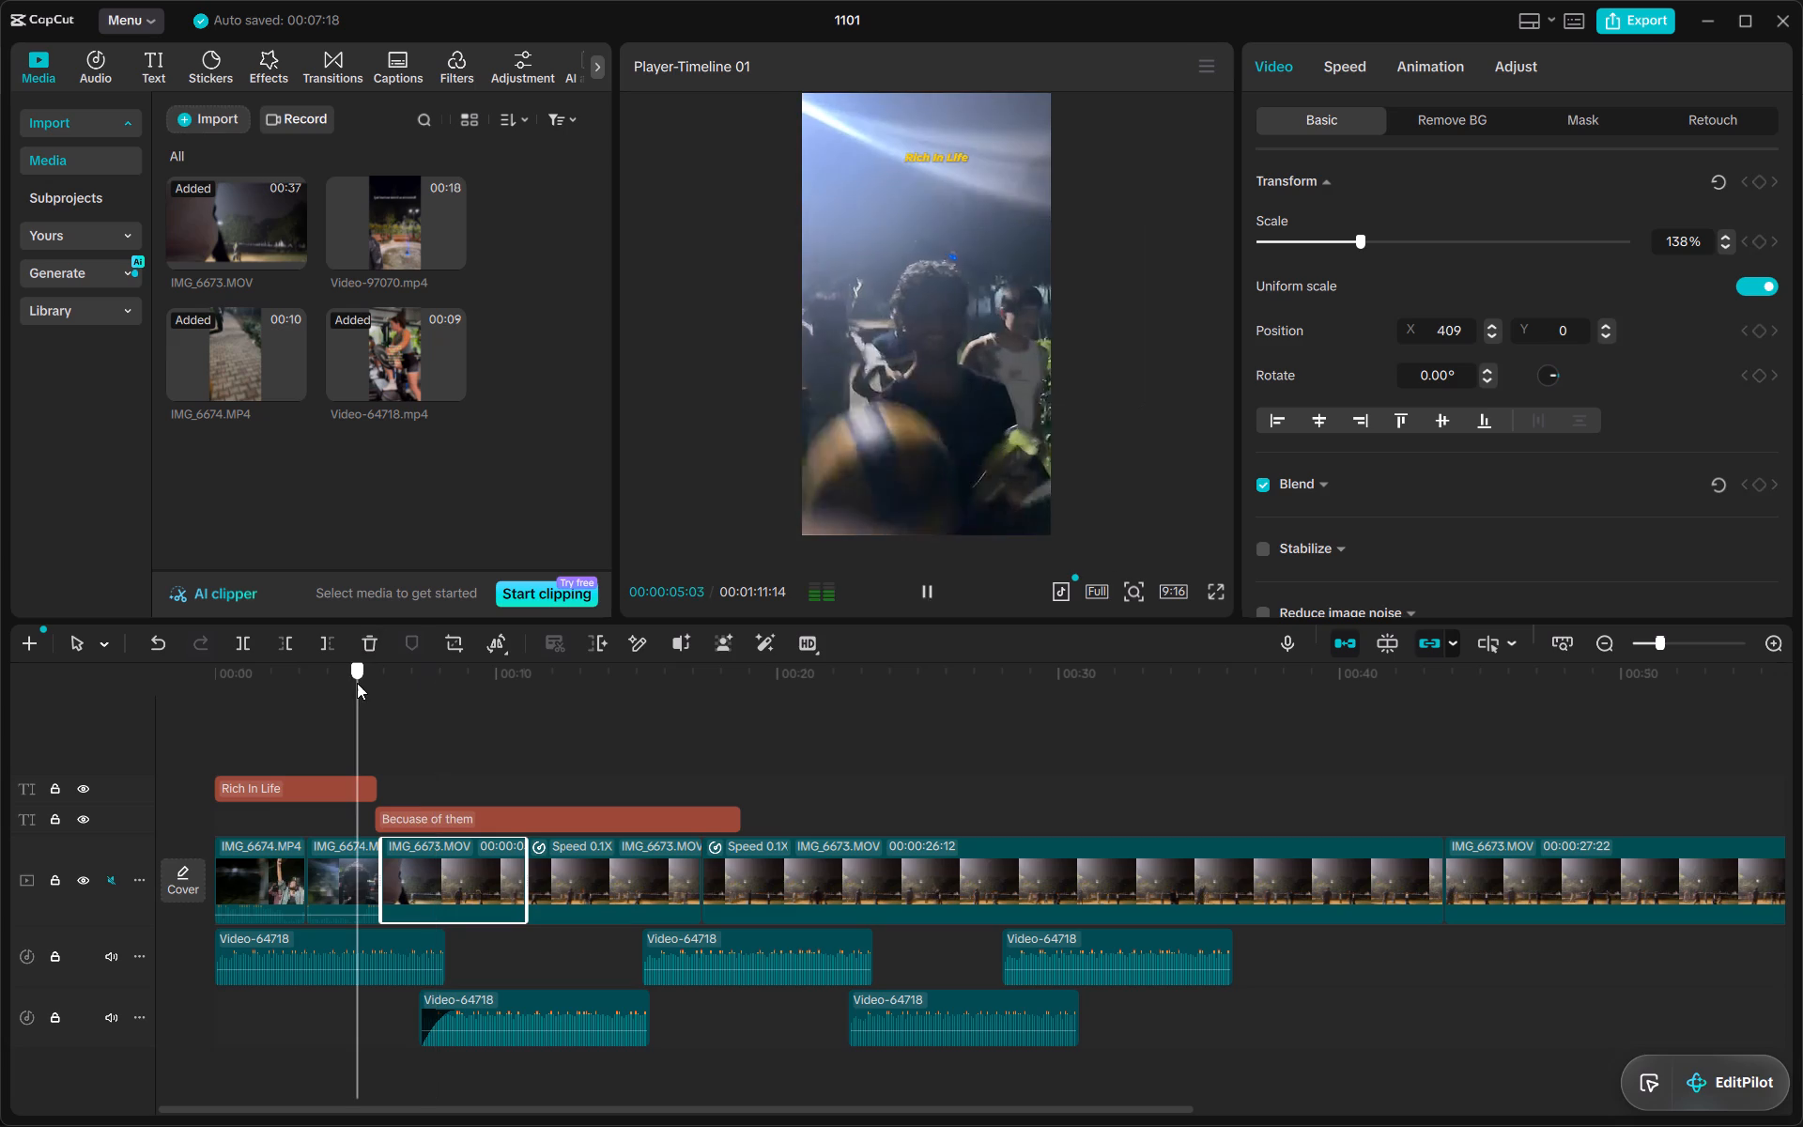
key(space)
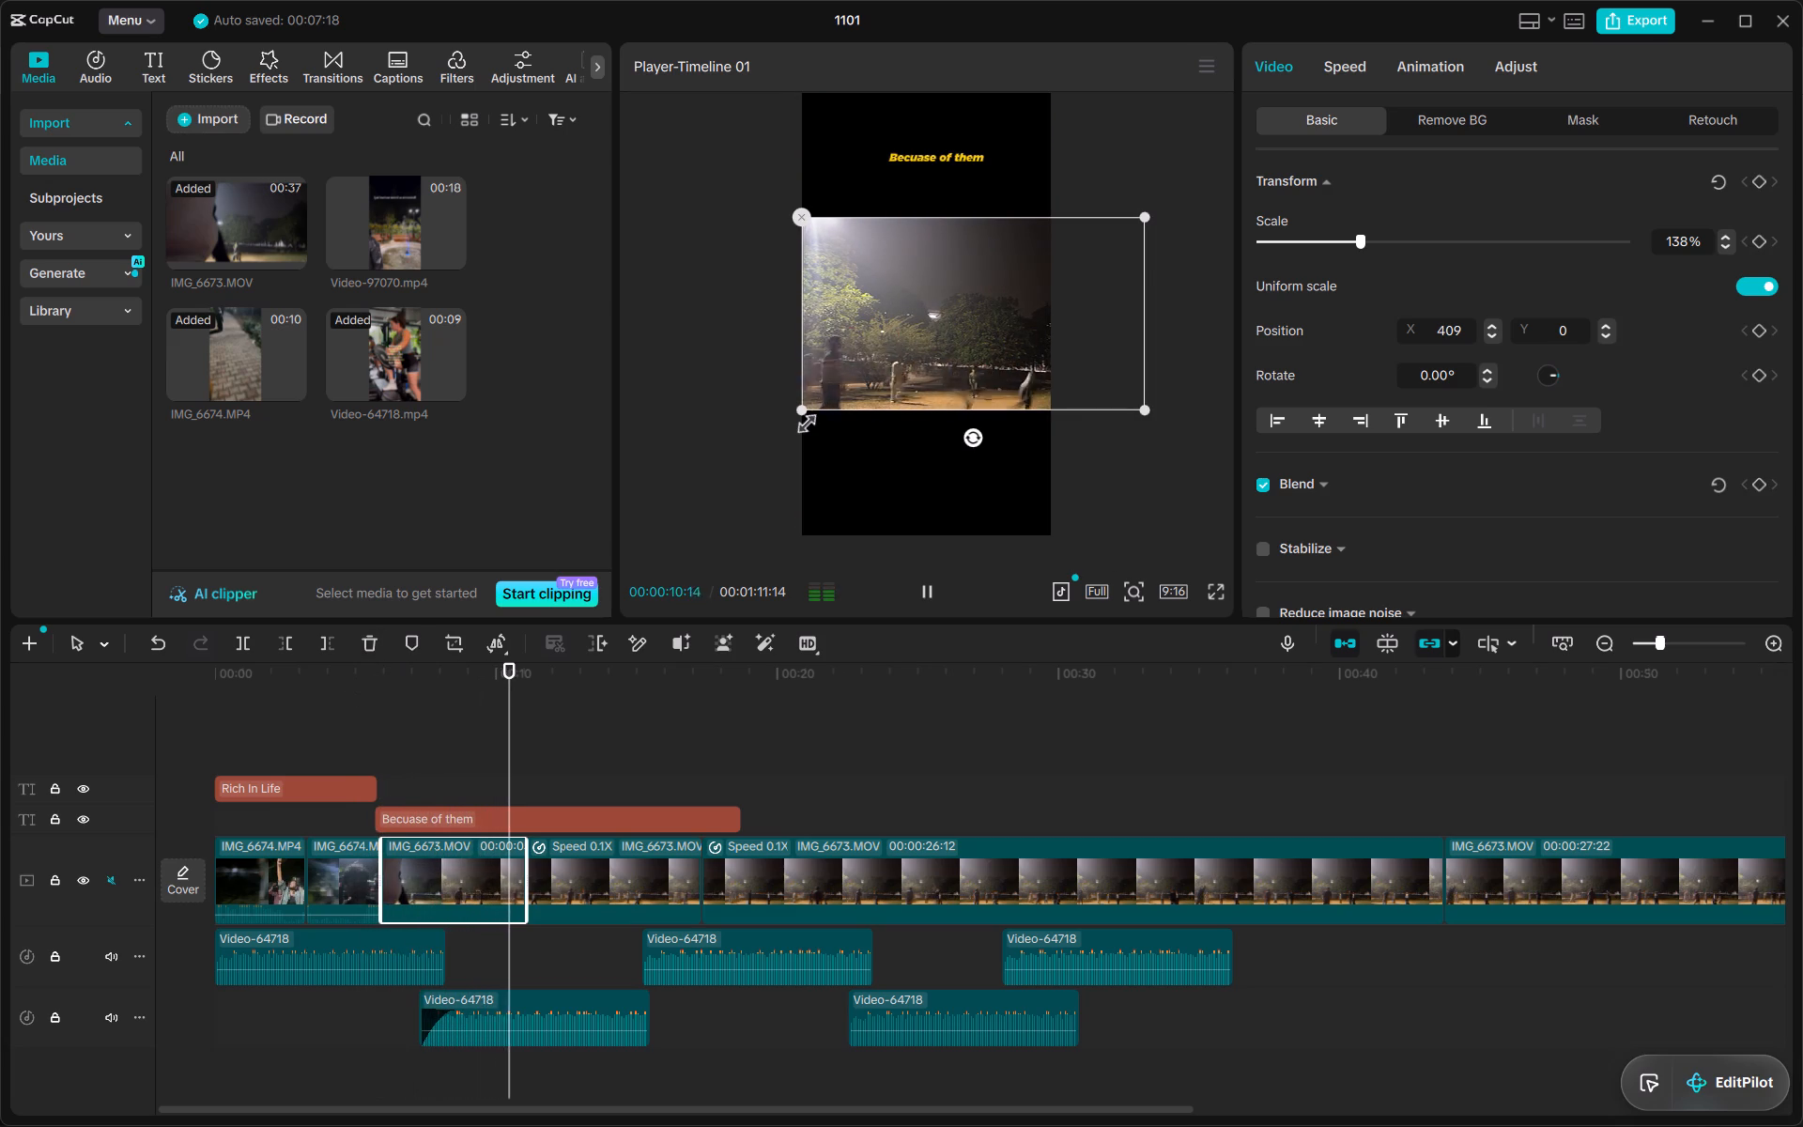
key(space)
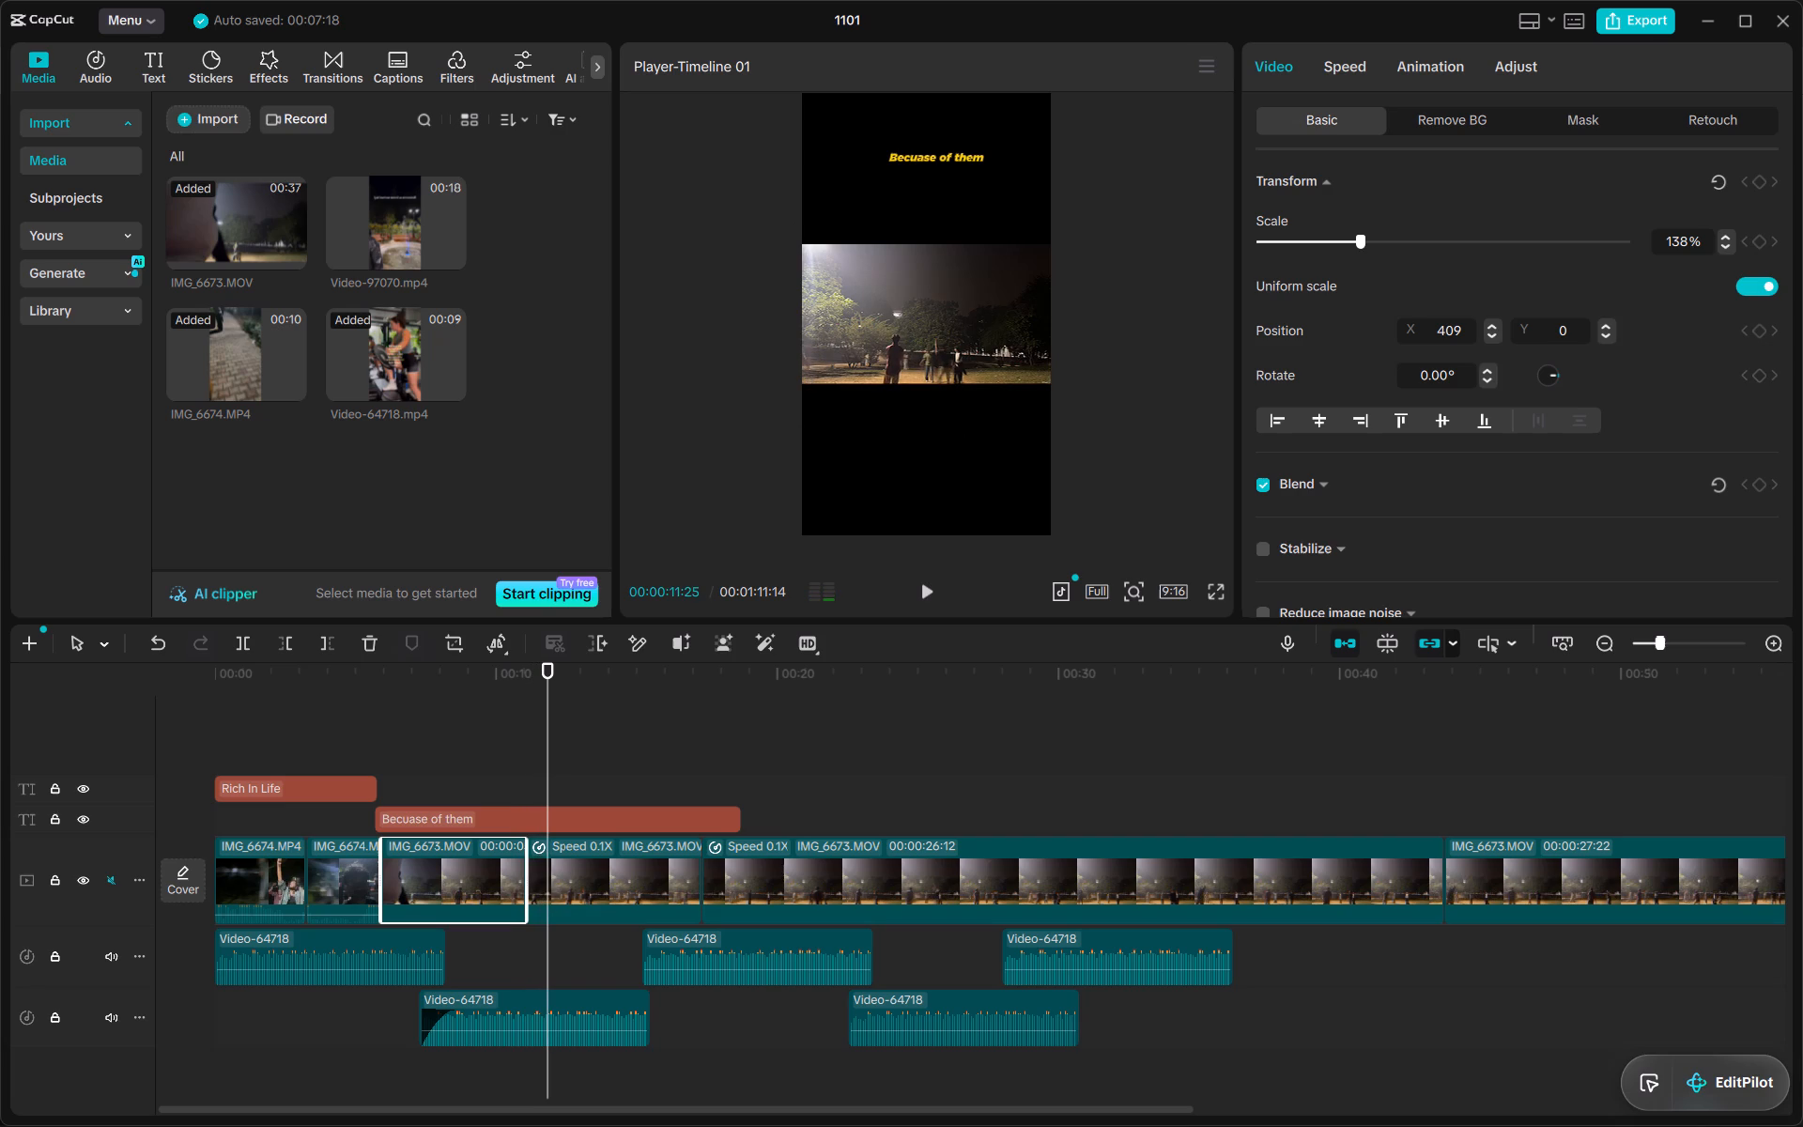
click(428, 696)
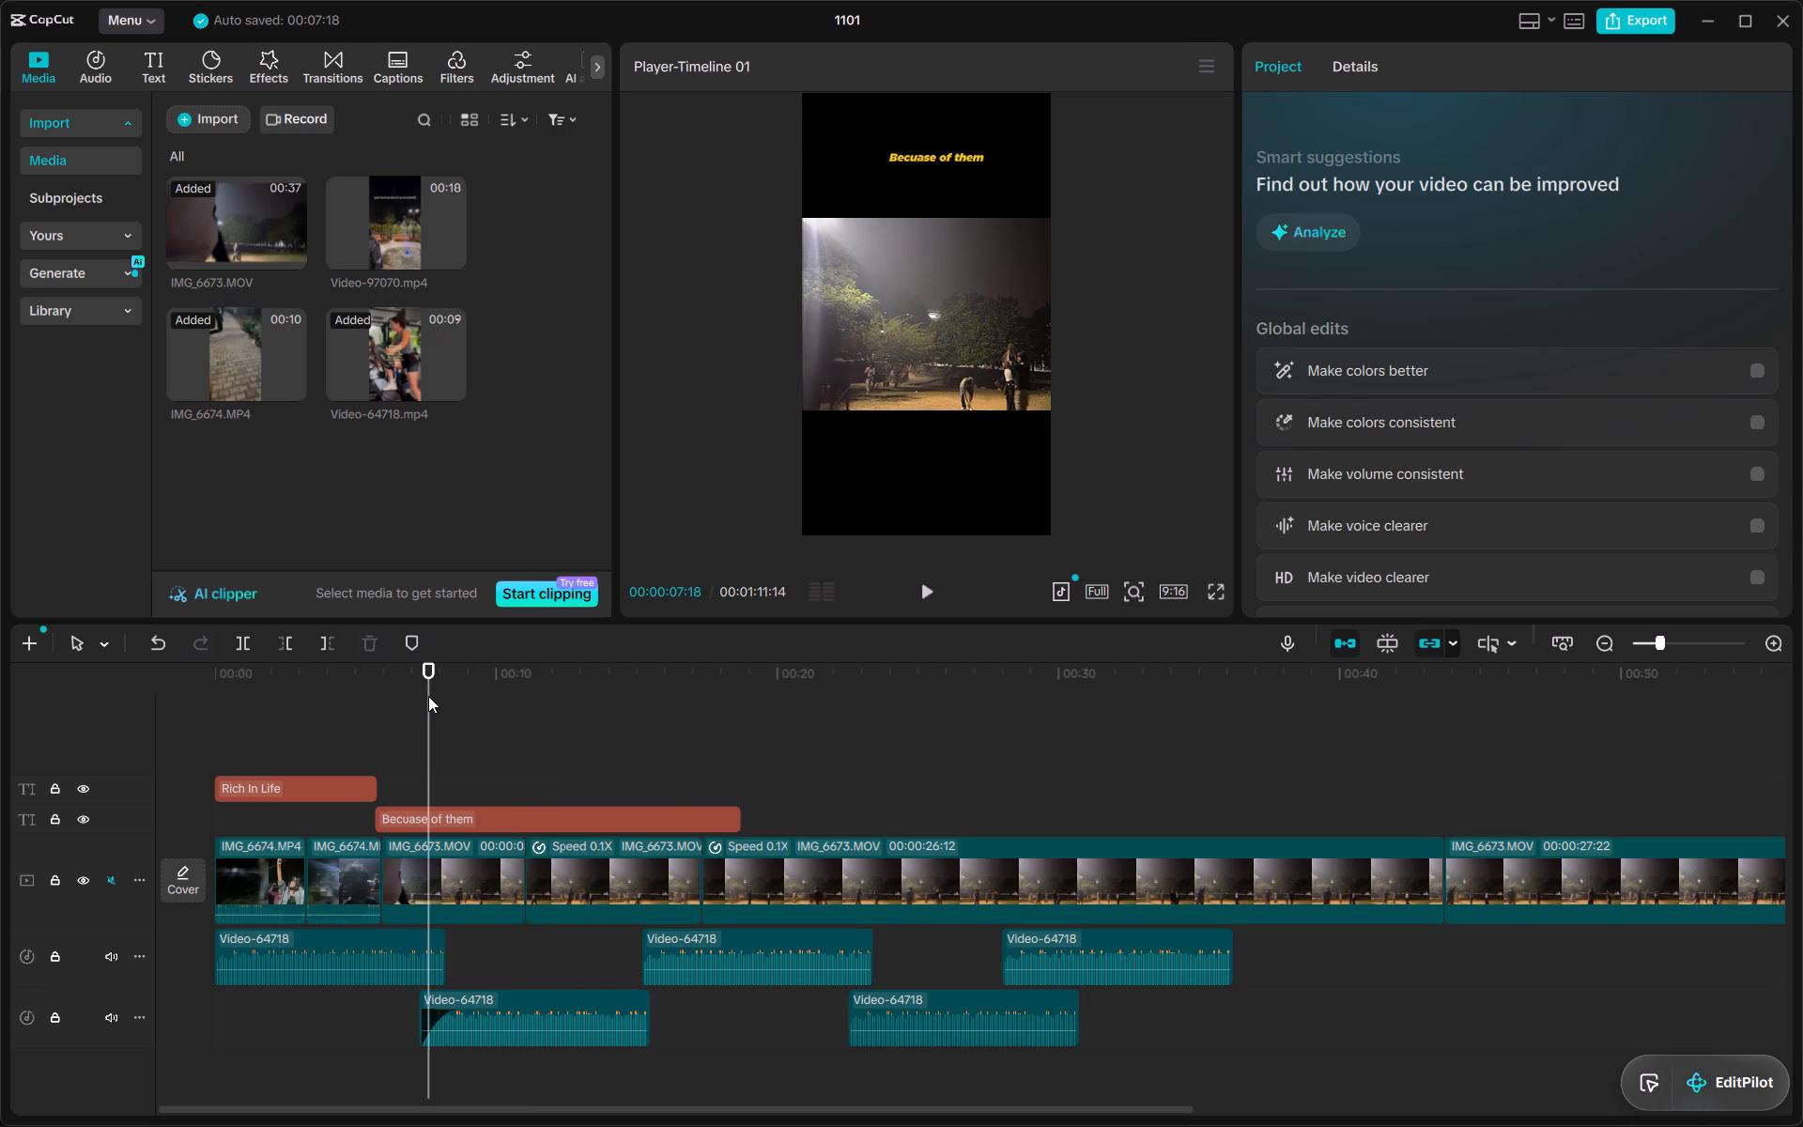
drag(228, 688, 220, 690)
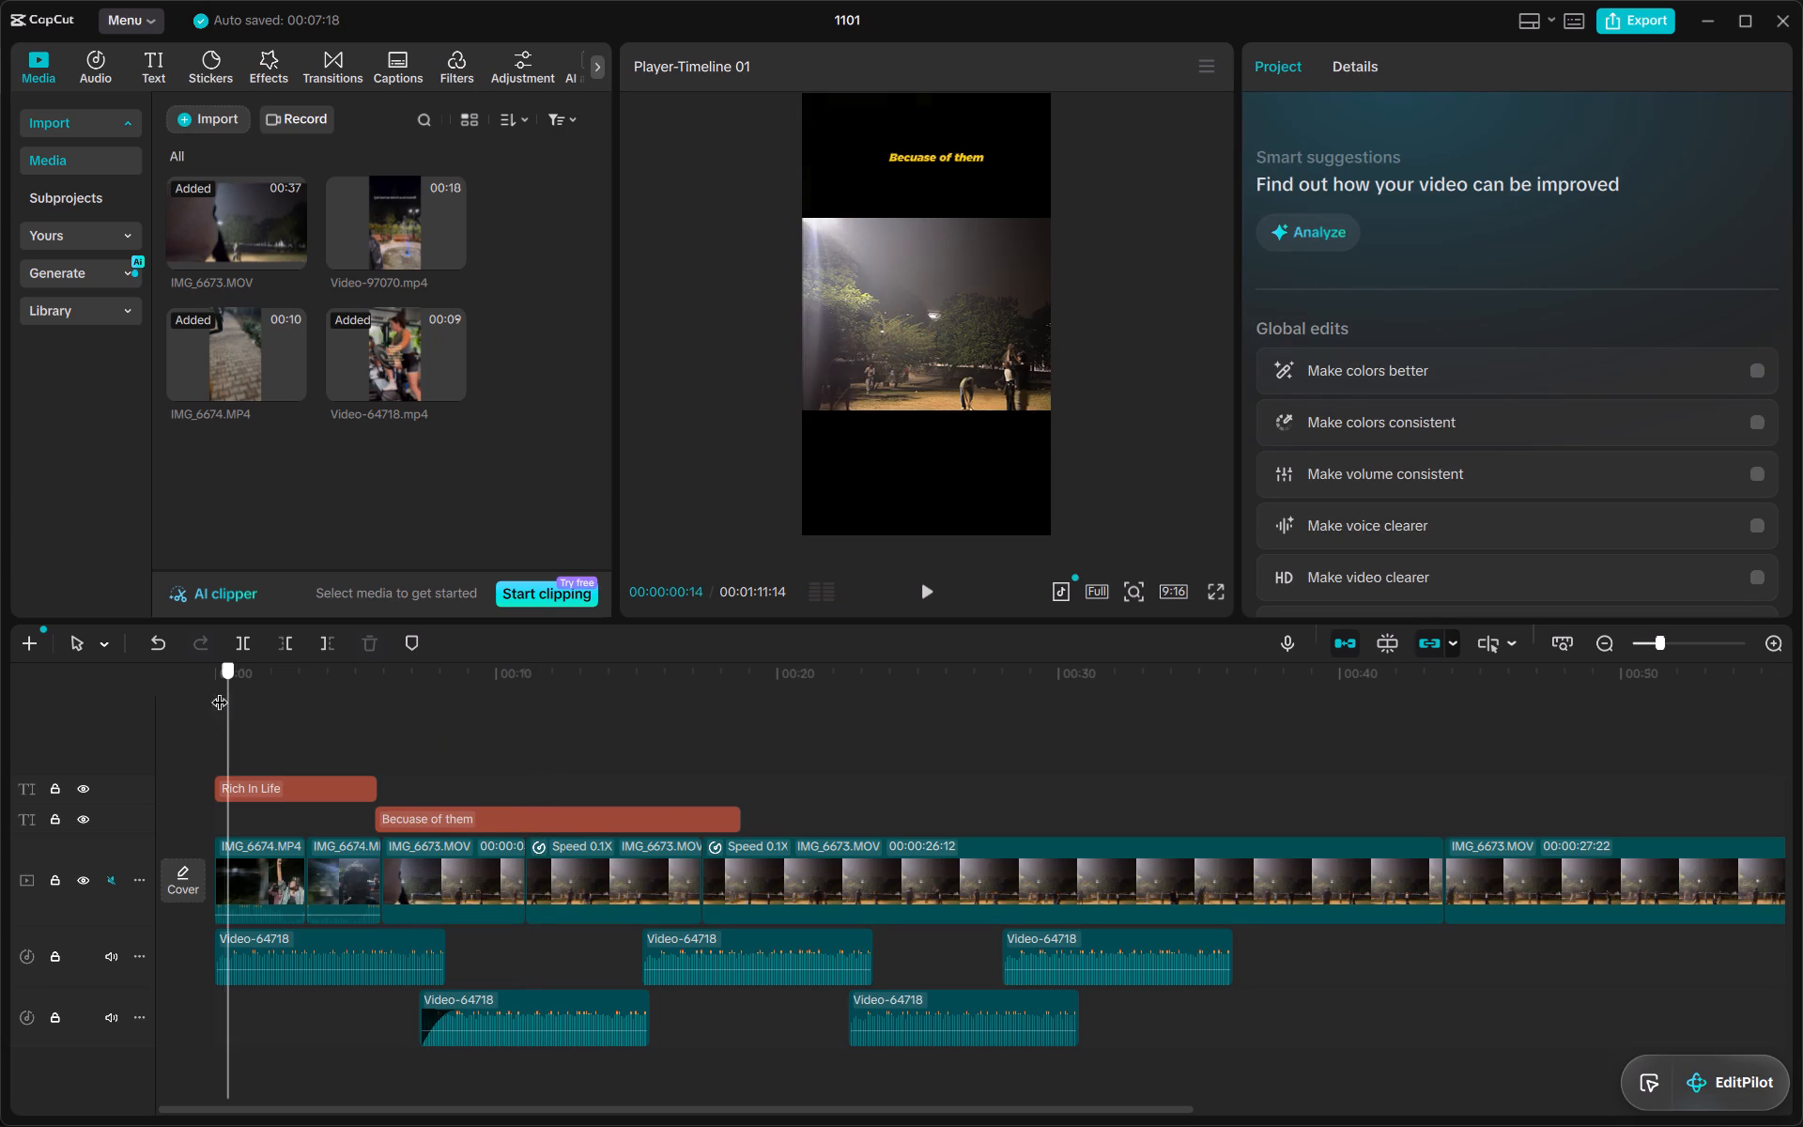
drag(220, 690, 131, 709)
key(space)
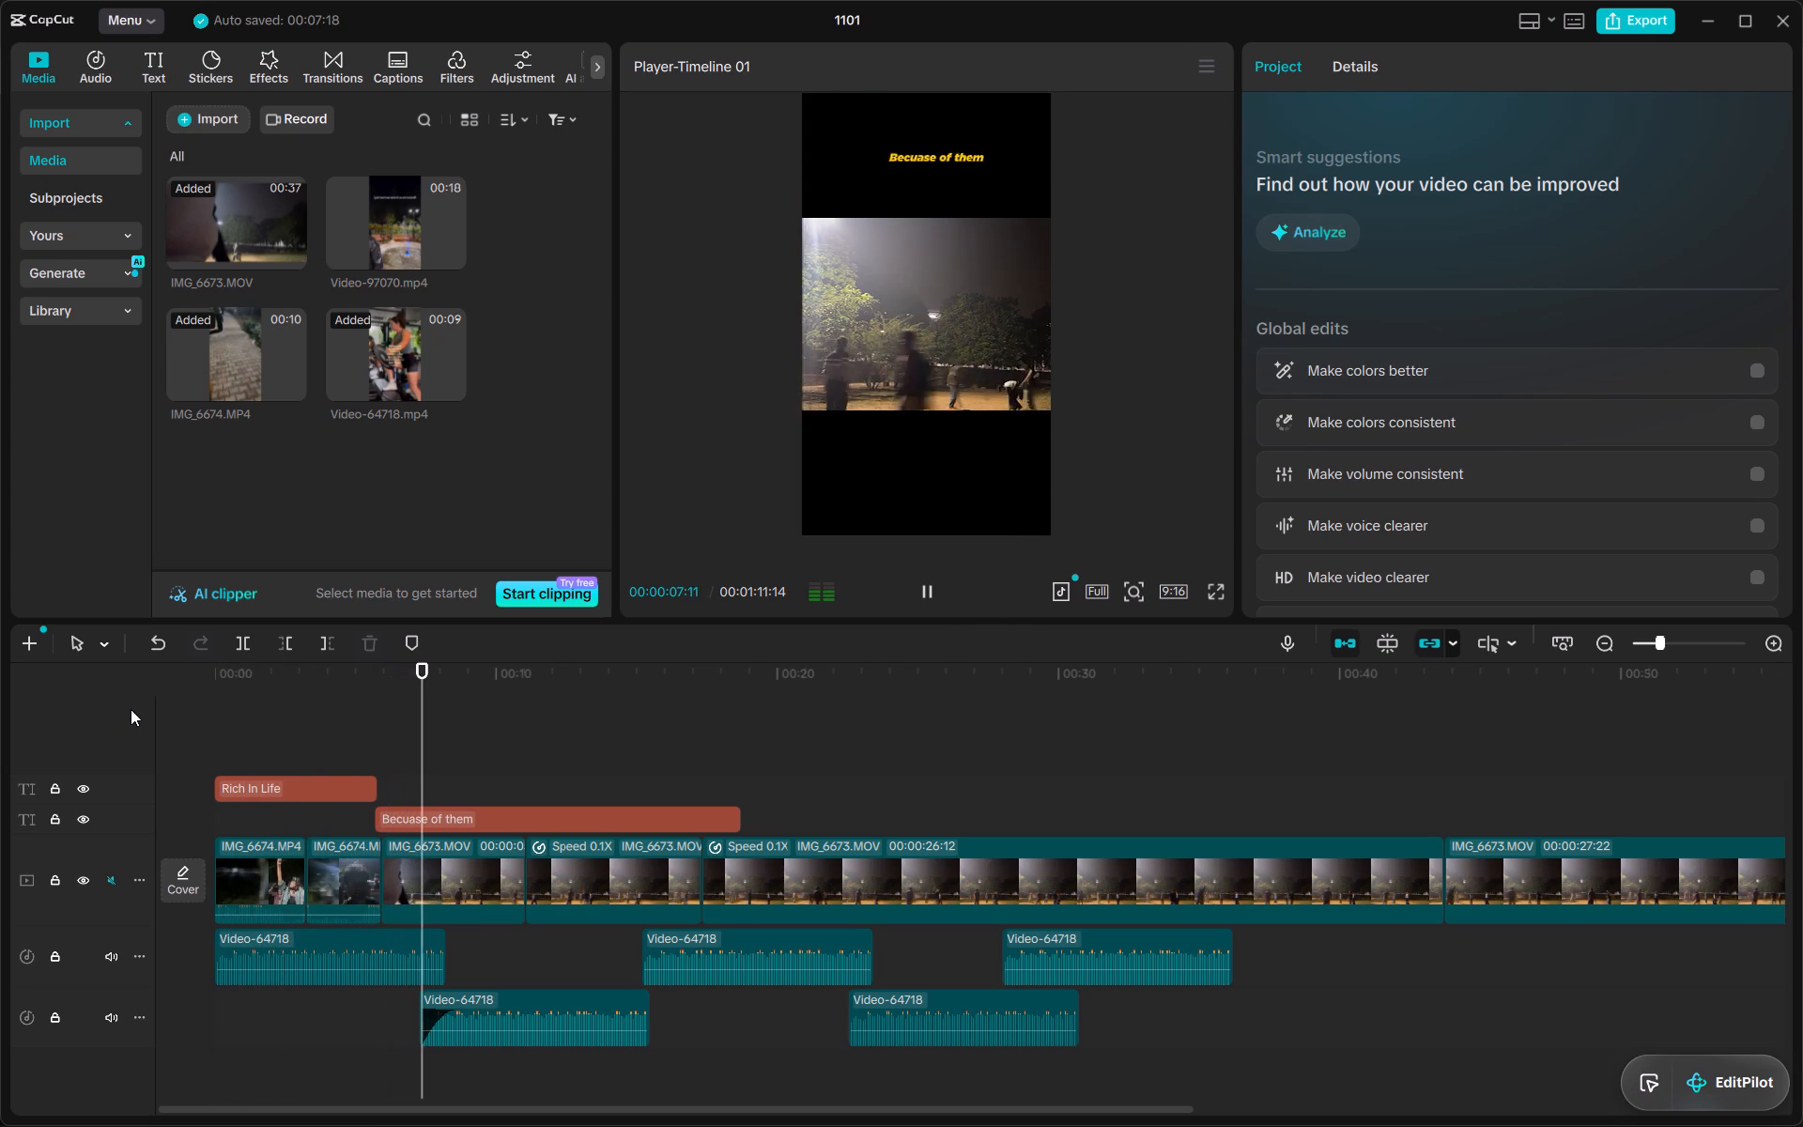
key(space)
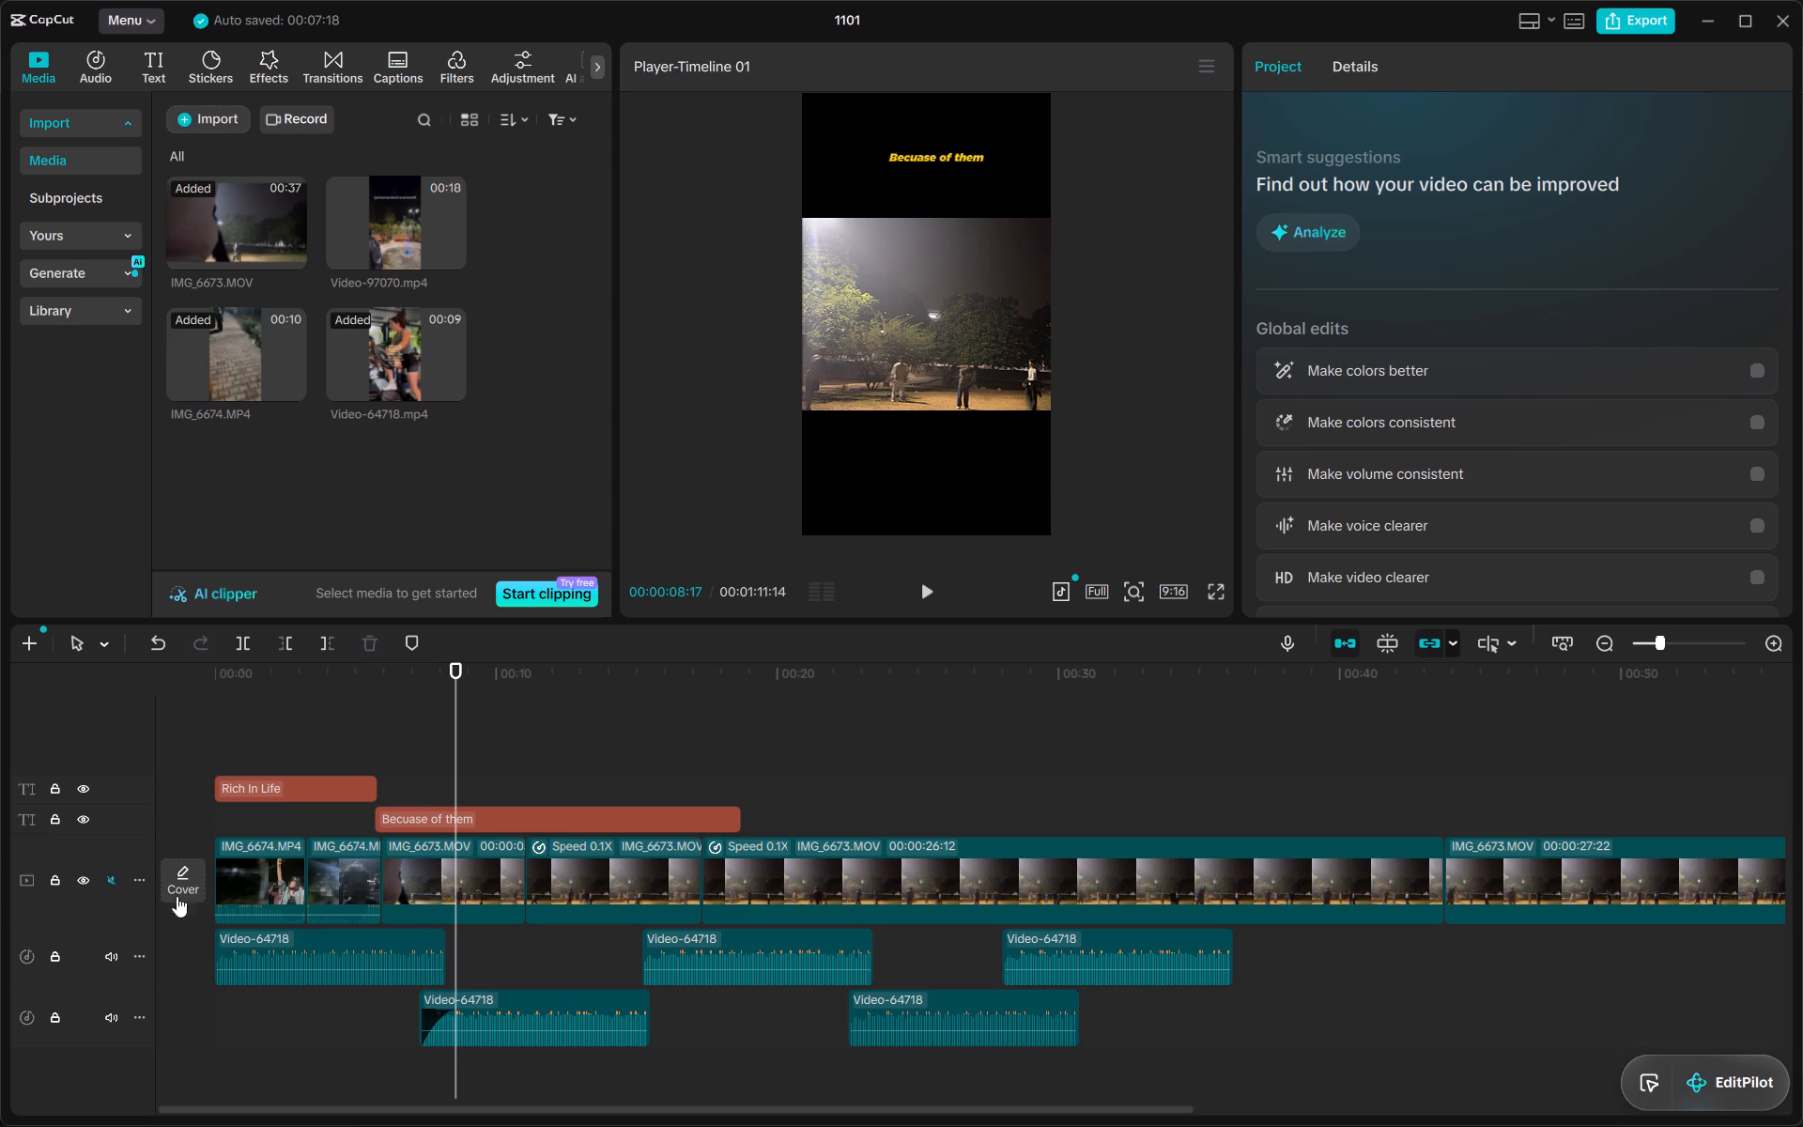
click(351, 675)
key(space)
key(space)
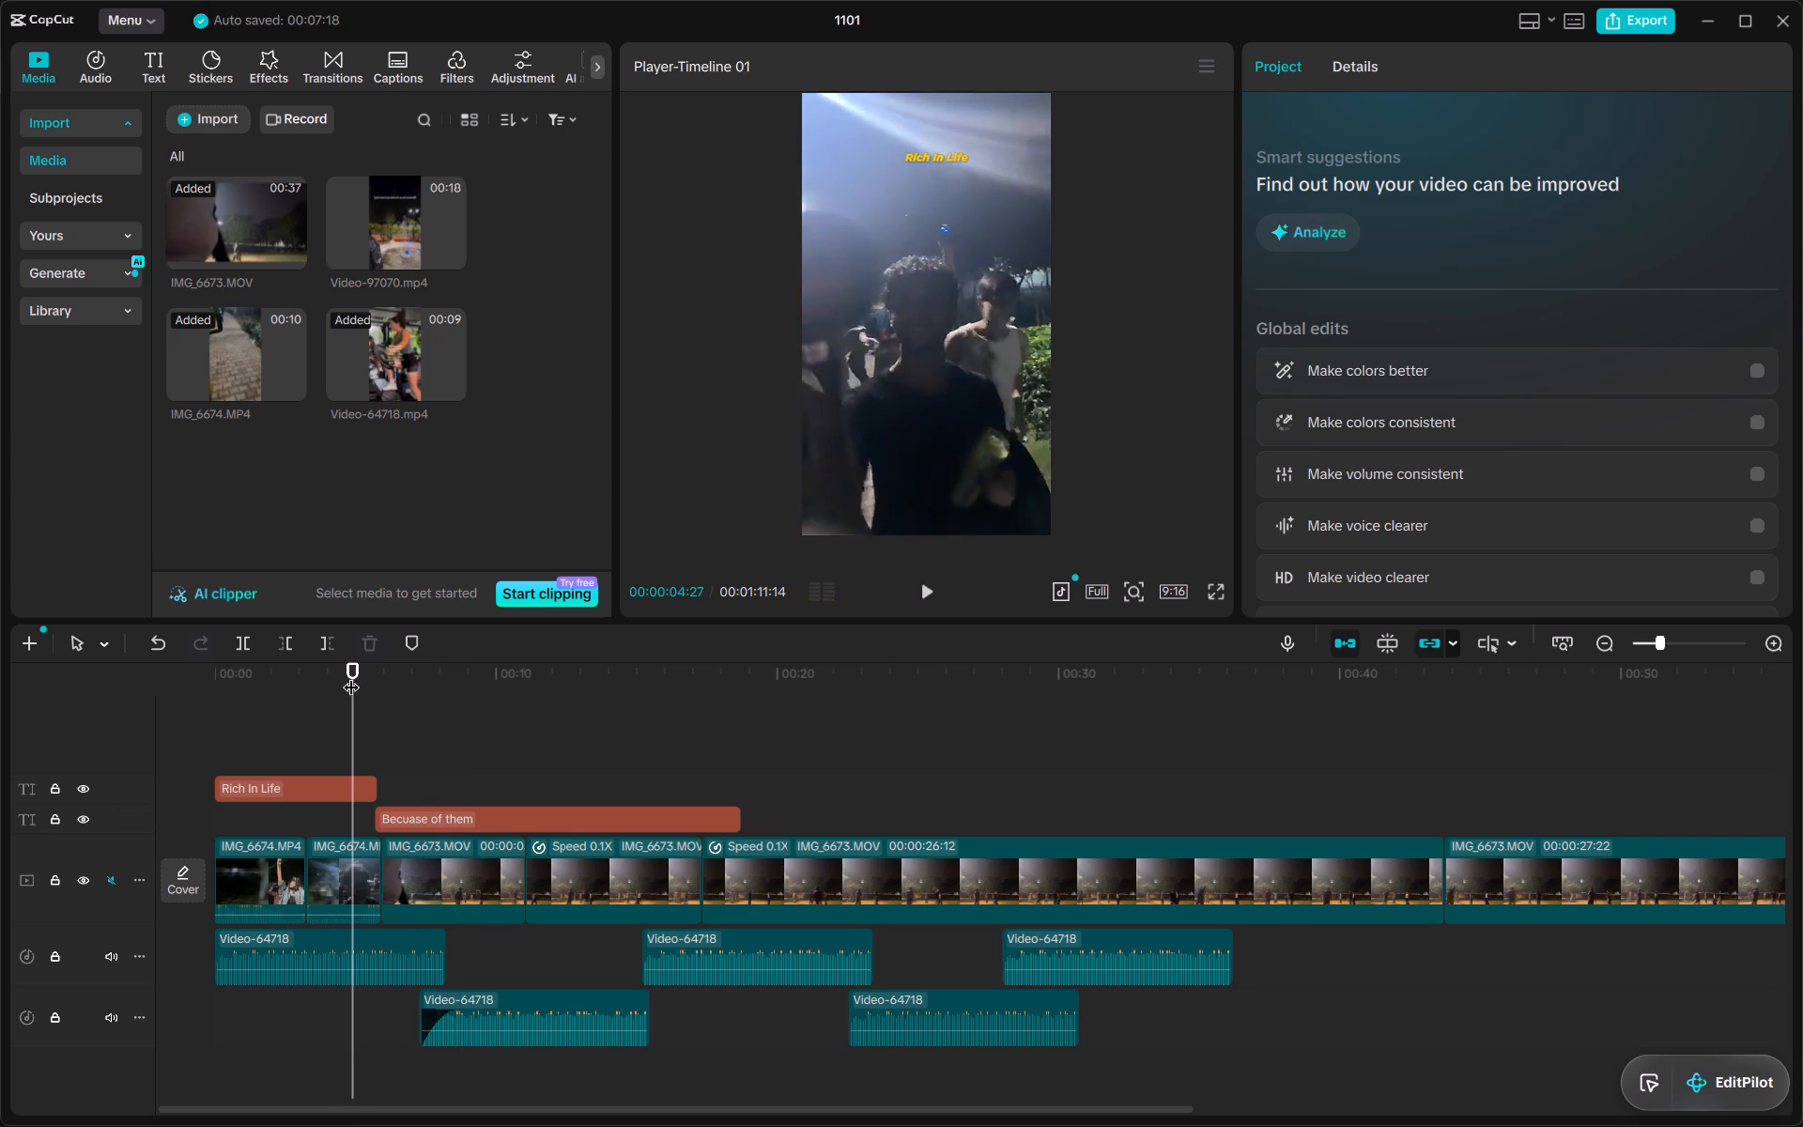
key(space)
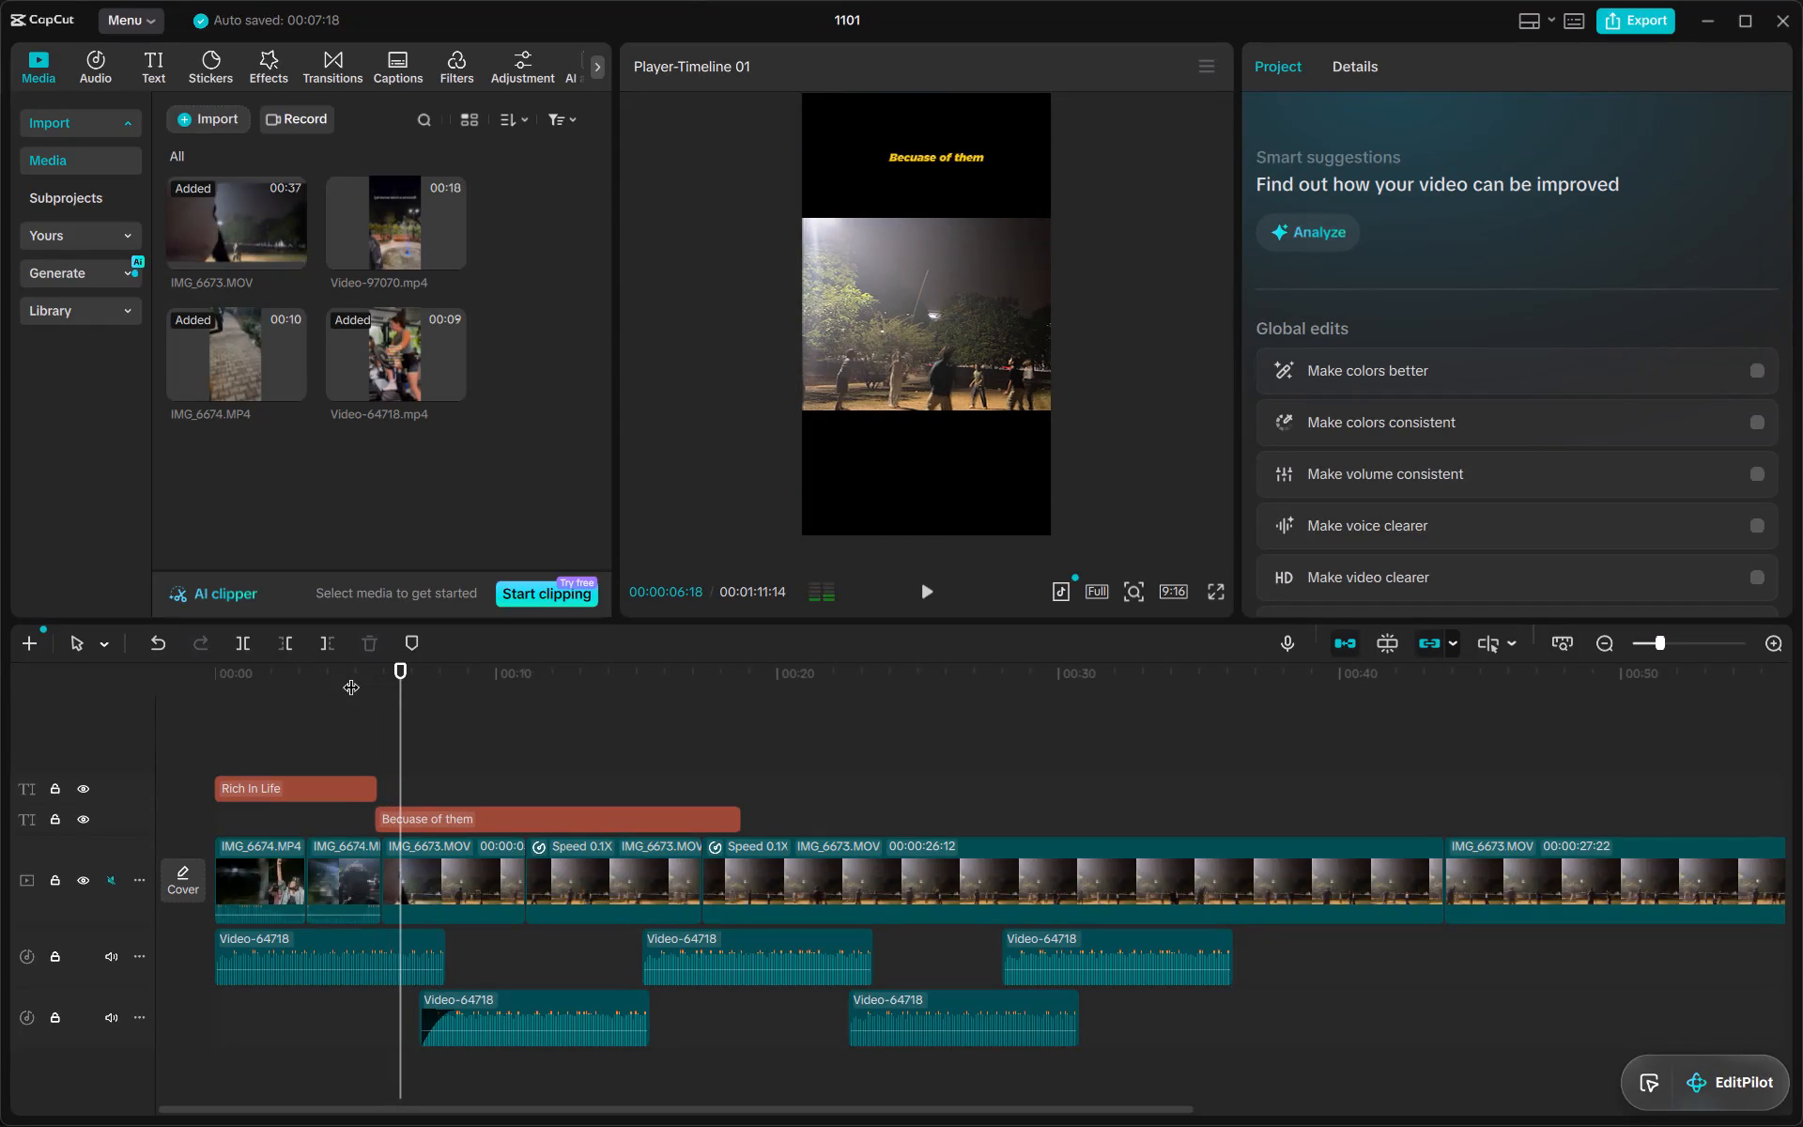
Move the "Becuase of them" title to start at about 6.1 seconds.
drag(420, 816, 442, 816)
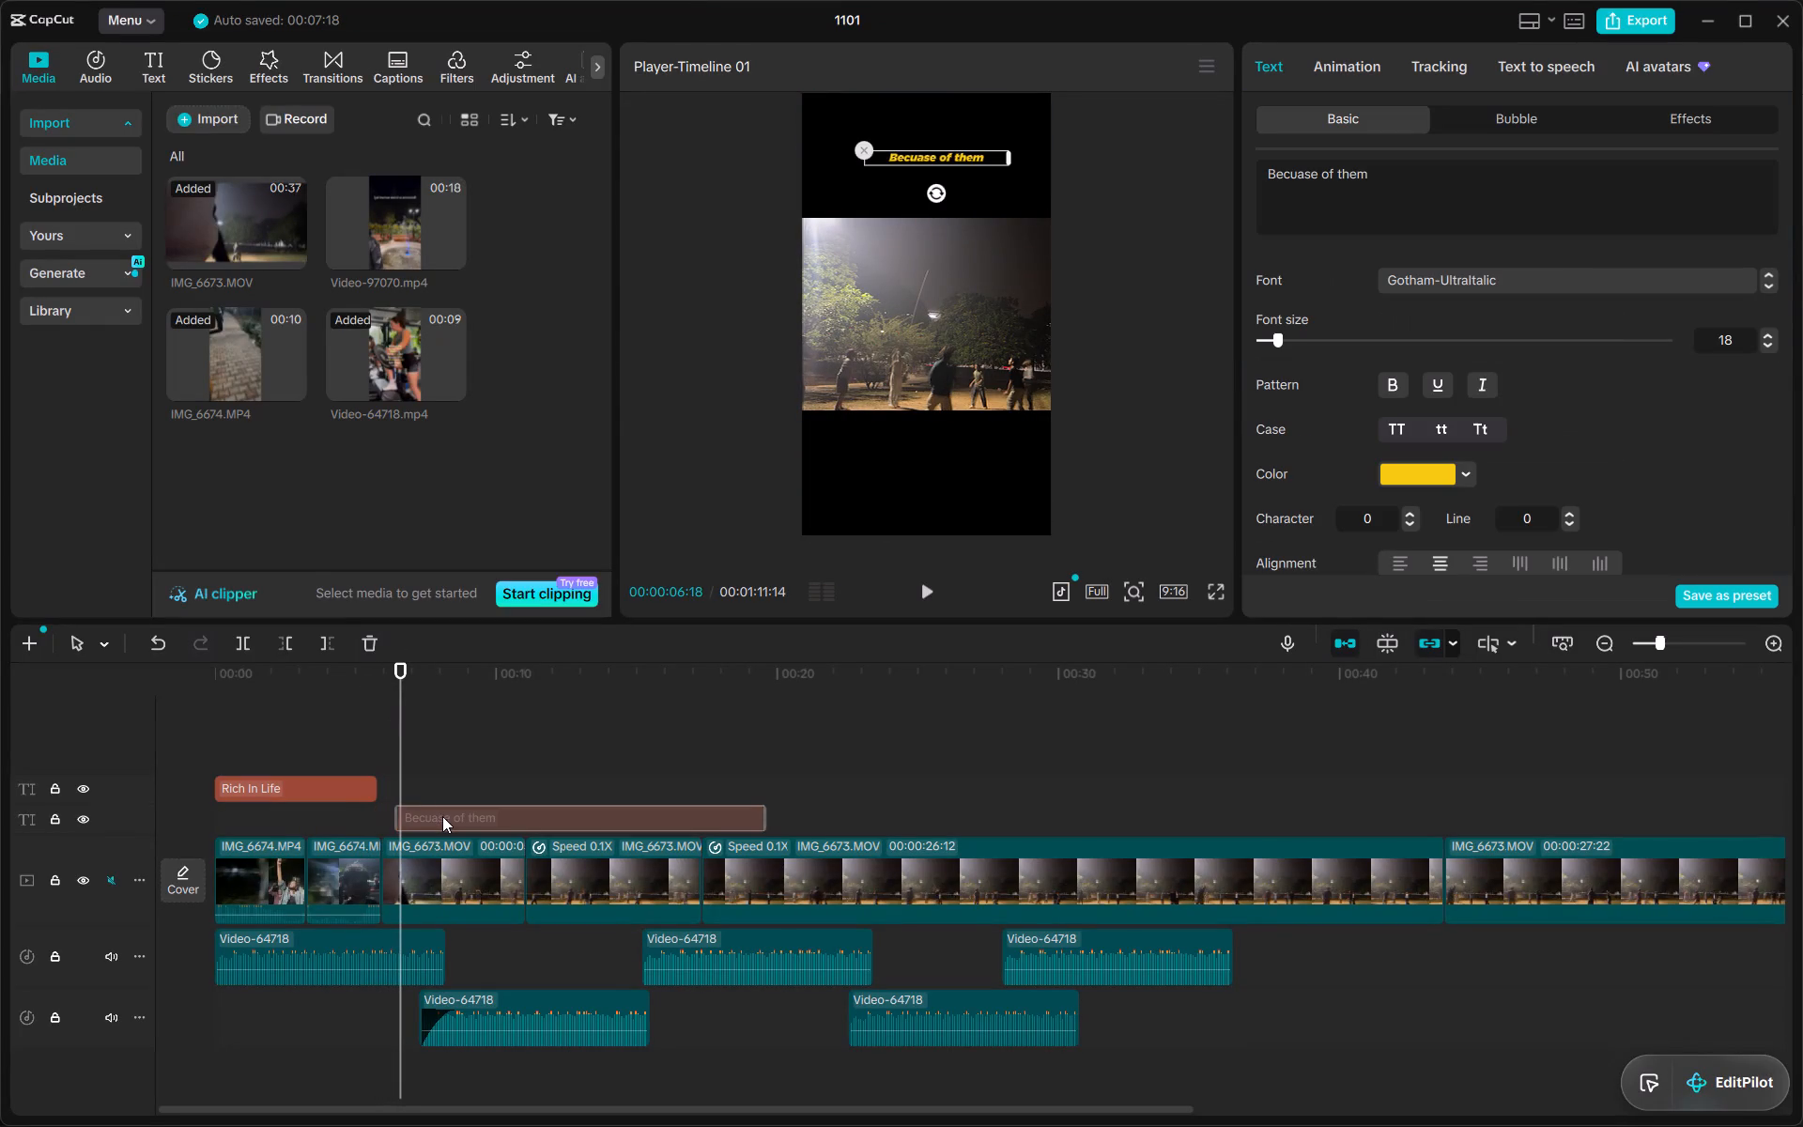
drag(442, 816, 431, 821)
Extend the end of the "Rich In Life" title to the start of the "Becuase of them" title.
click(338, 781)
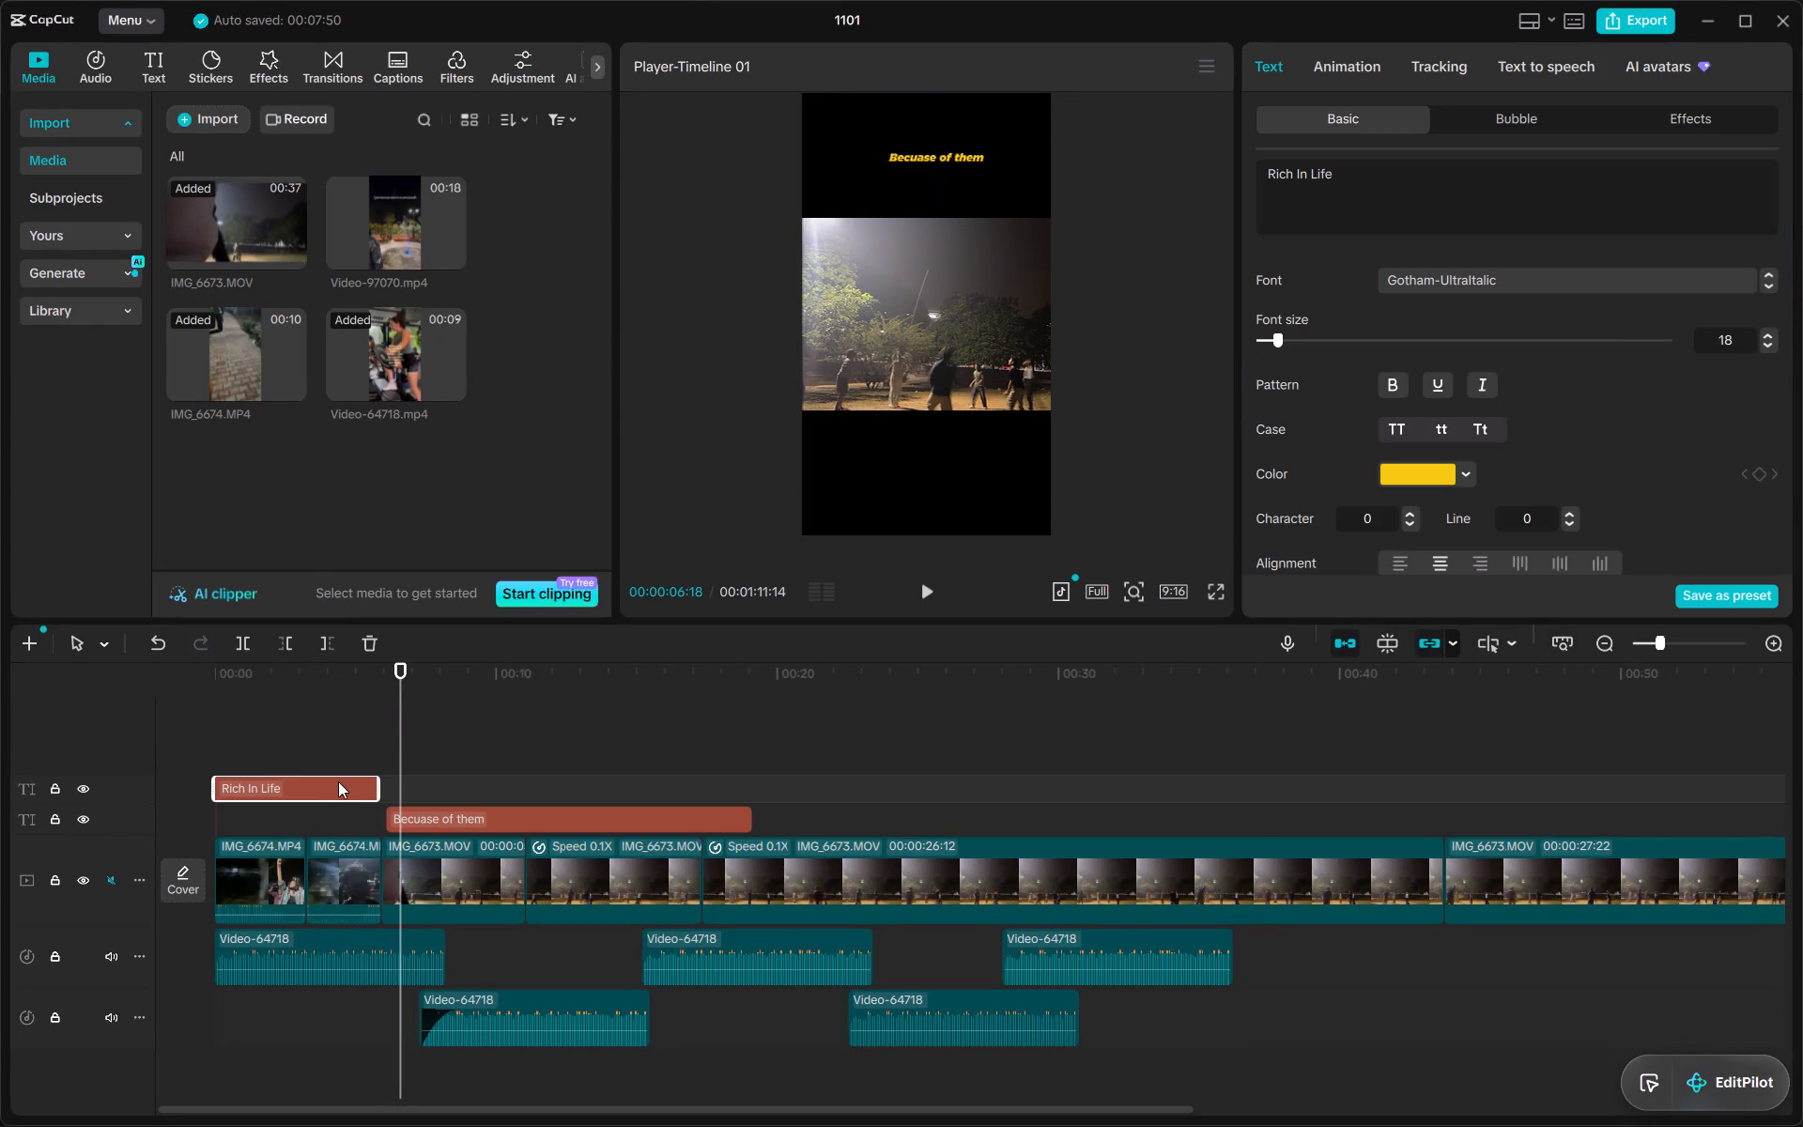
click(379, 785)
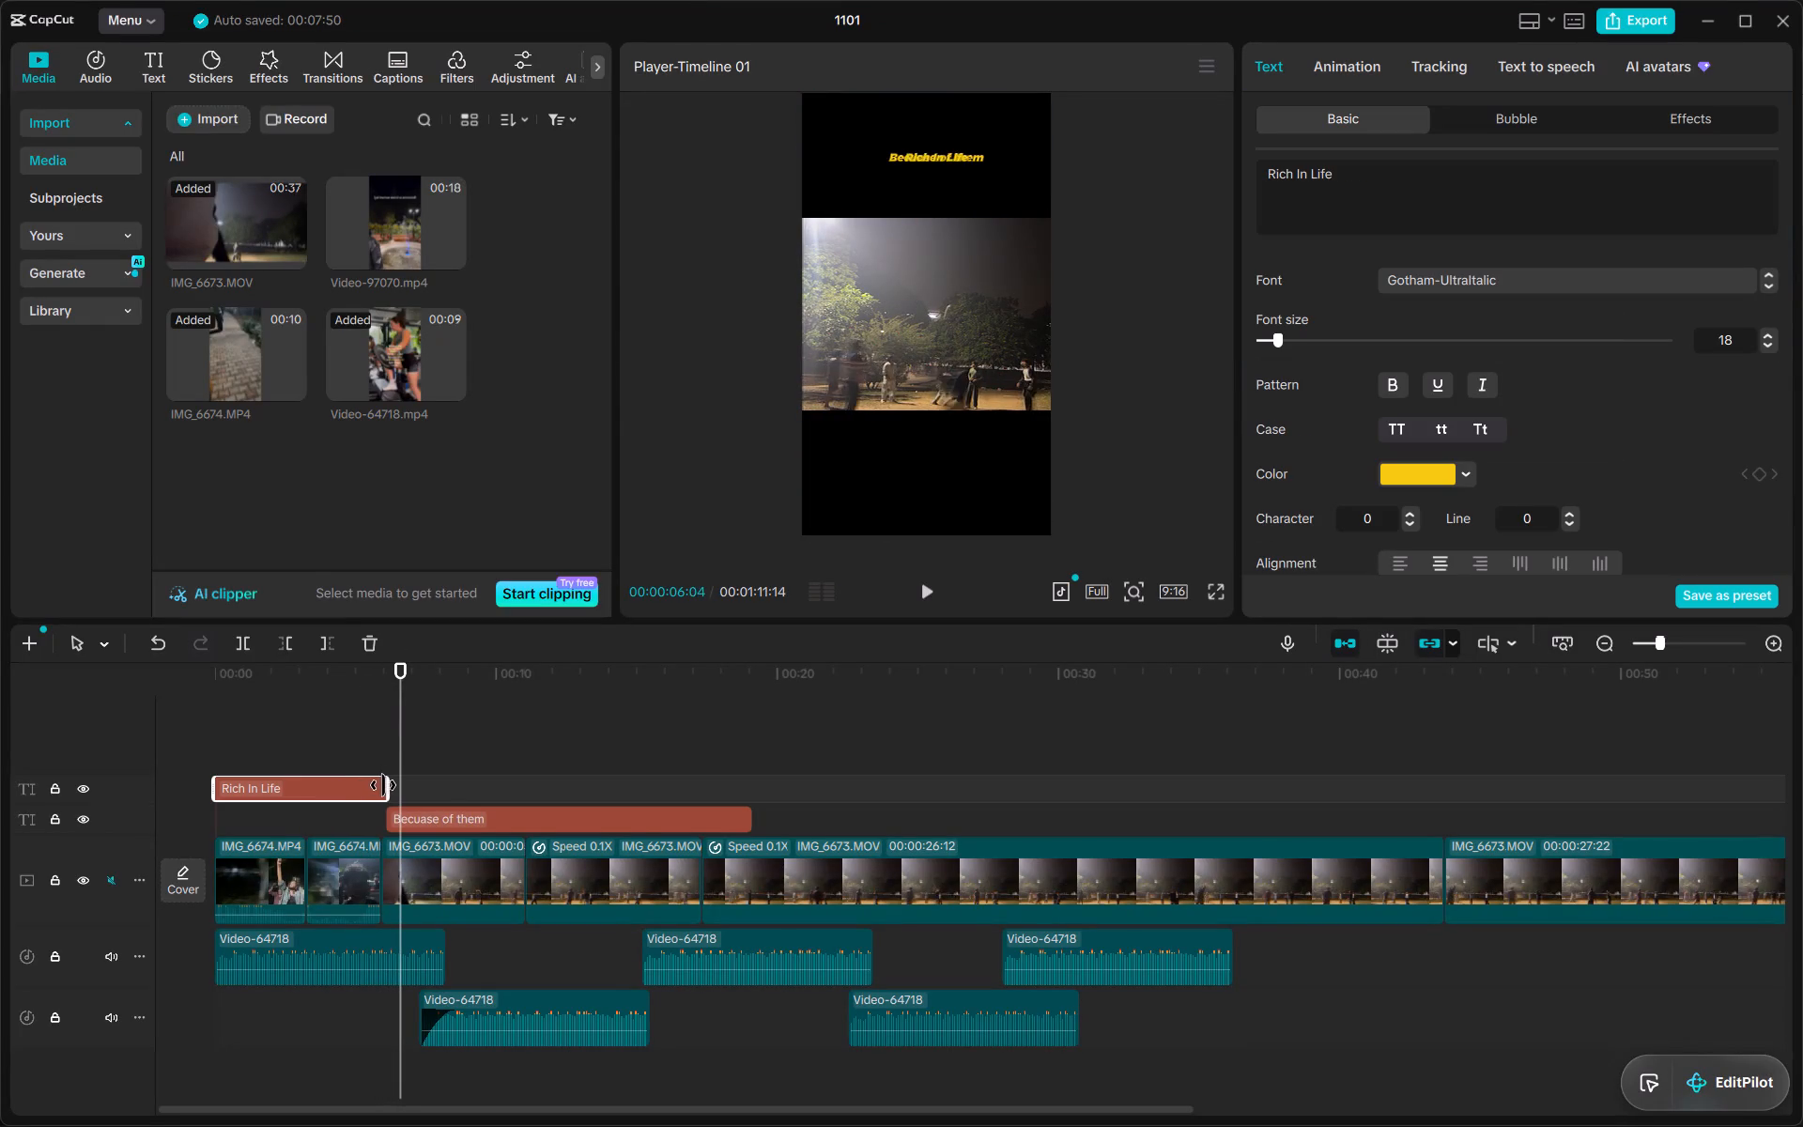
Trim the end of the "Rich In Life" title back to about 5.9 seconds, just before the "Becuase of them" title.
drag(337, 788, 332, 820)
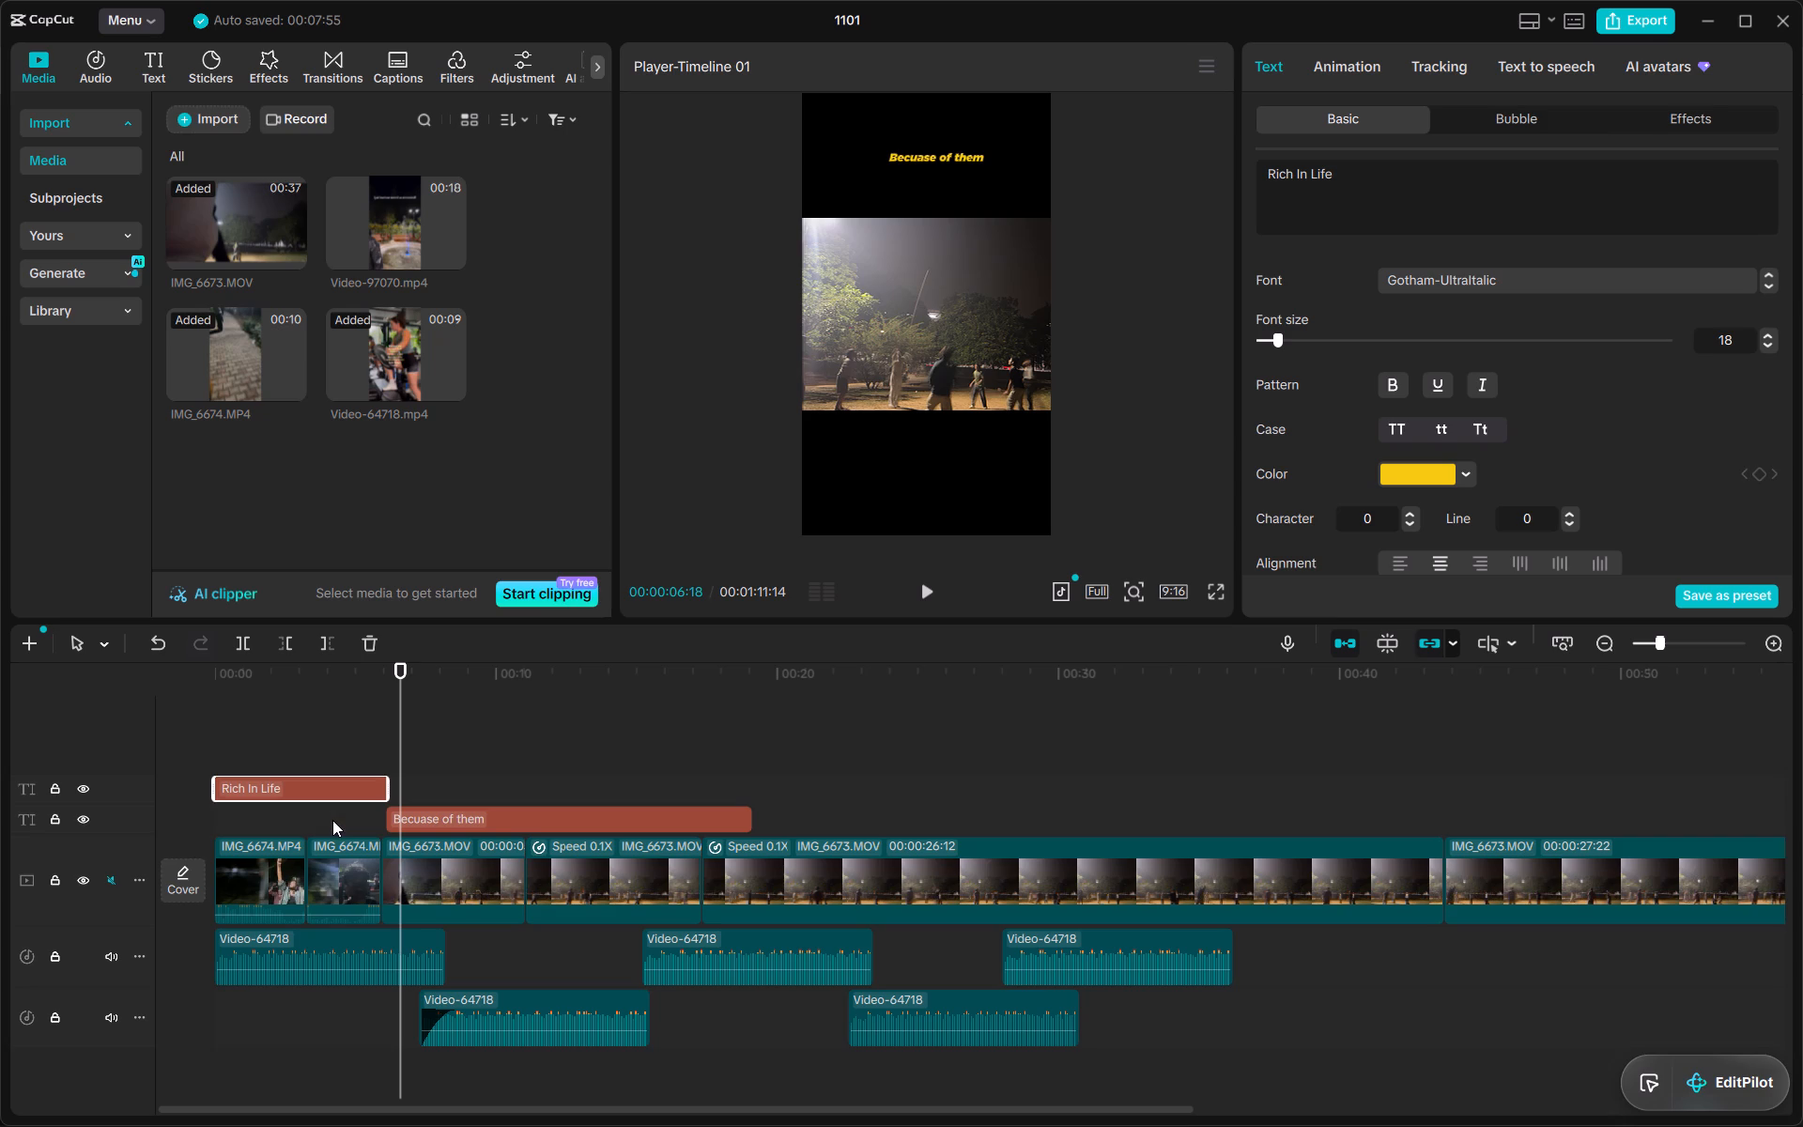
click(386, 783)
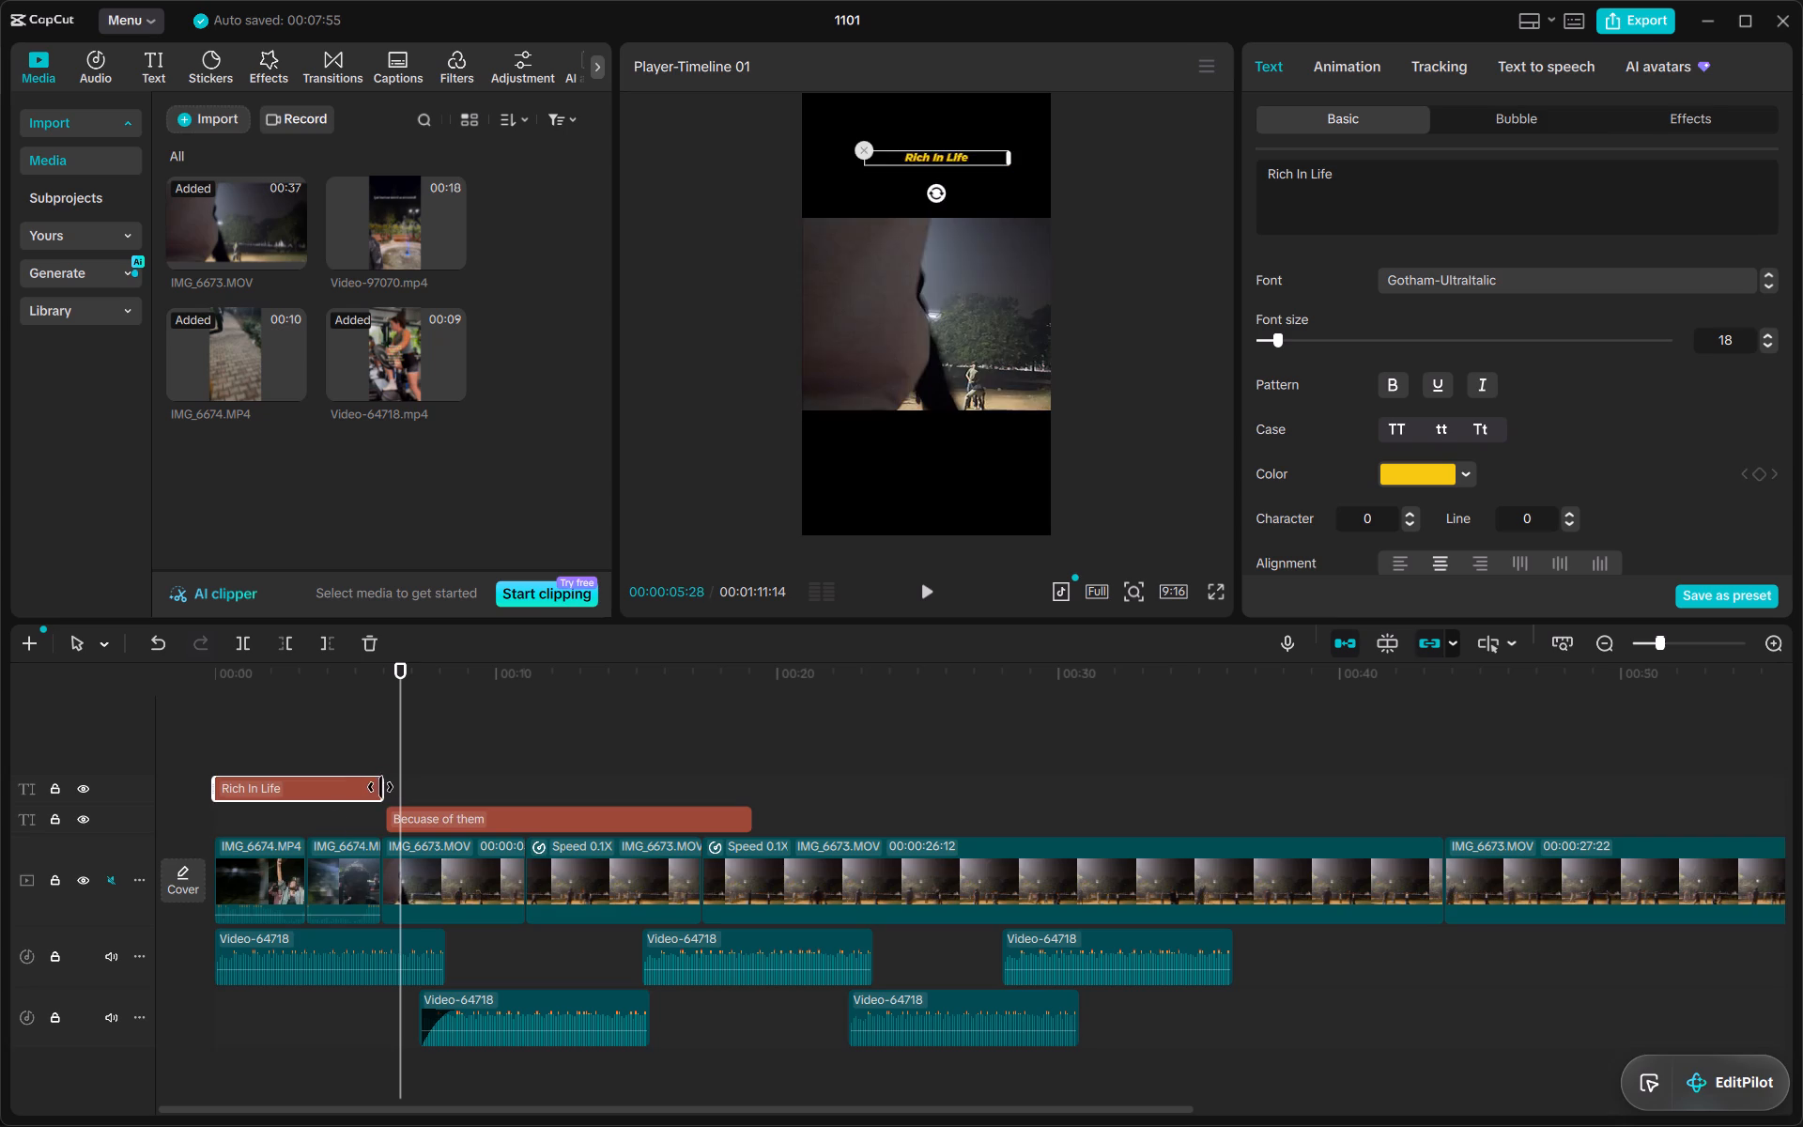
Play the section around 6 seconds repeatedly to check the change from "Rich In Life" to "Becuase of them".
click(355, 678)
key(space)
key(space)
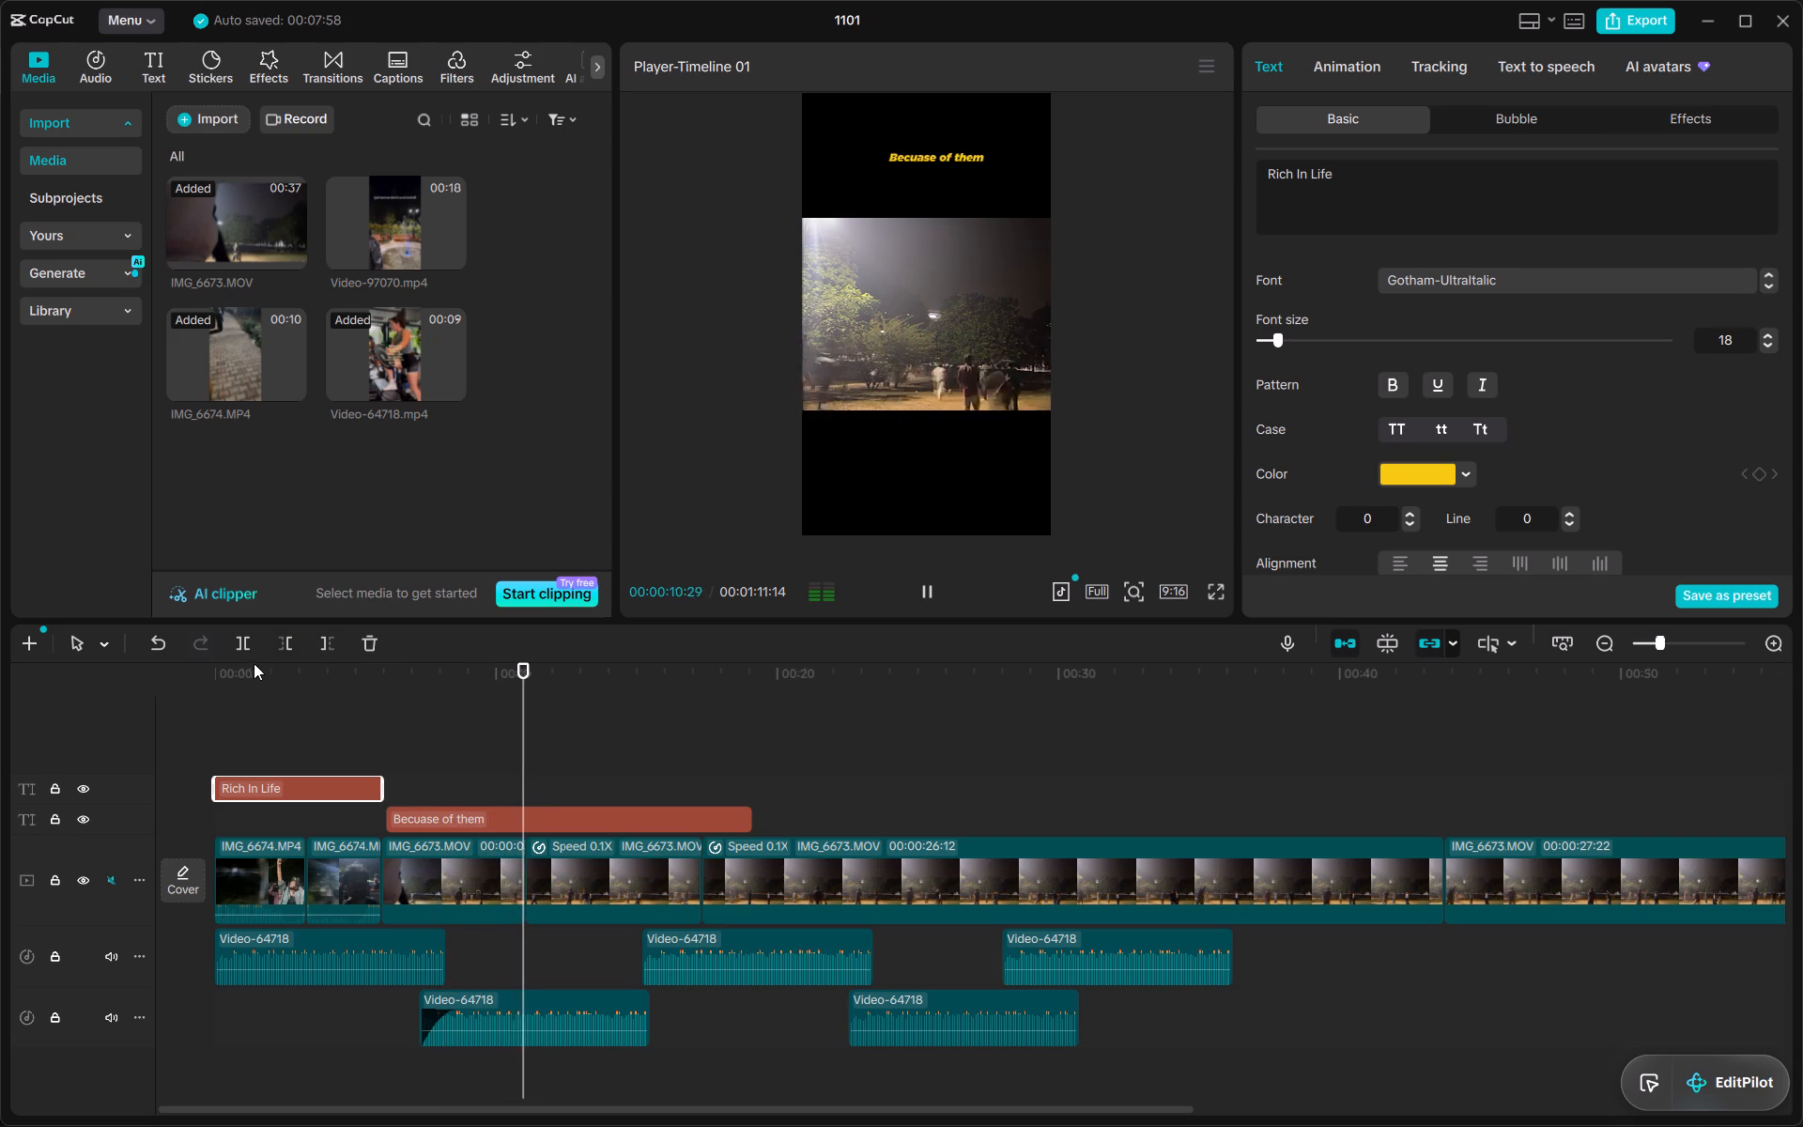
click(316, 674)
key(space)
key(space)
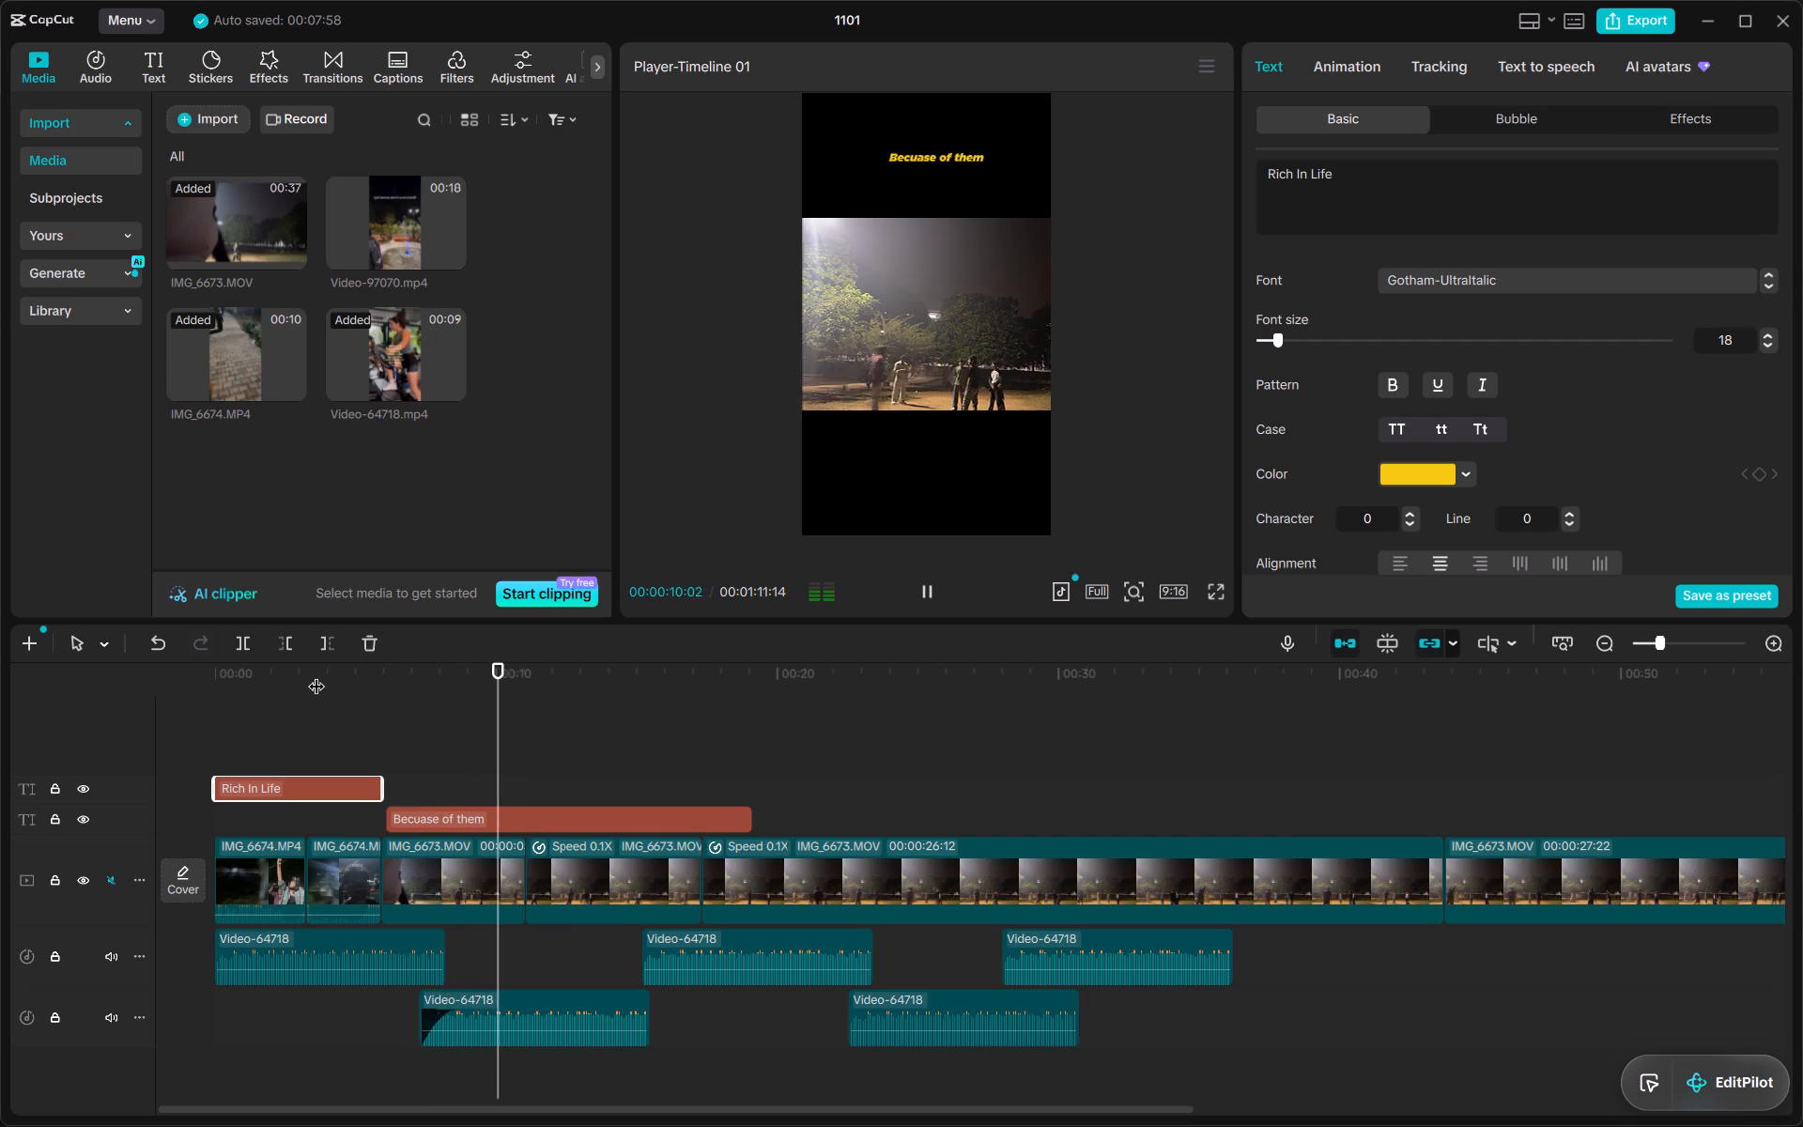
key(space)
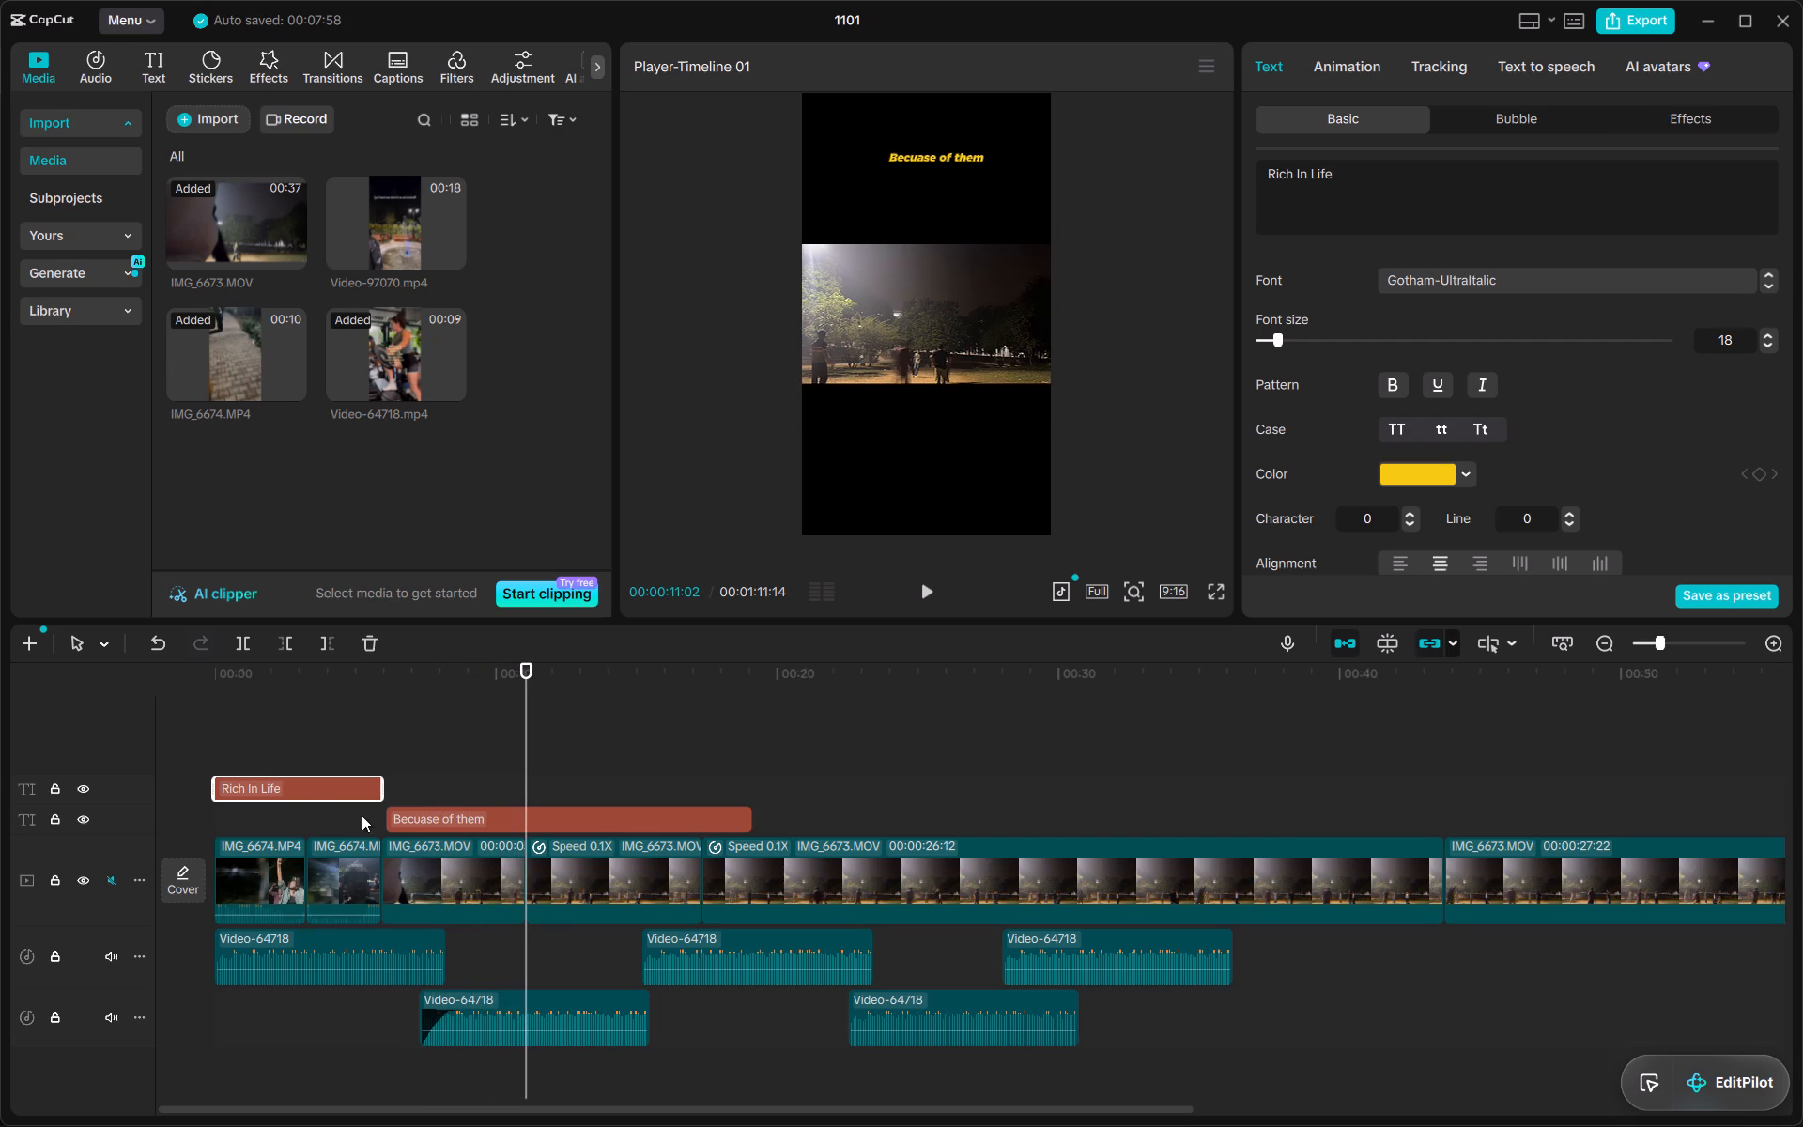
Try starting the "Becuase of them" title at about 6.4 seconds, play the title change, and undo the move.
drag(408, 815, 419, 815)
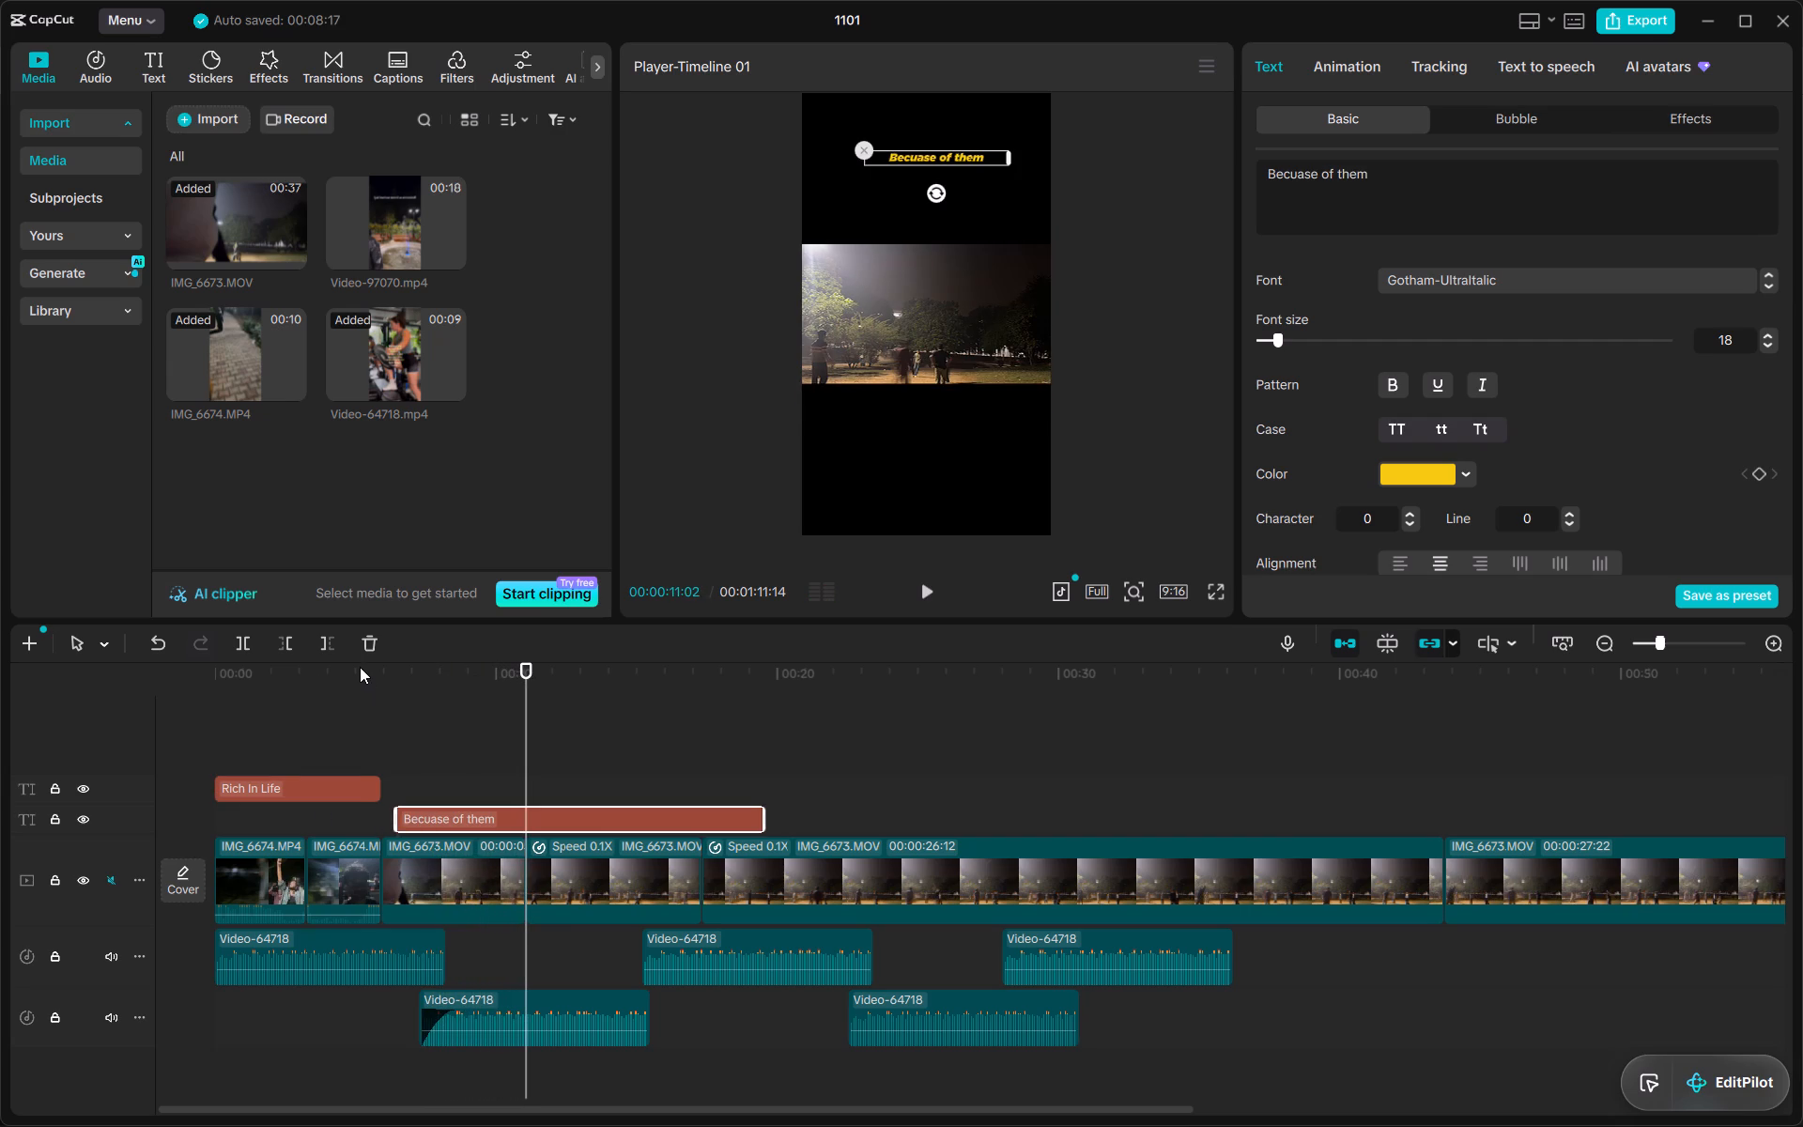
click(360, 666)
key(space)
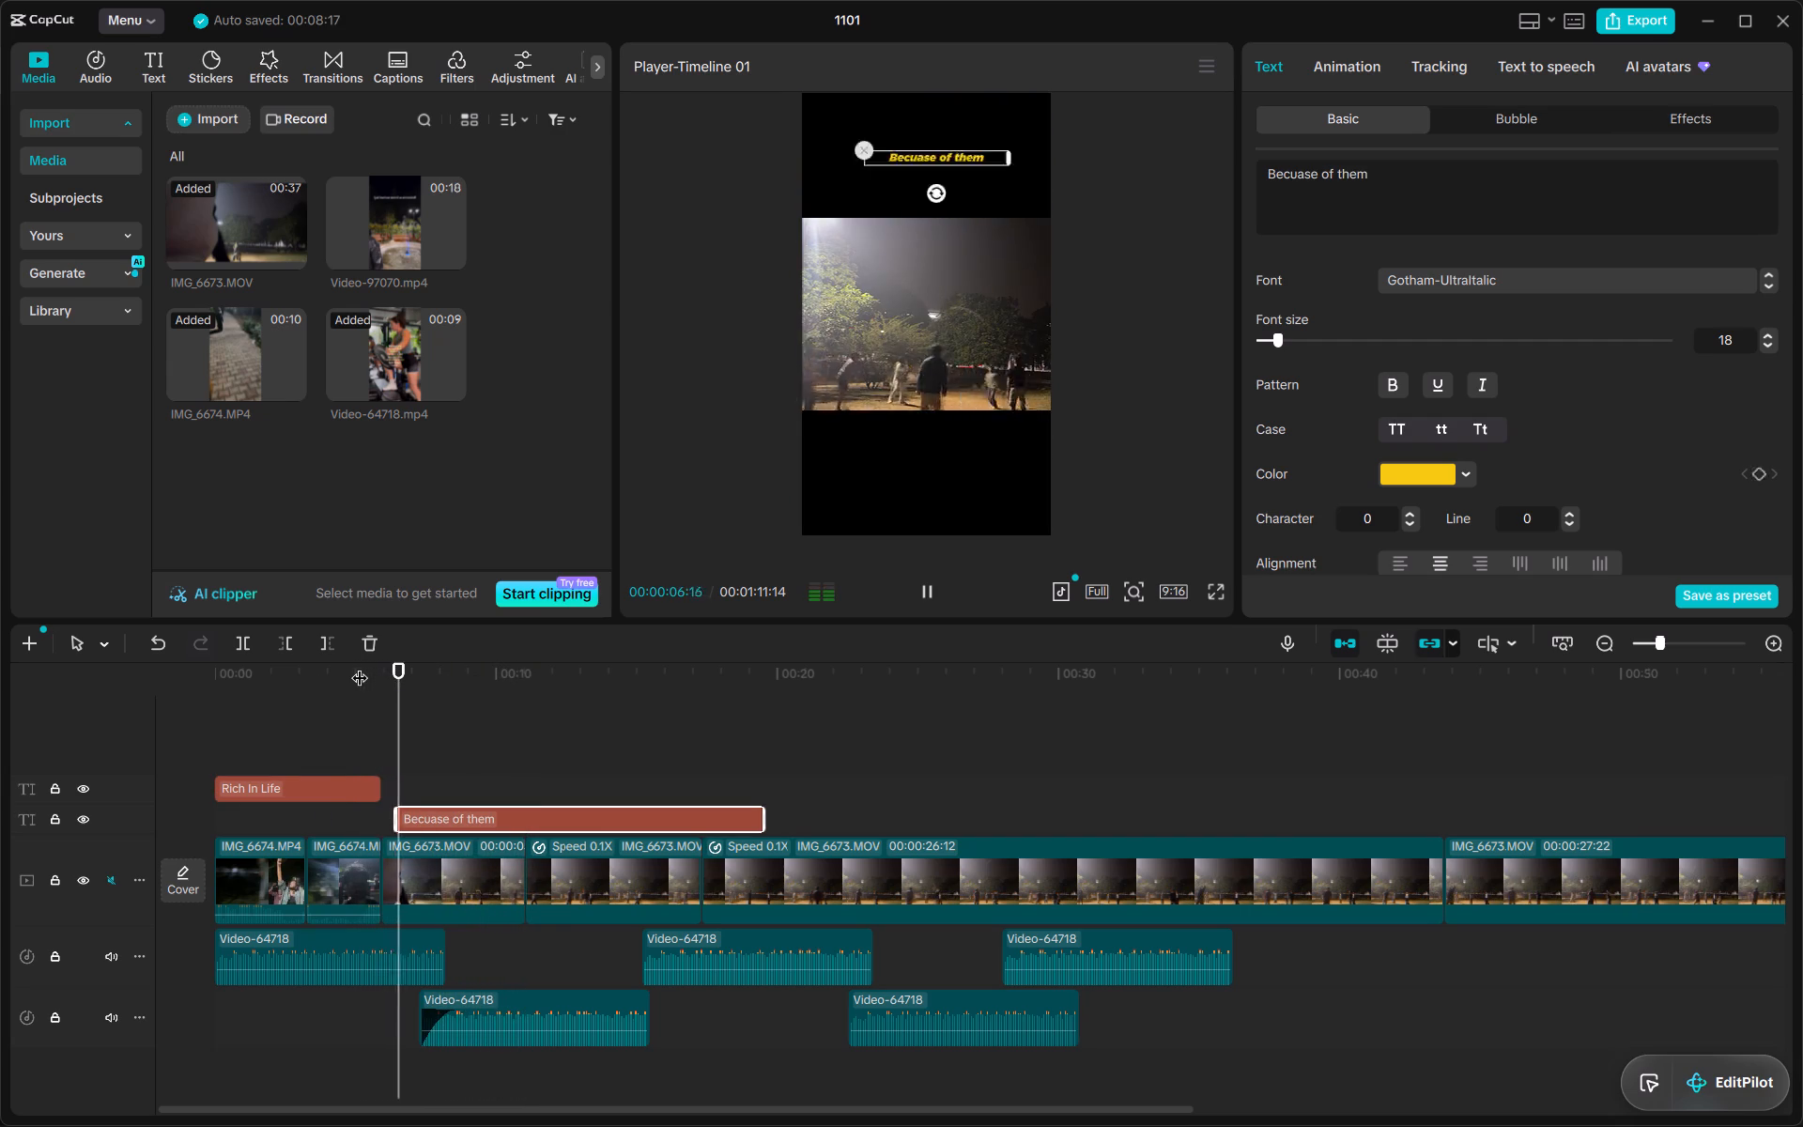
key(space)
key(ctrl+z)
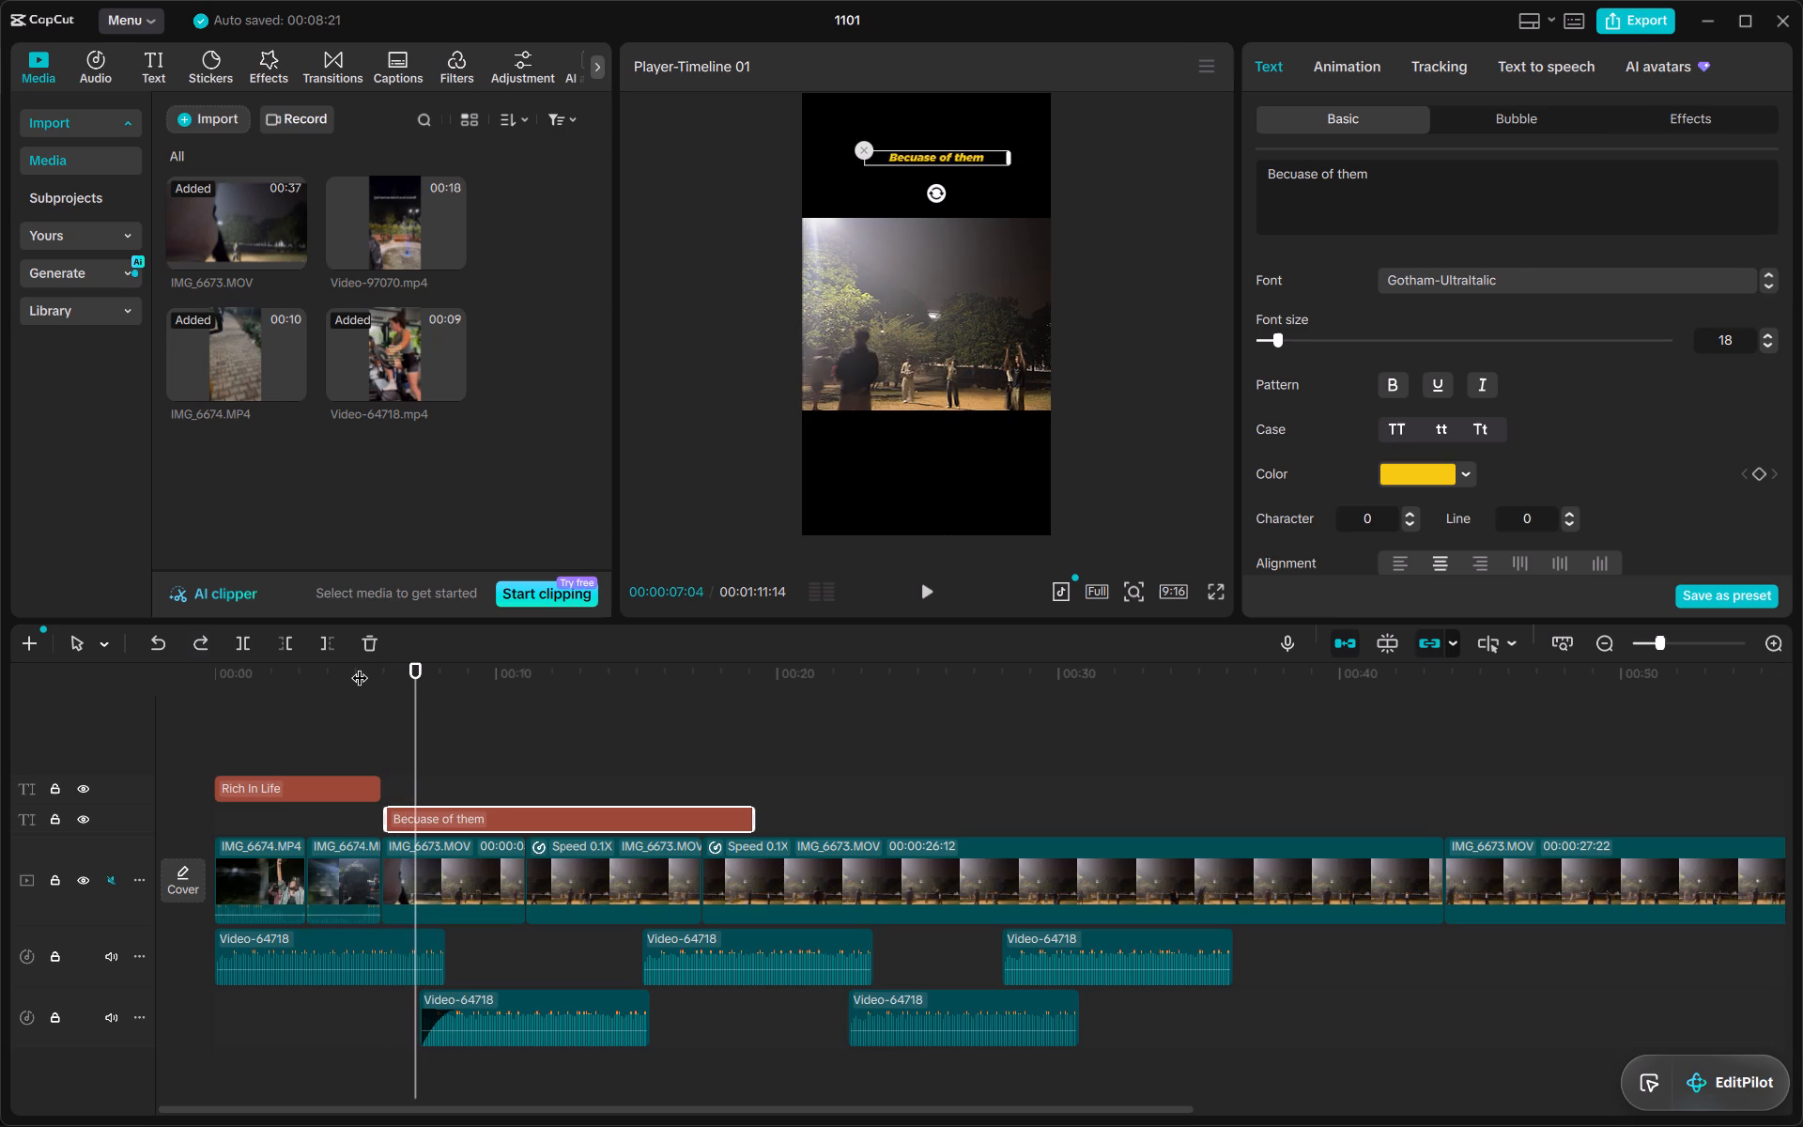
Play the title change in full screen from about 5 seconds to check the titles' placement in the frame.
click(352, 677)
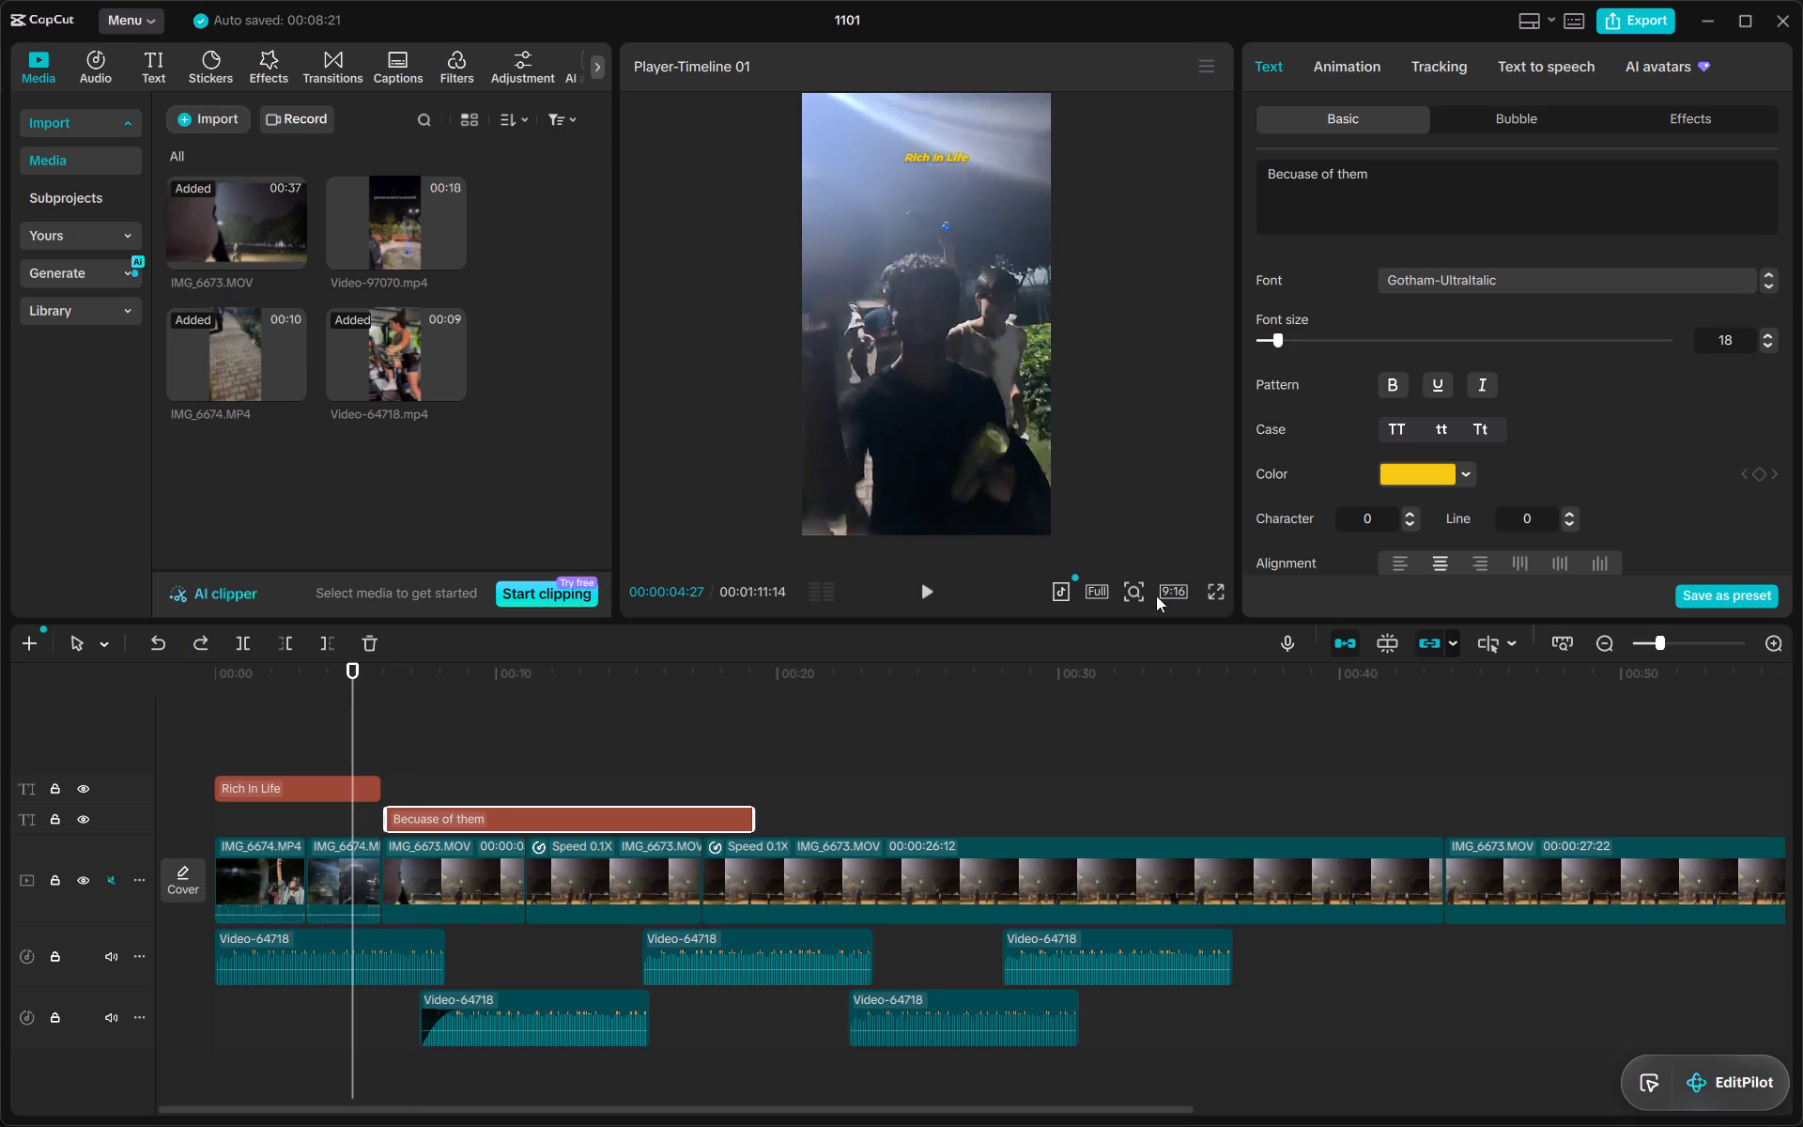
click(1214, 585)
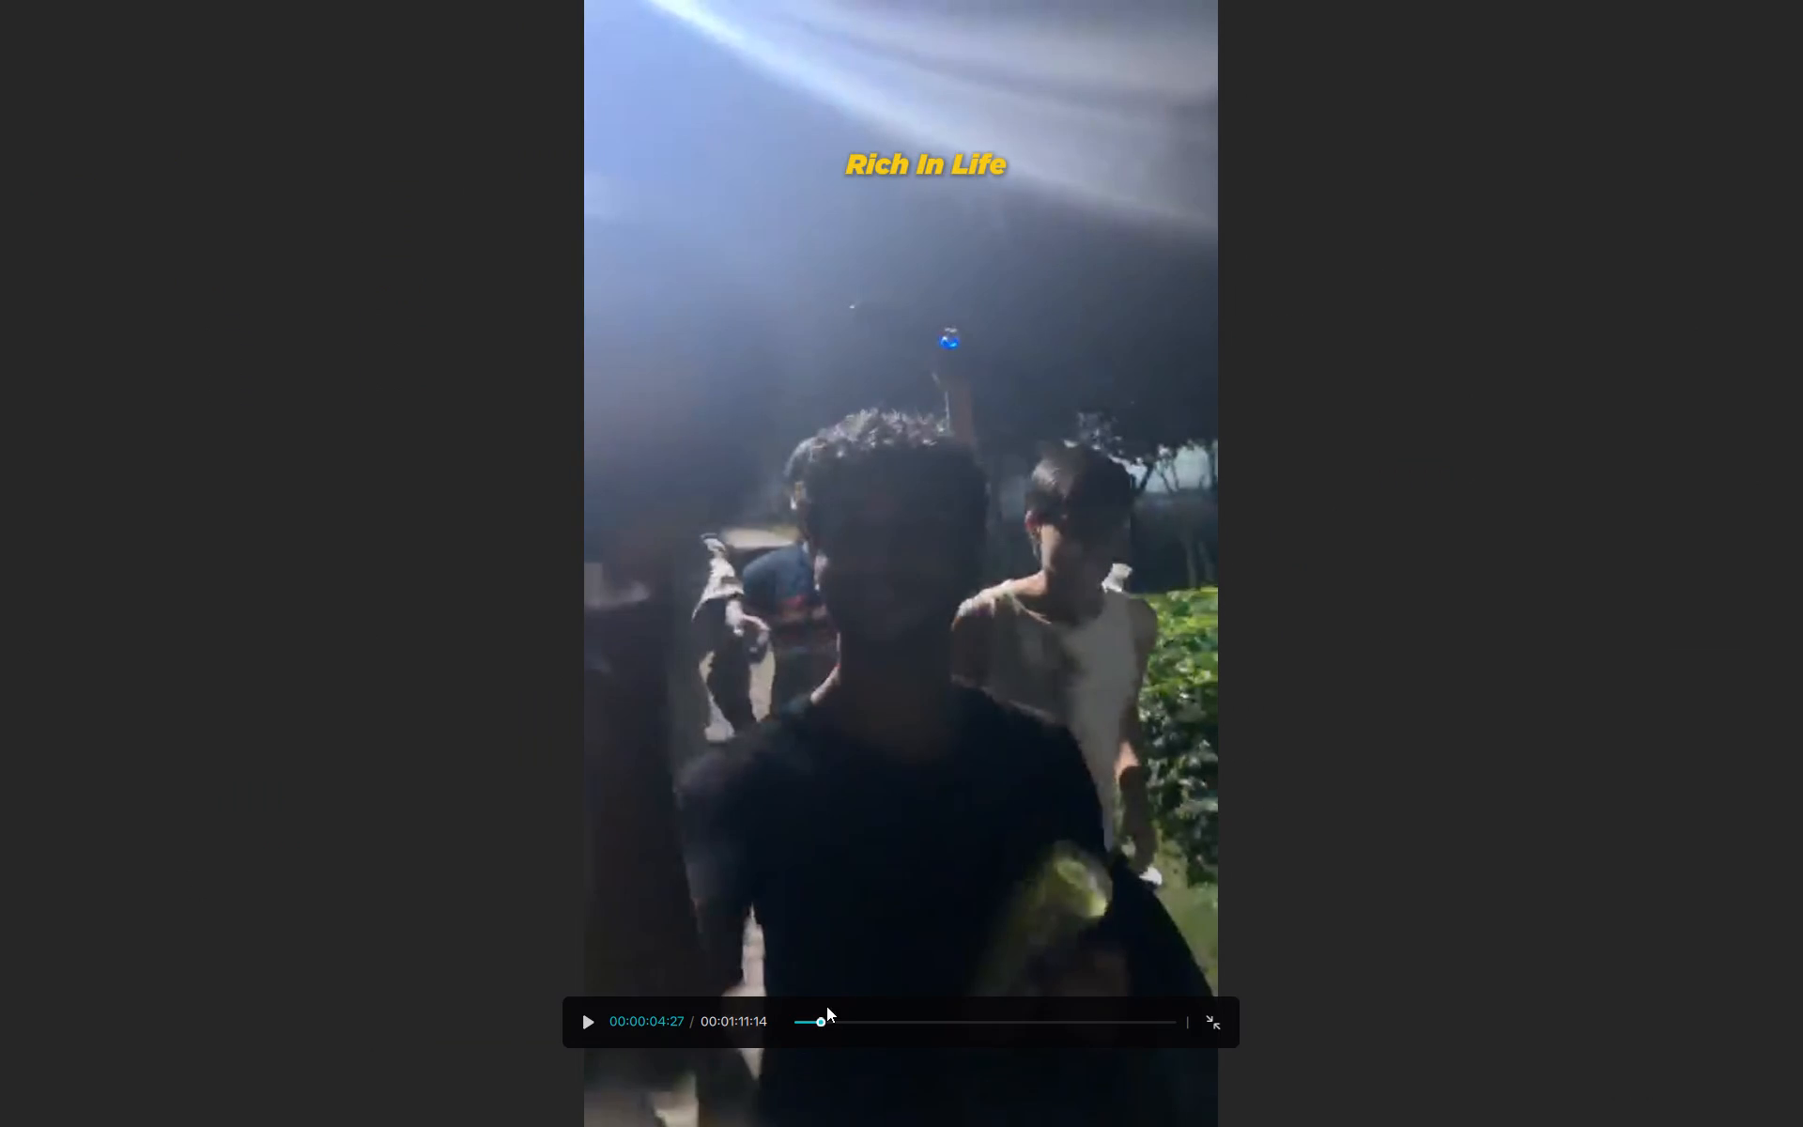
click(820, 1024)
key(space)
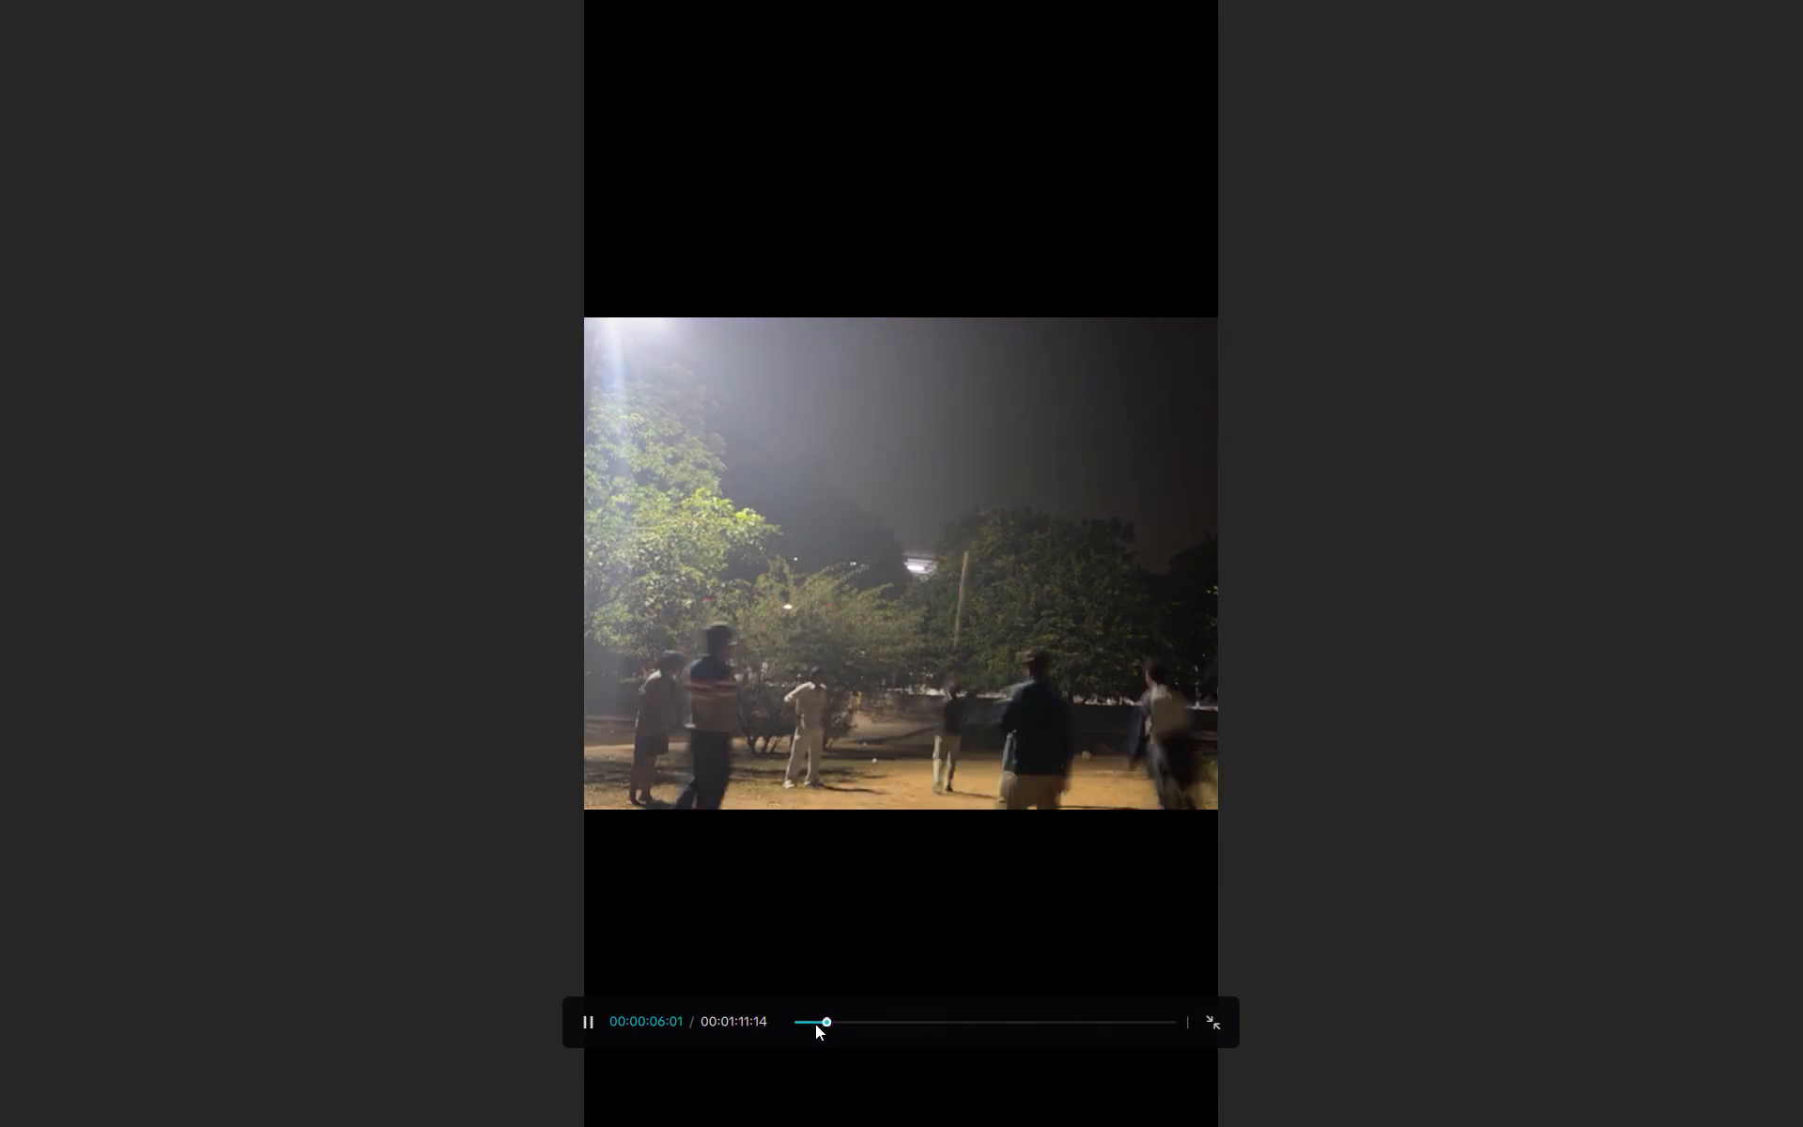
key(space)
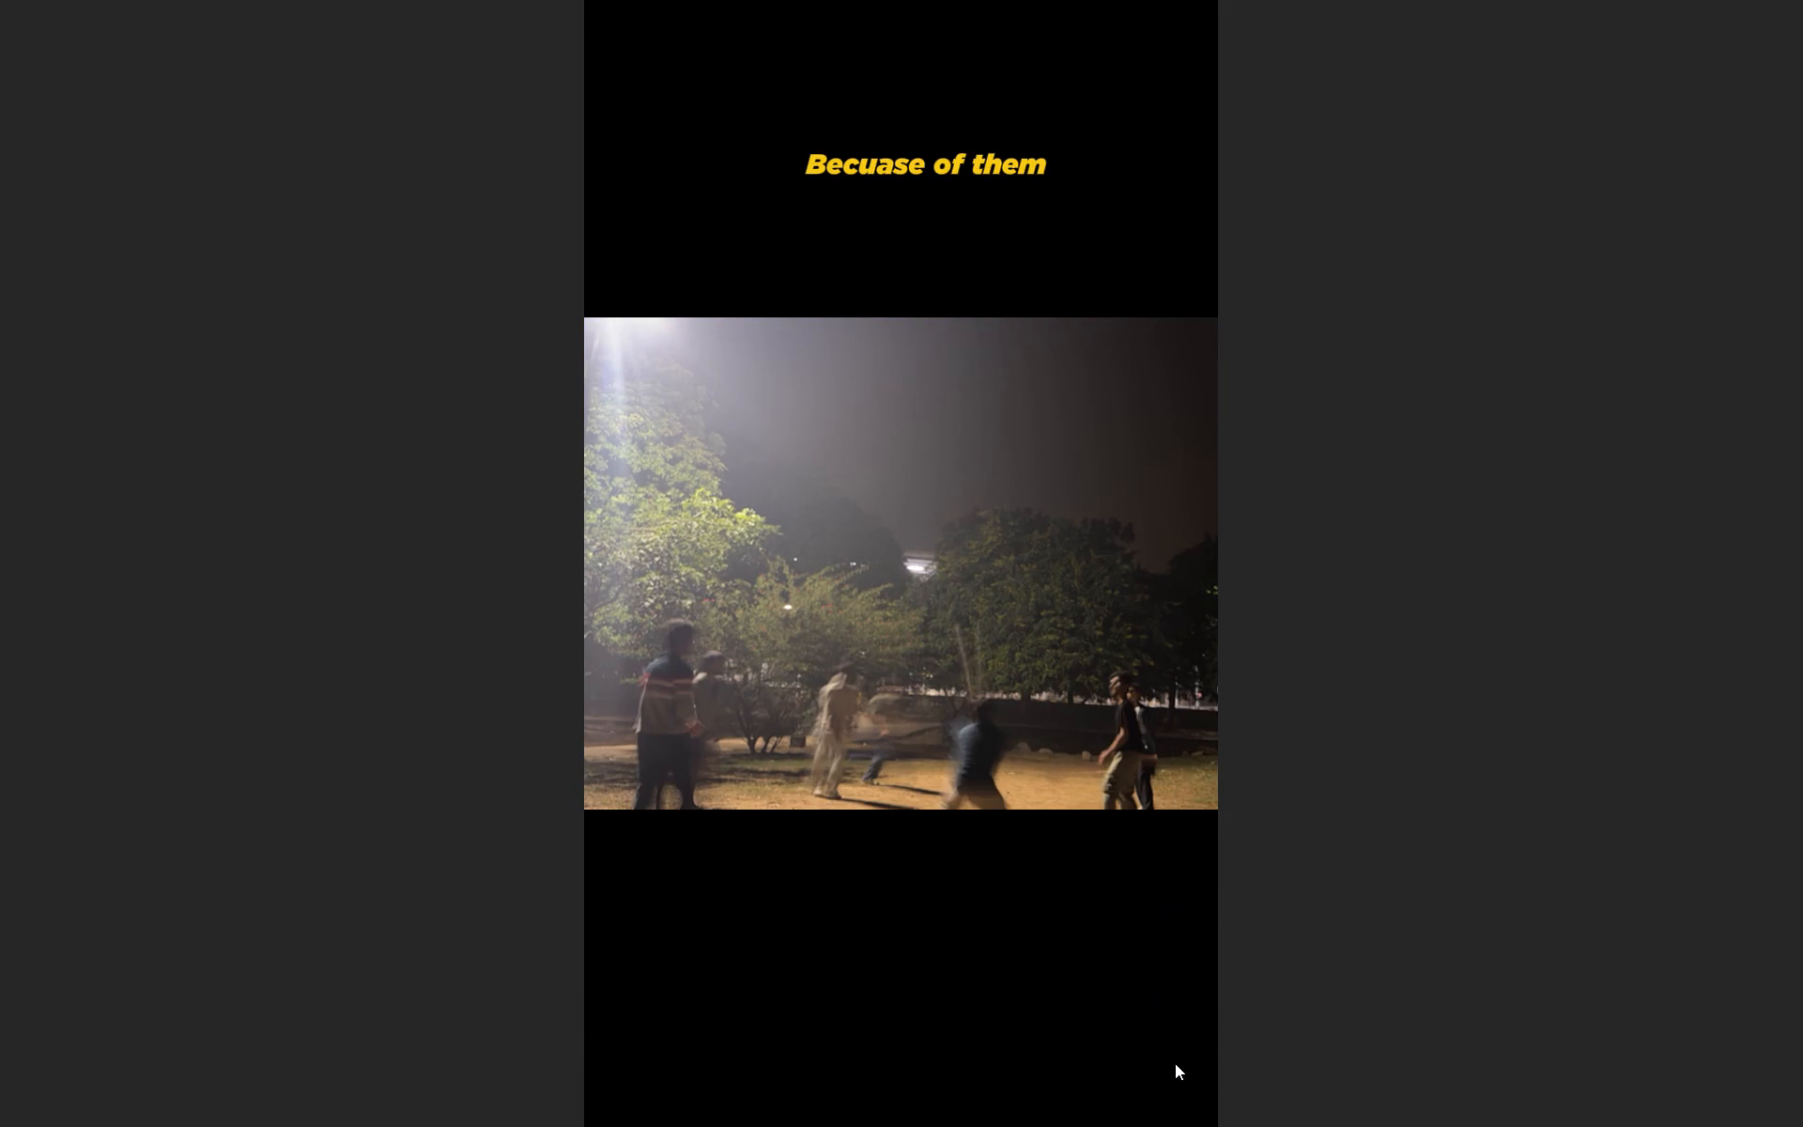
click(1073, 608)
click(1212, 1016)
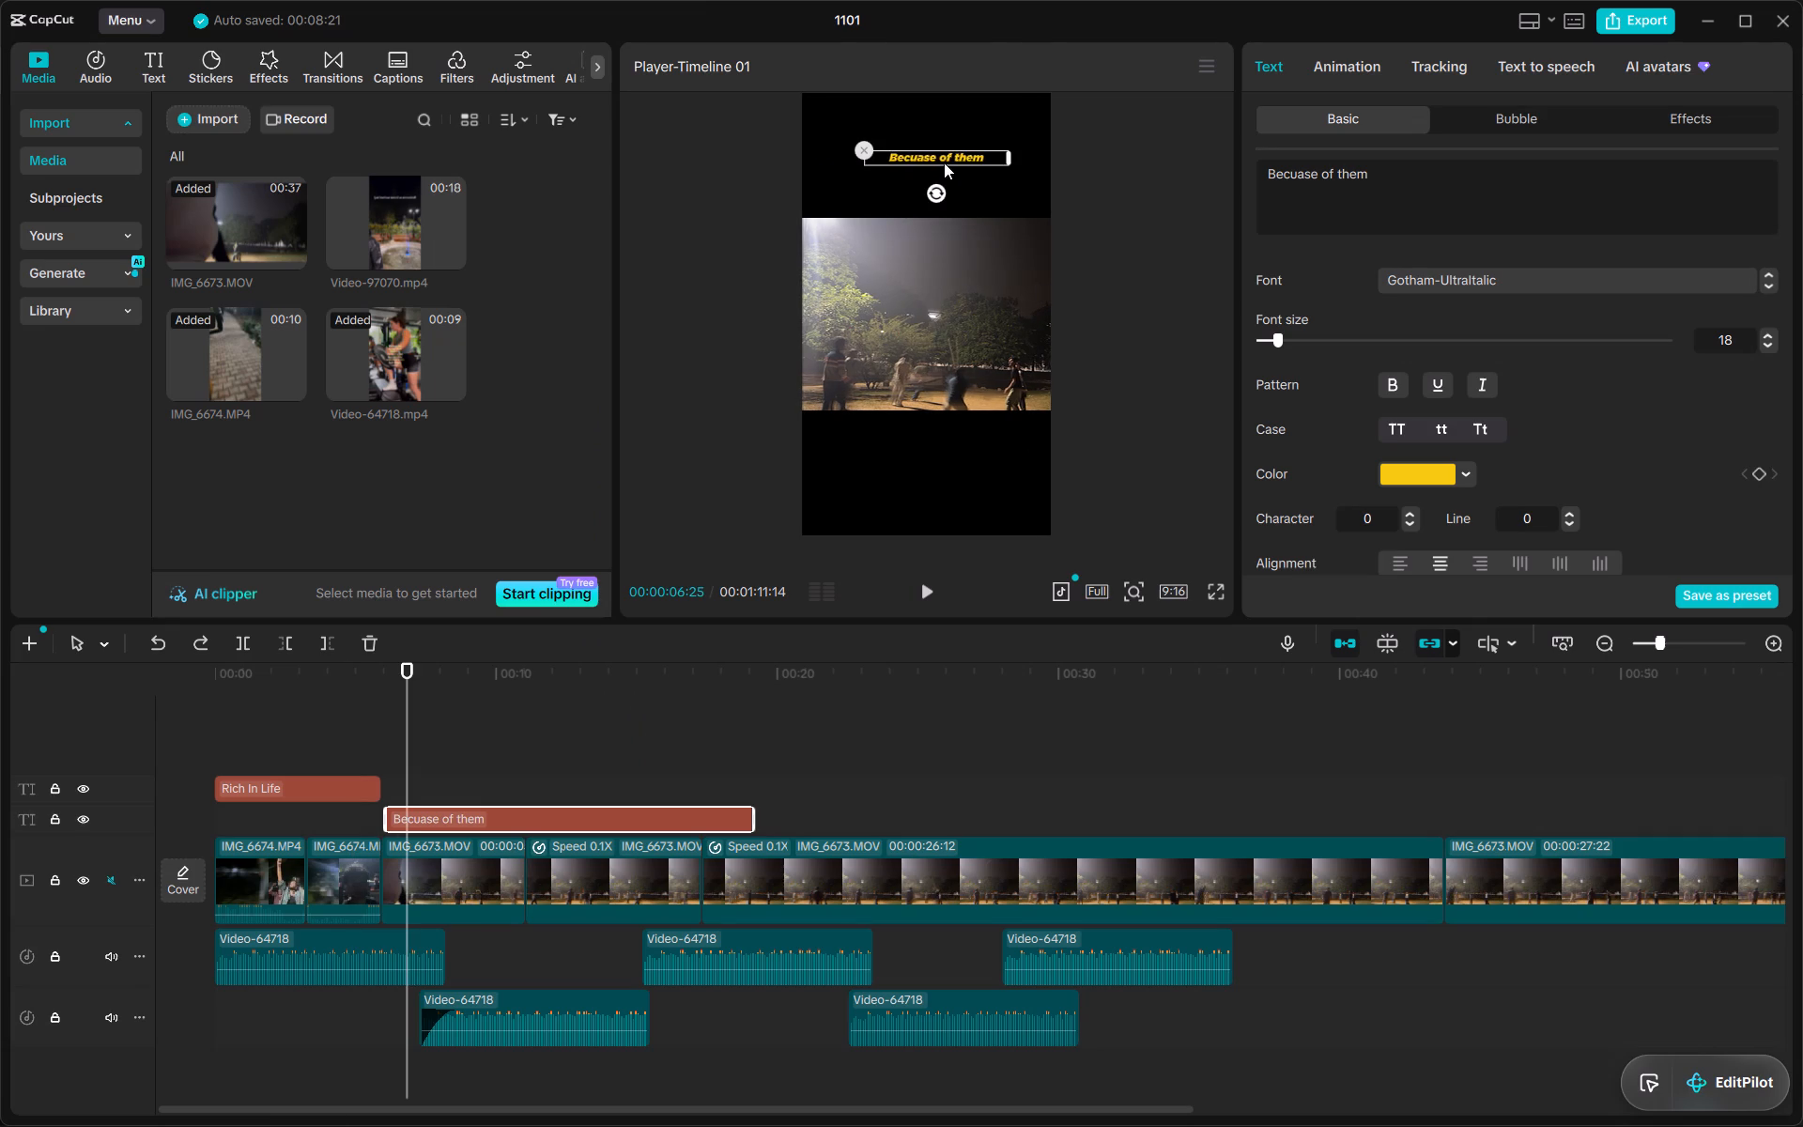
Shift the "Becuase of them" title slightly to the left within the video frame.
drag(942, 155, 916, 155)
drag(916, 155, 893, 154)
drag(927, 157, 898, 158)
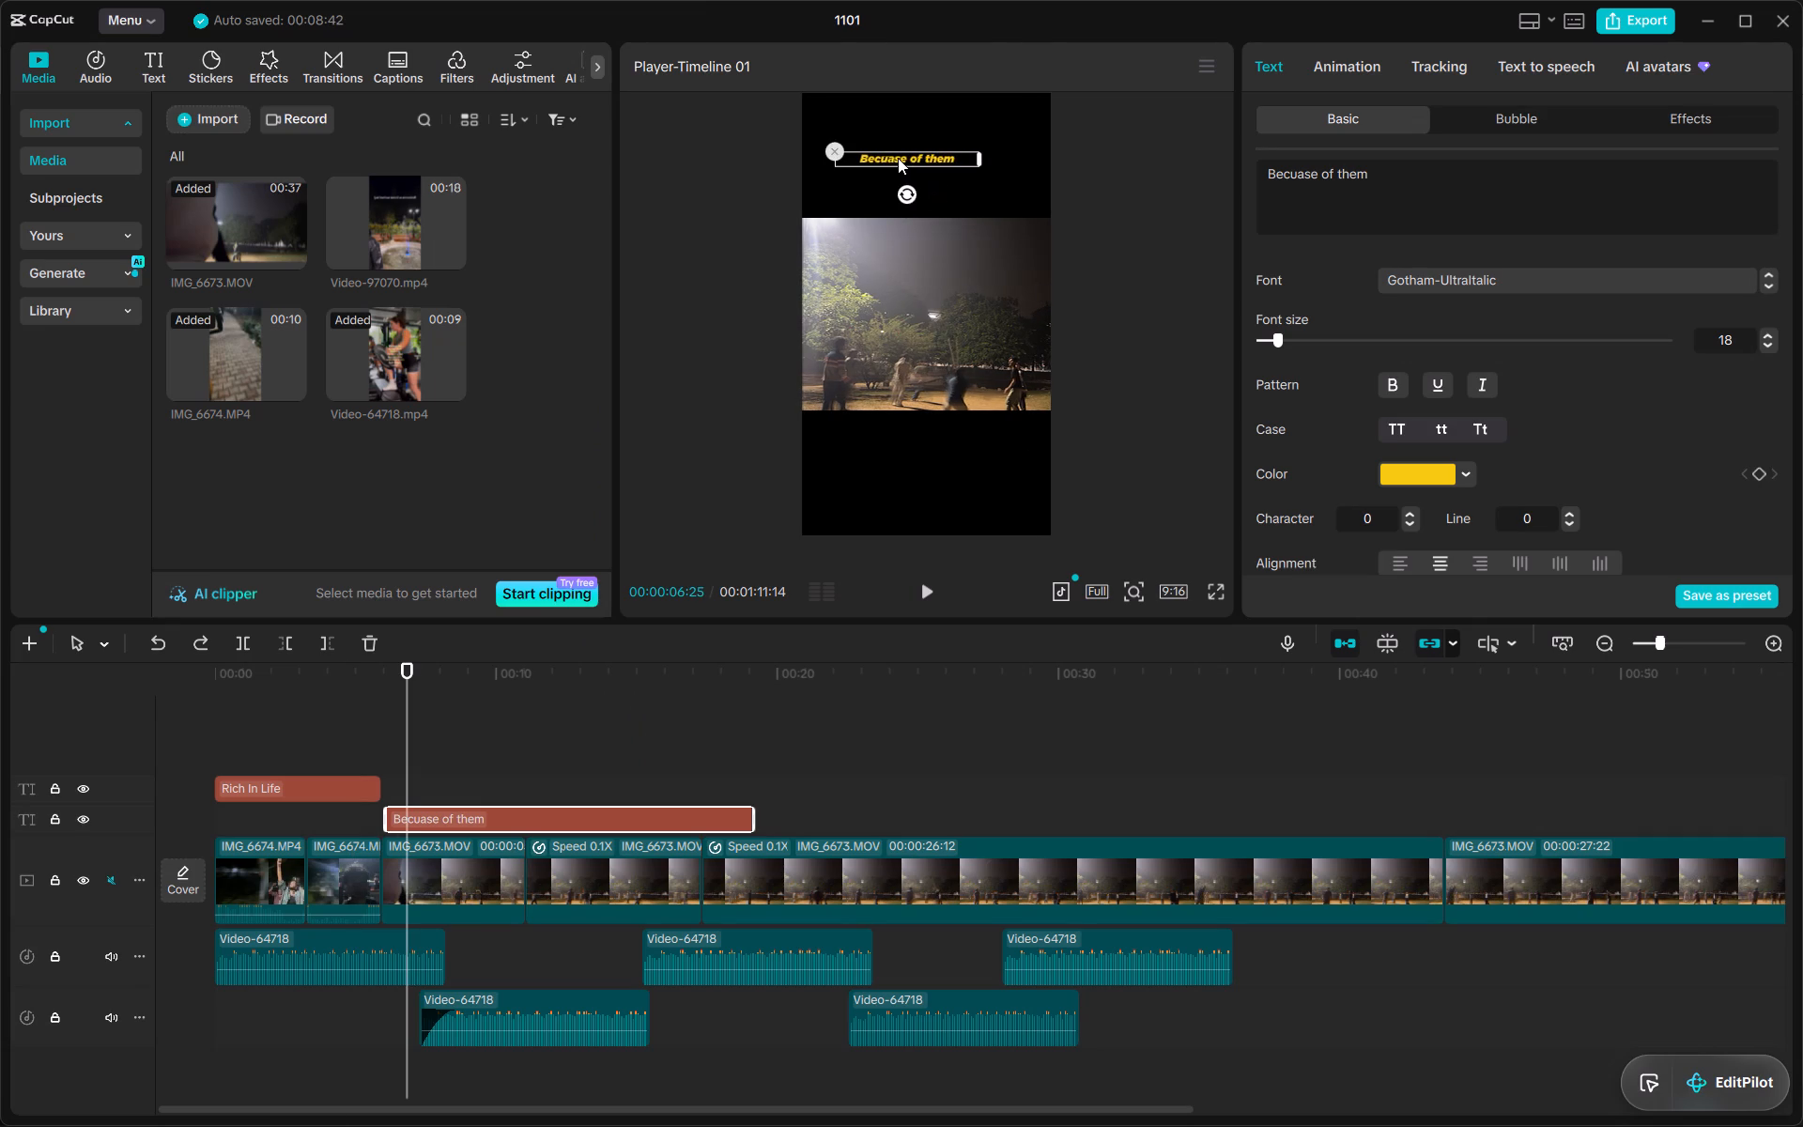
drag(898, 158, 910, 158)
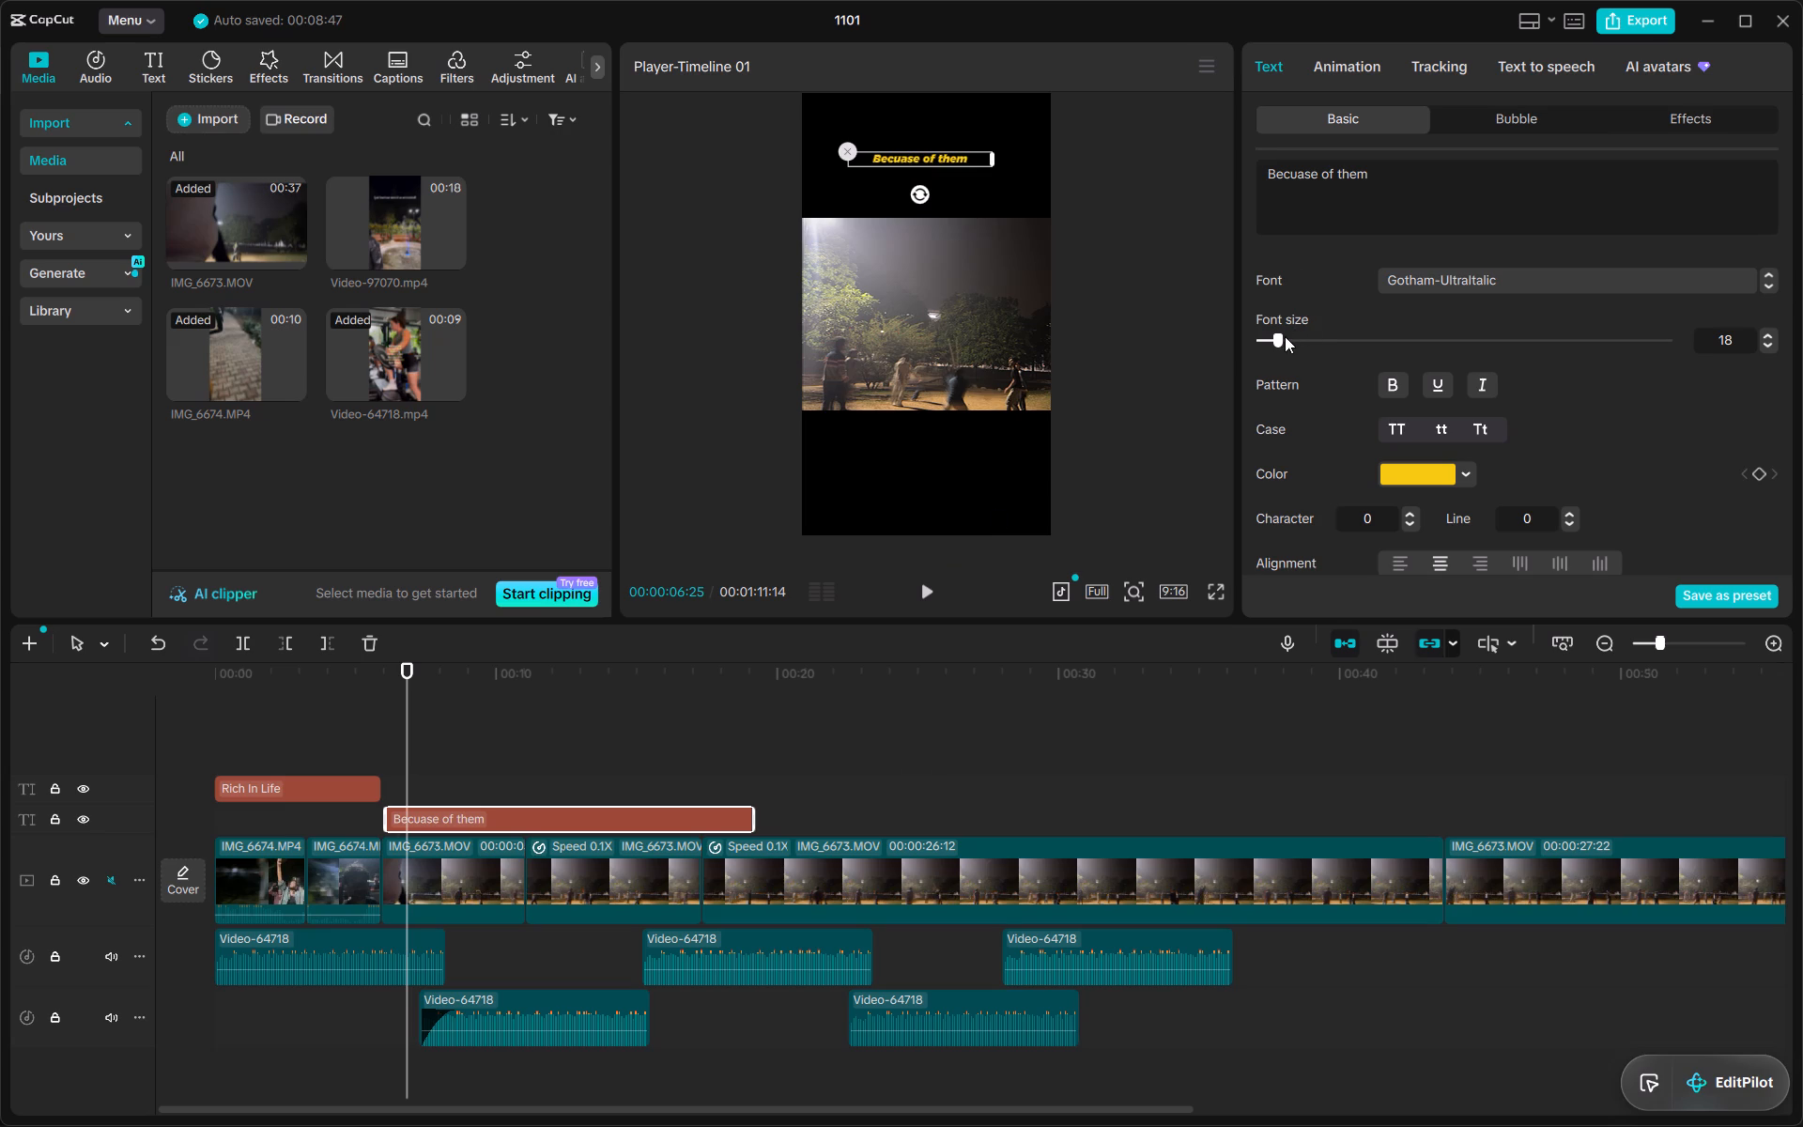
Set the "Becuase of them" title's font size to 21 and lower it to just above the footage.
click(1767, 346)
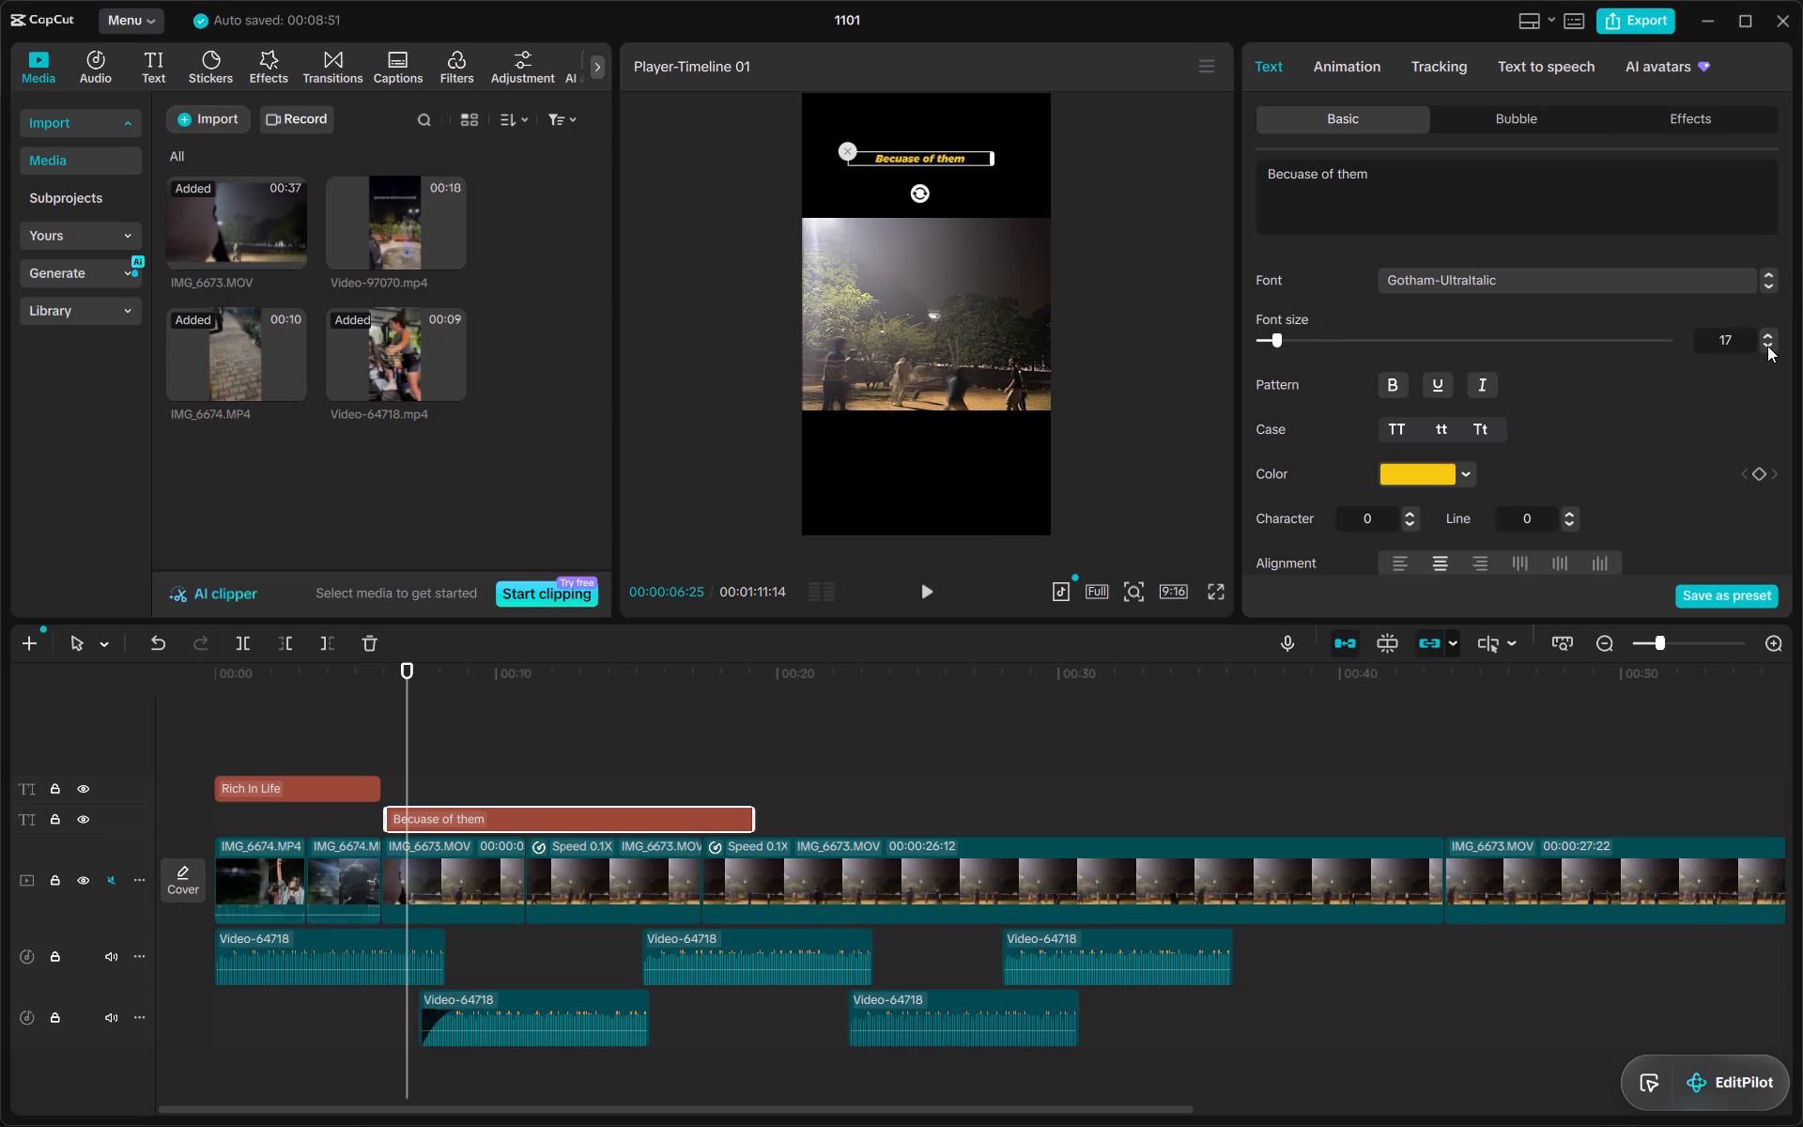
click(1767, 332)
double_click(1767, 332)
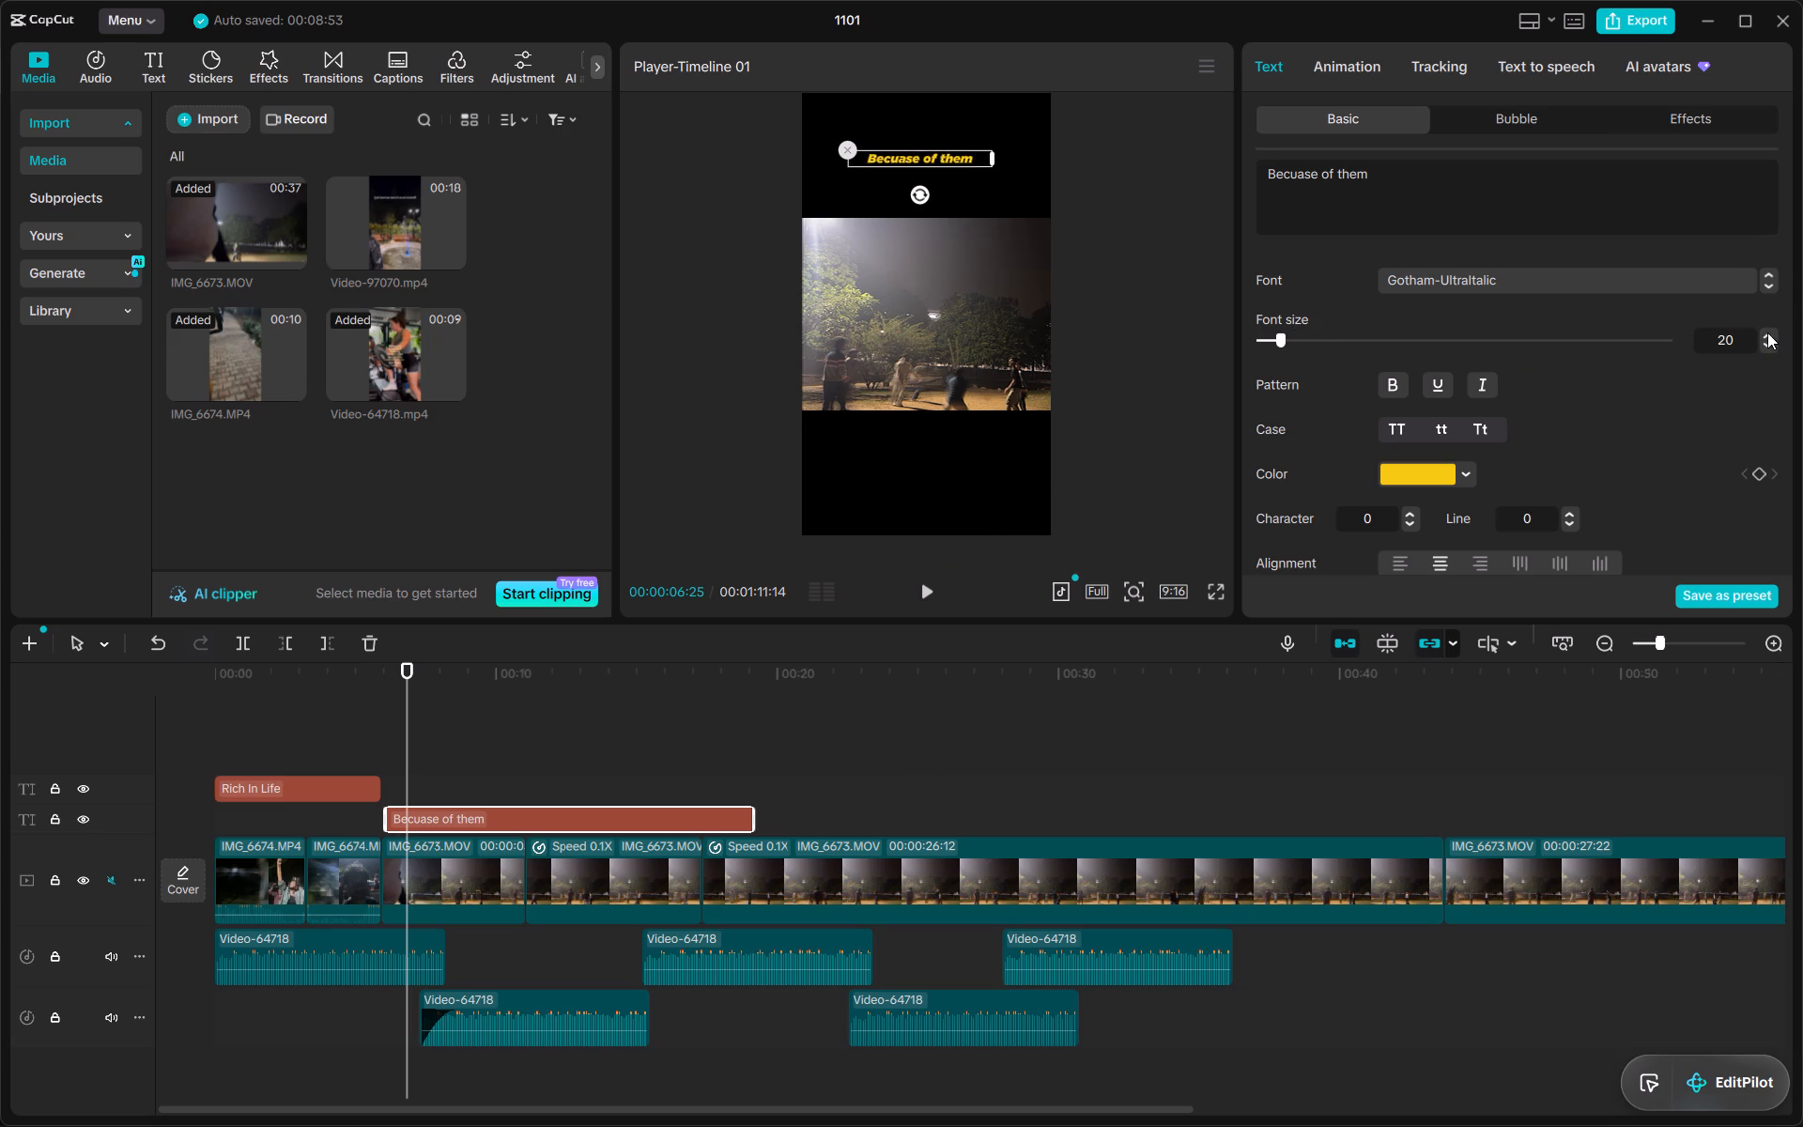
click(1767, 332)
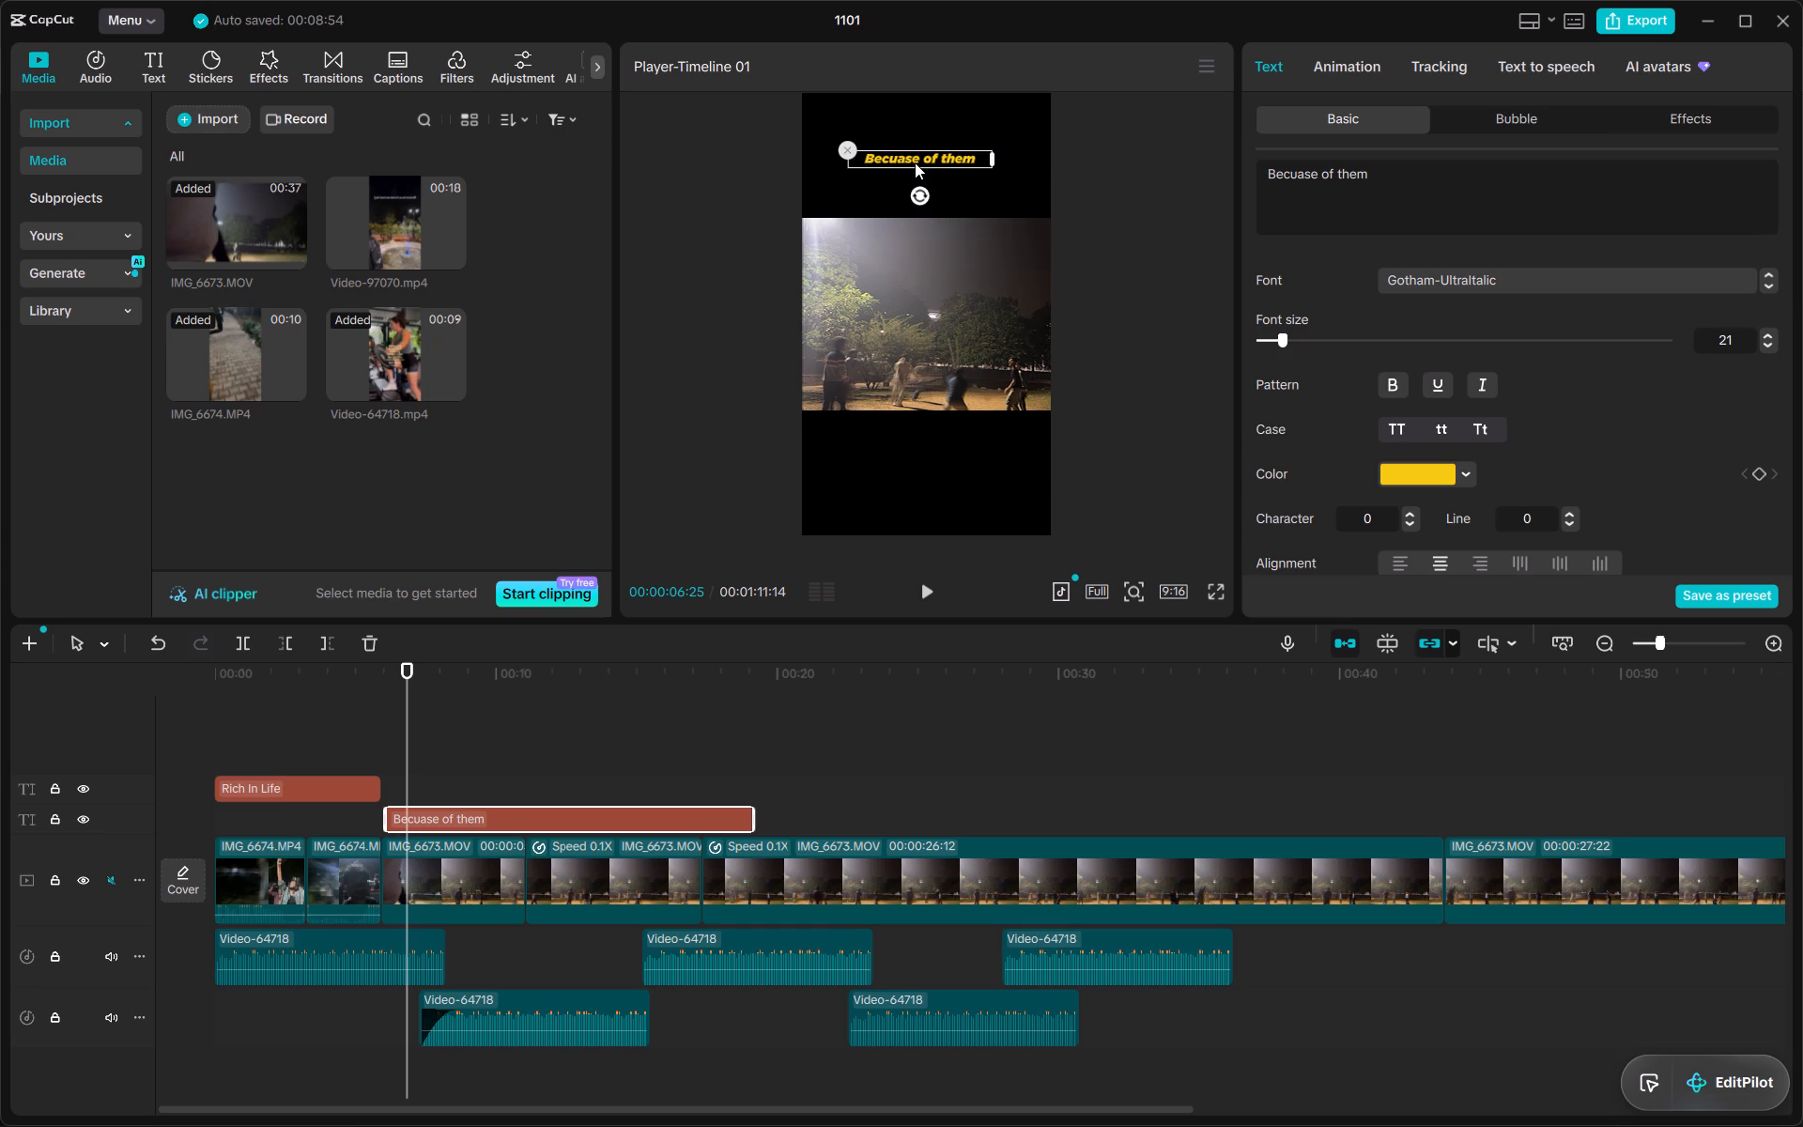
drag(914, 162, 914, 188)
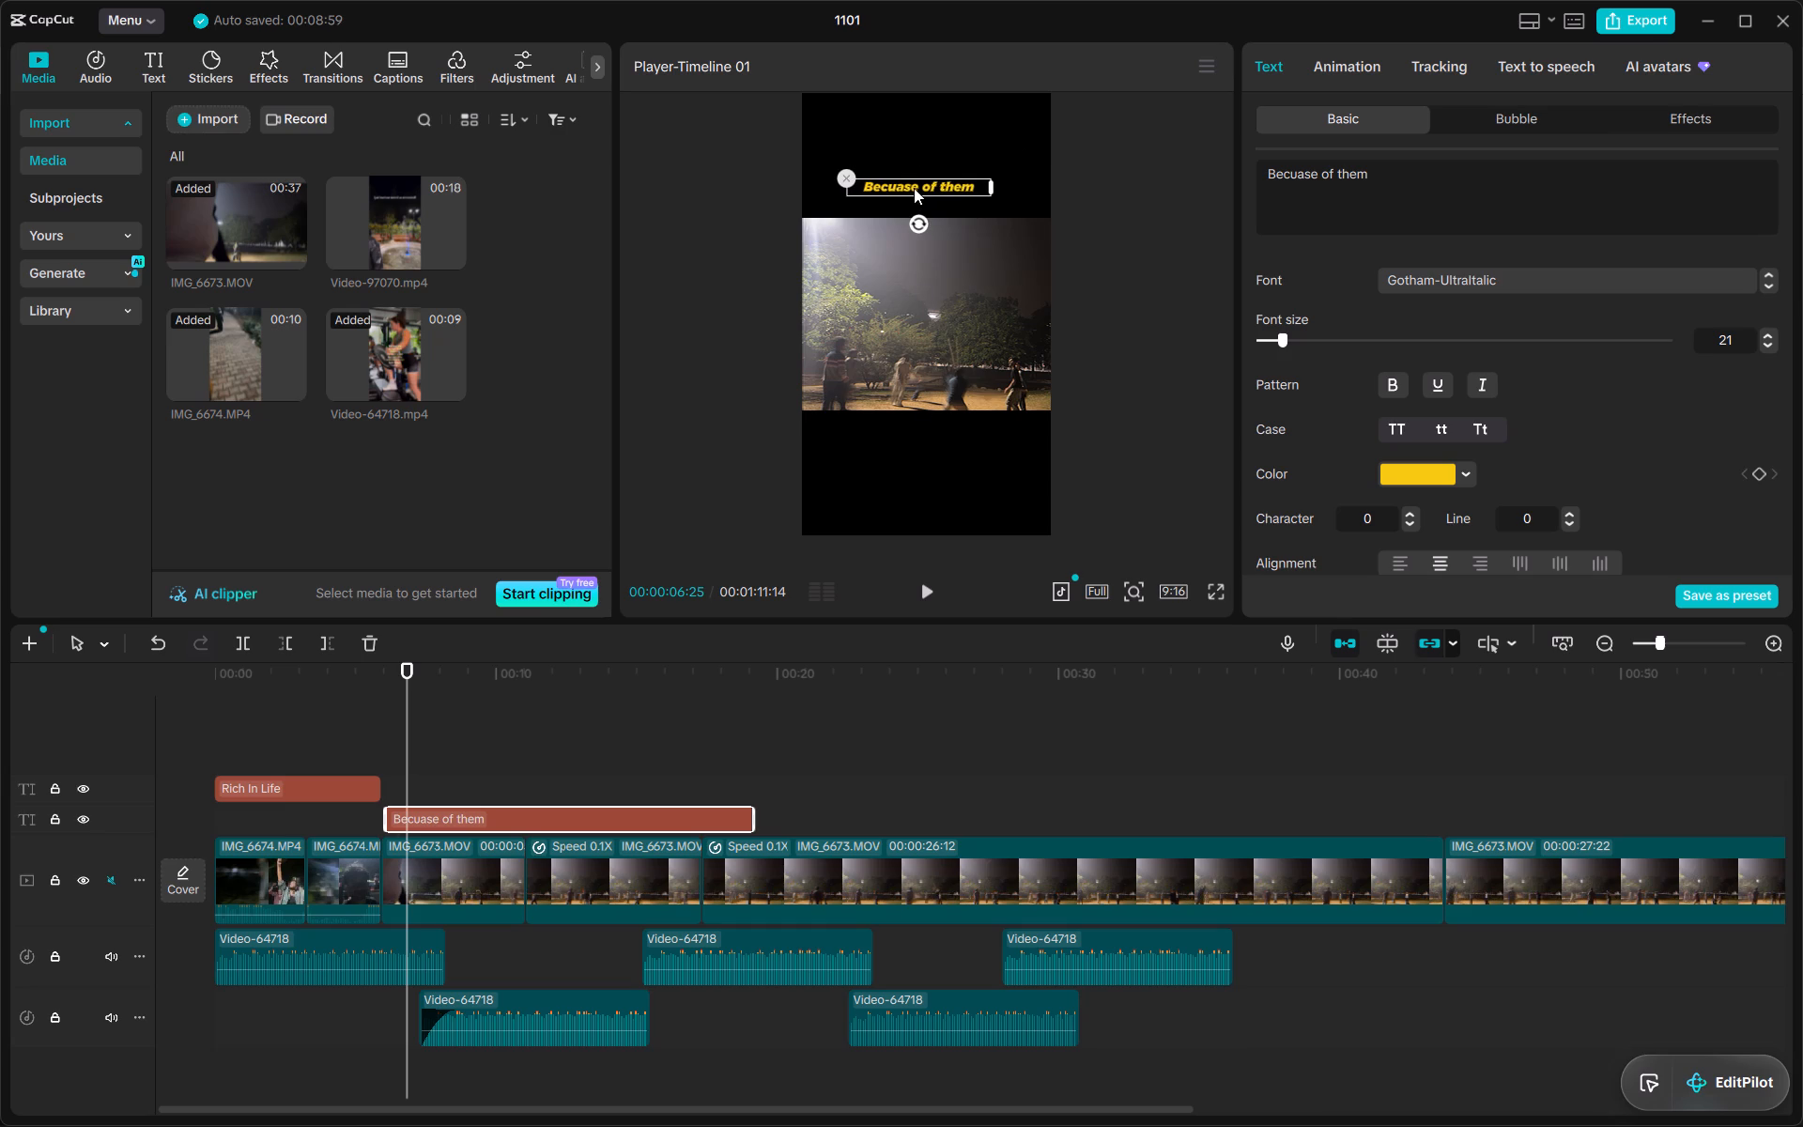
Extend the end of the "Becuase of them" title to about 43 seconds.
click(955, 694)
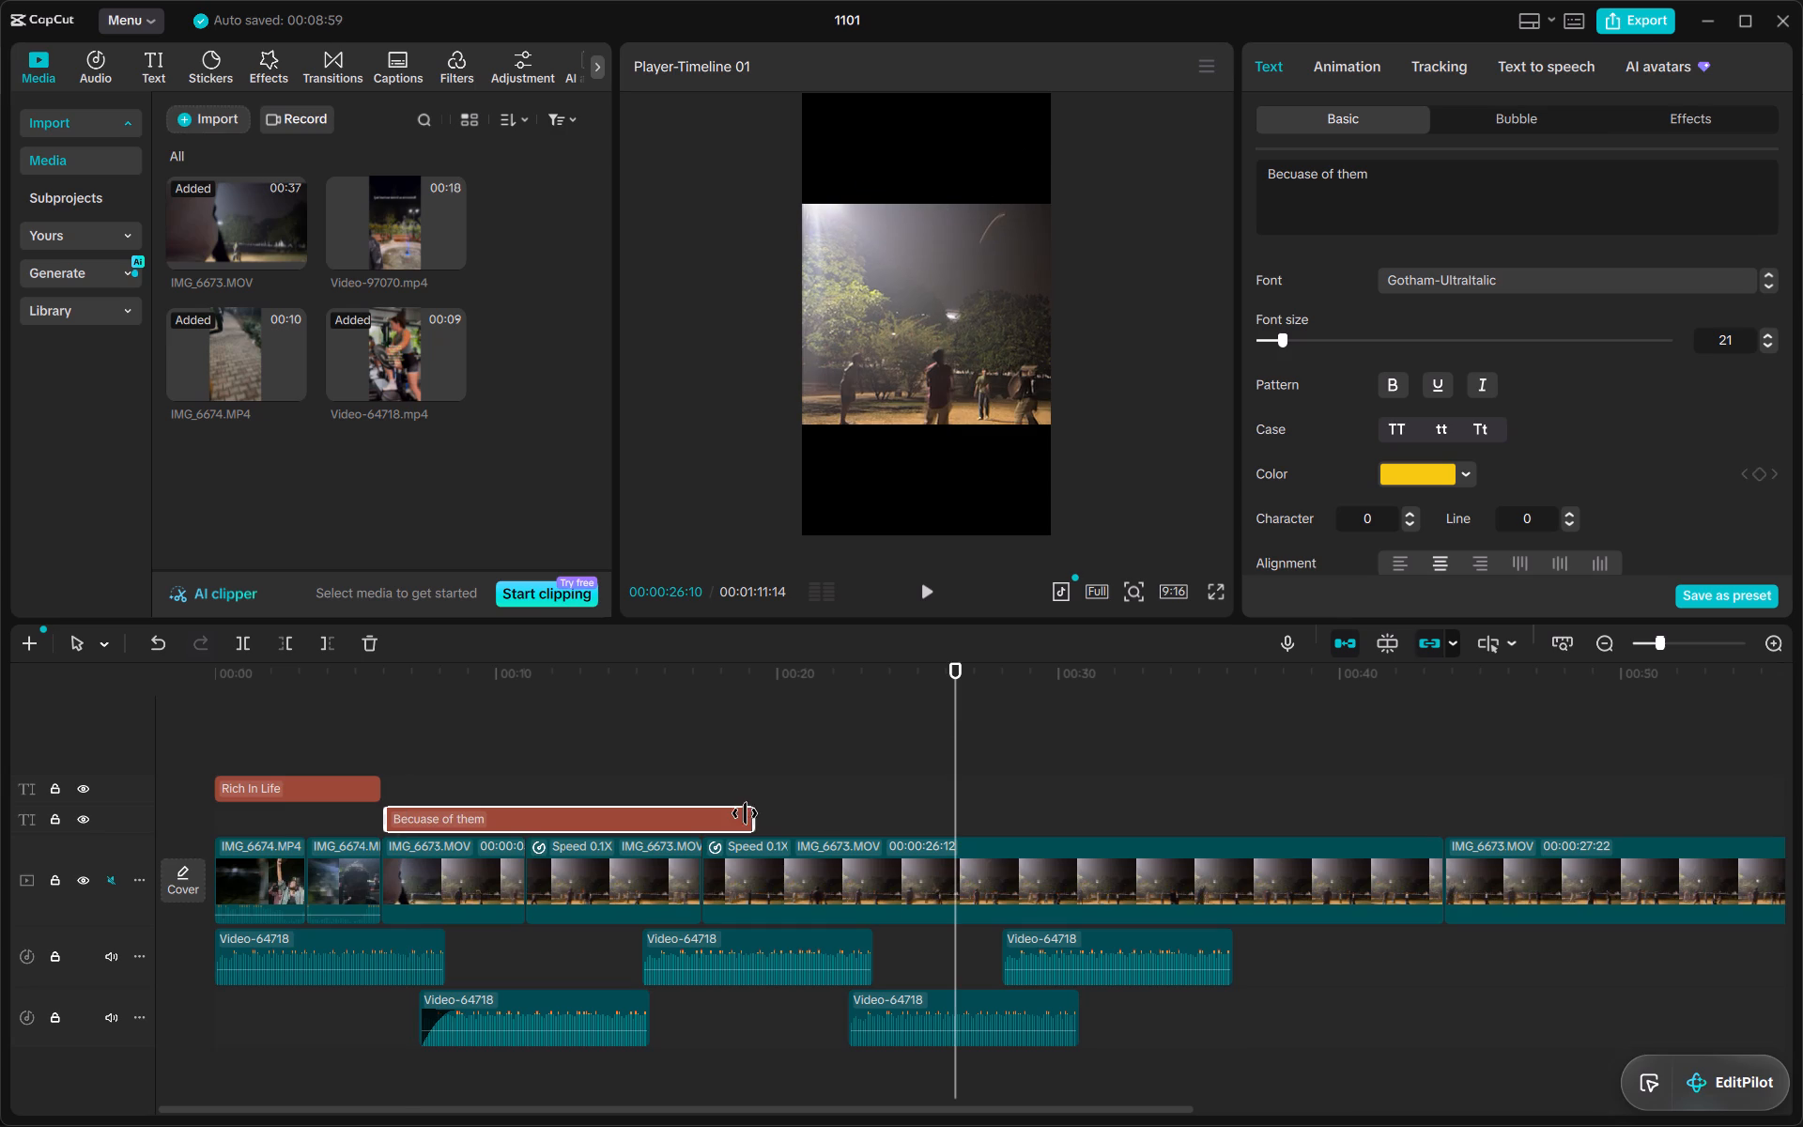
drag(752, 817, 1406, 791)
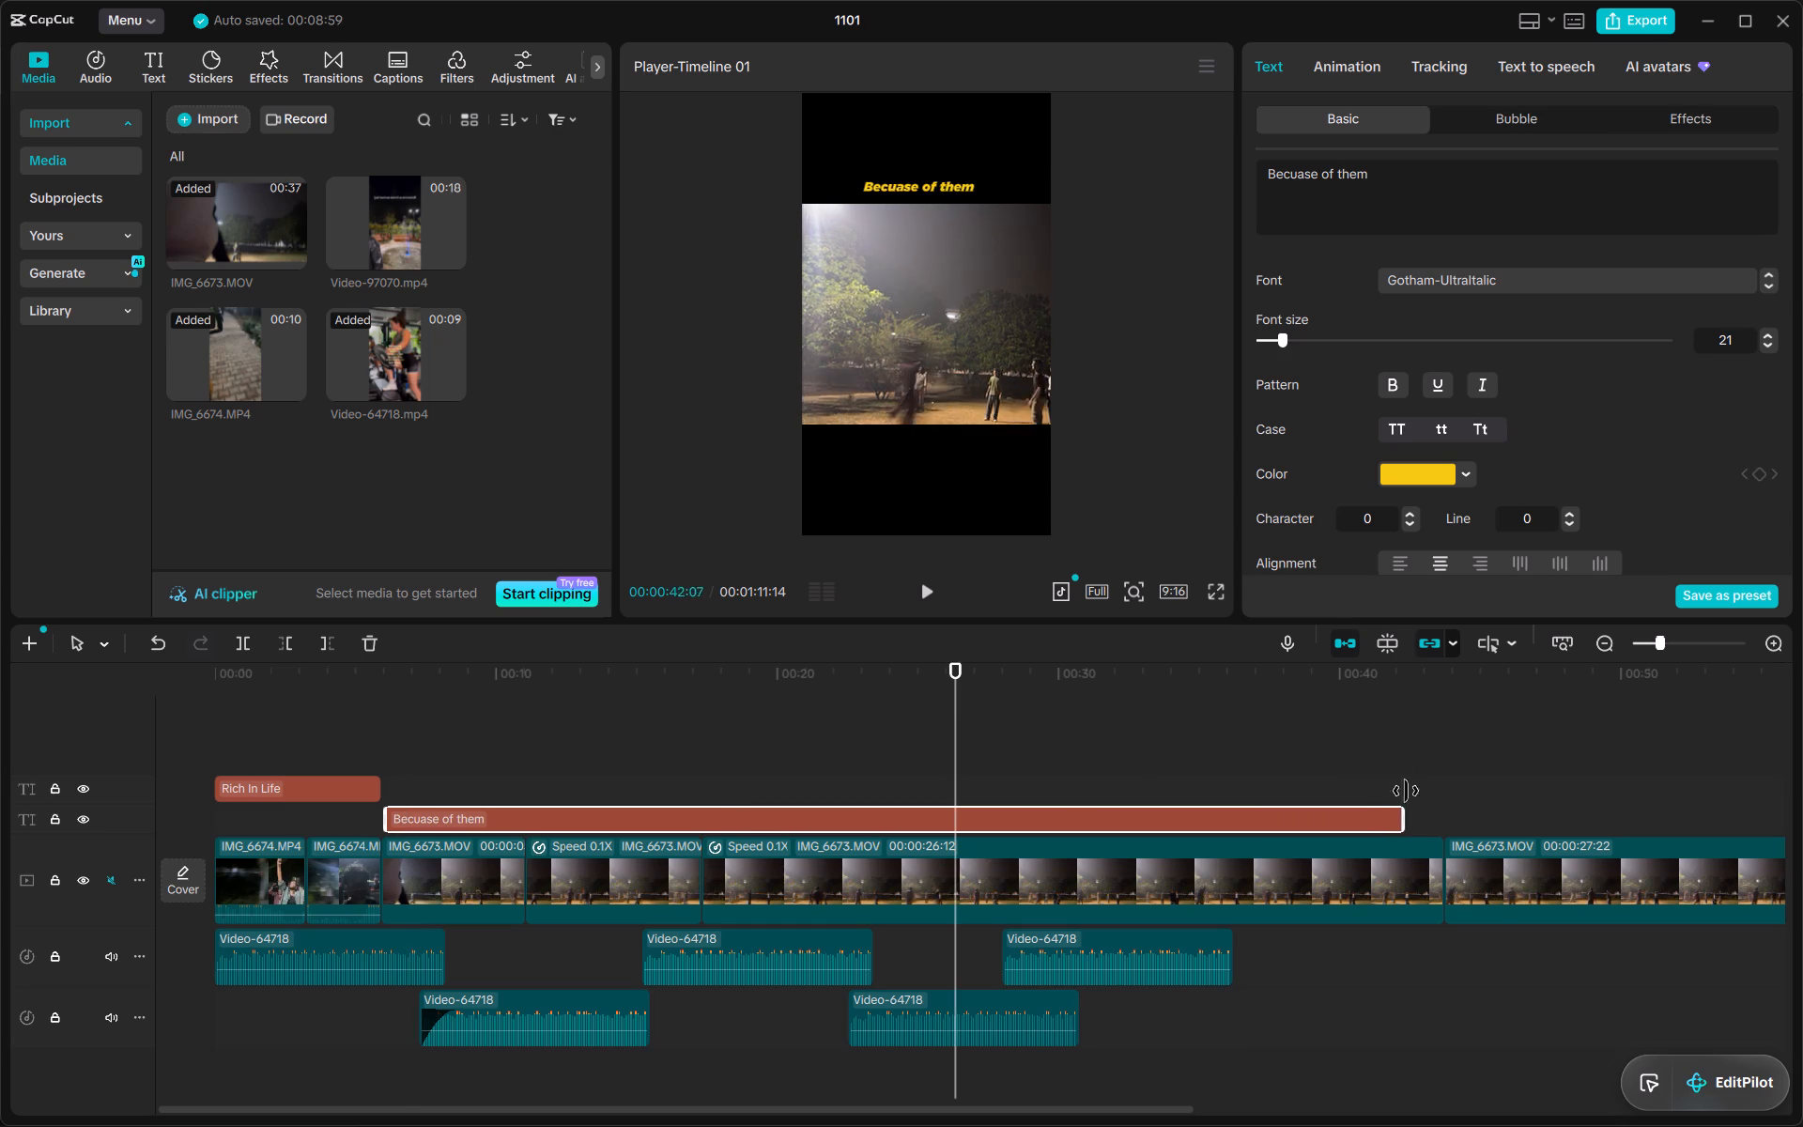
drag(1406, 791, 1427, 800)
Play from about 5 seconds to check the repositioned title against the IMG_6673.MOV clips.
click(359, 700)
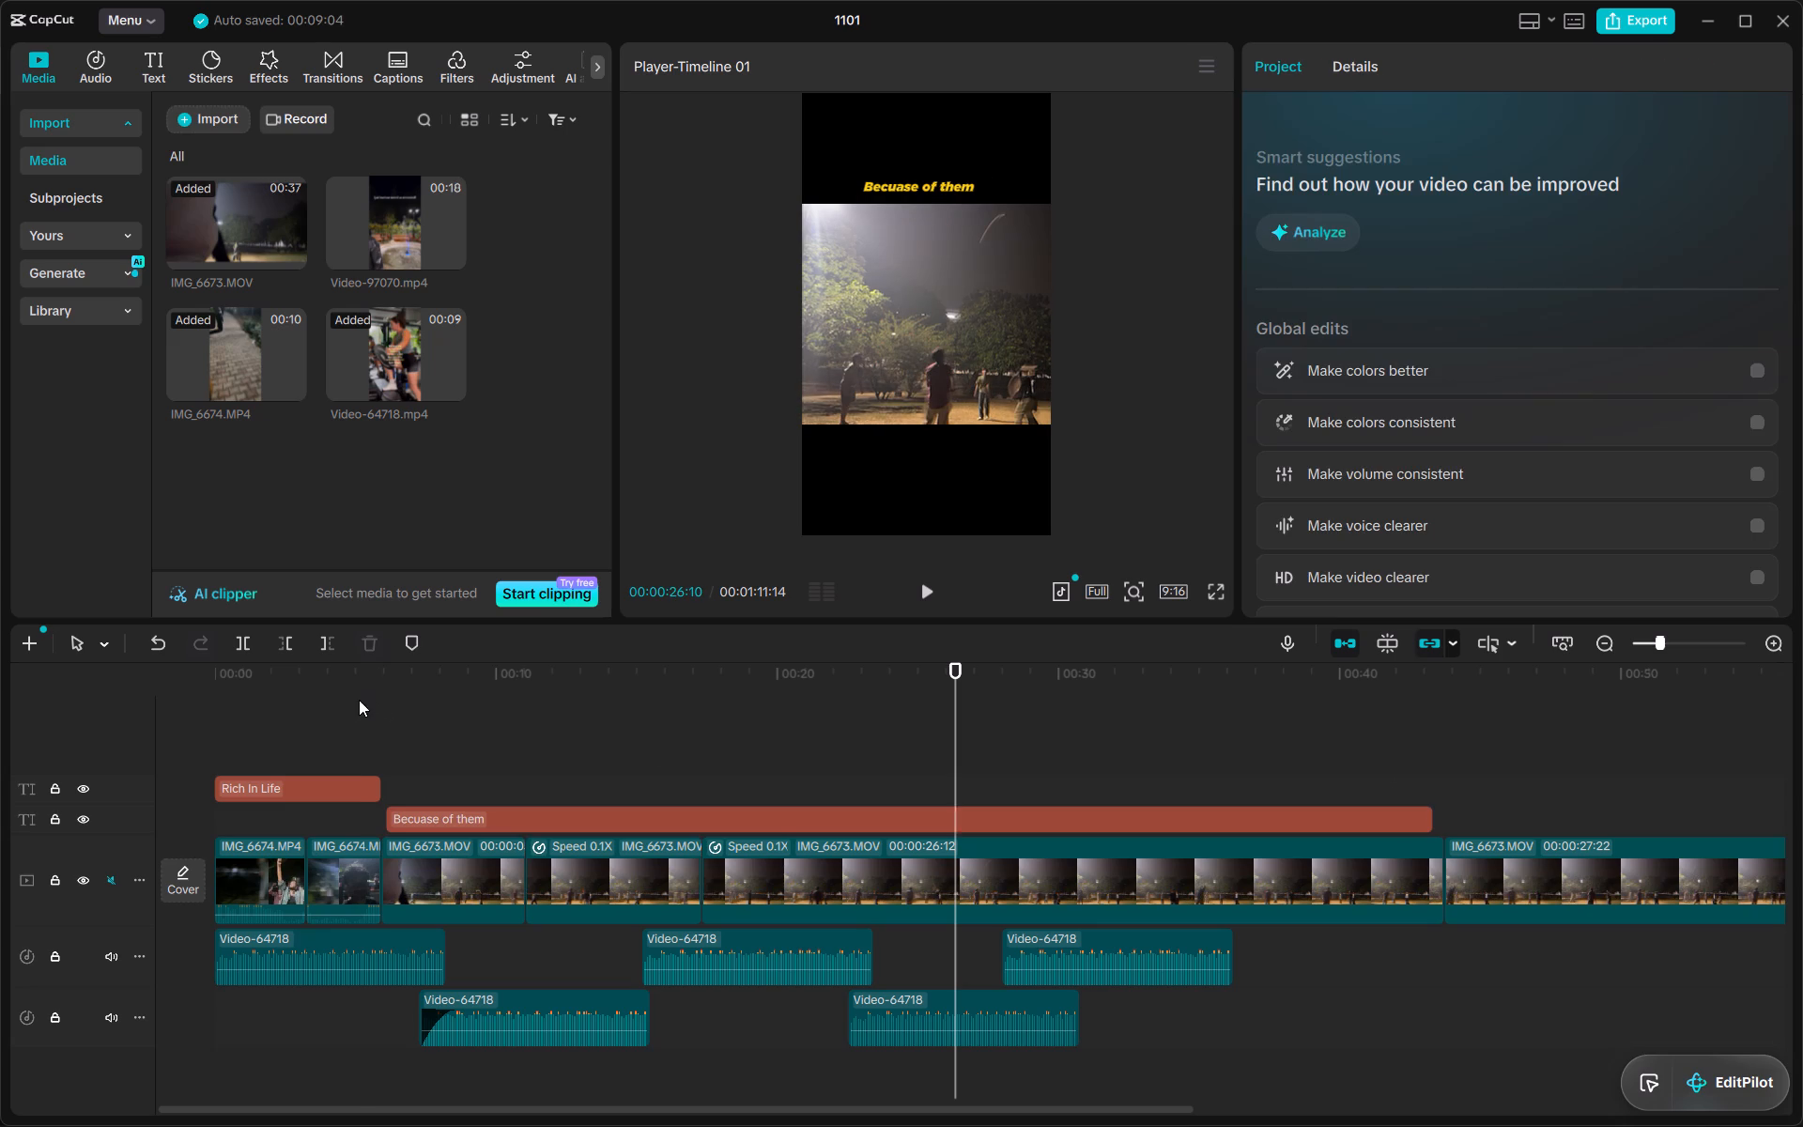
key(space)
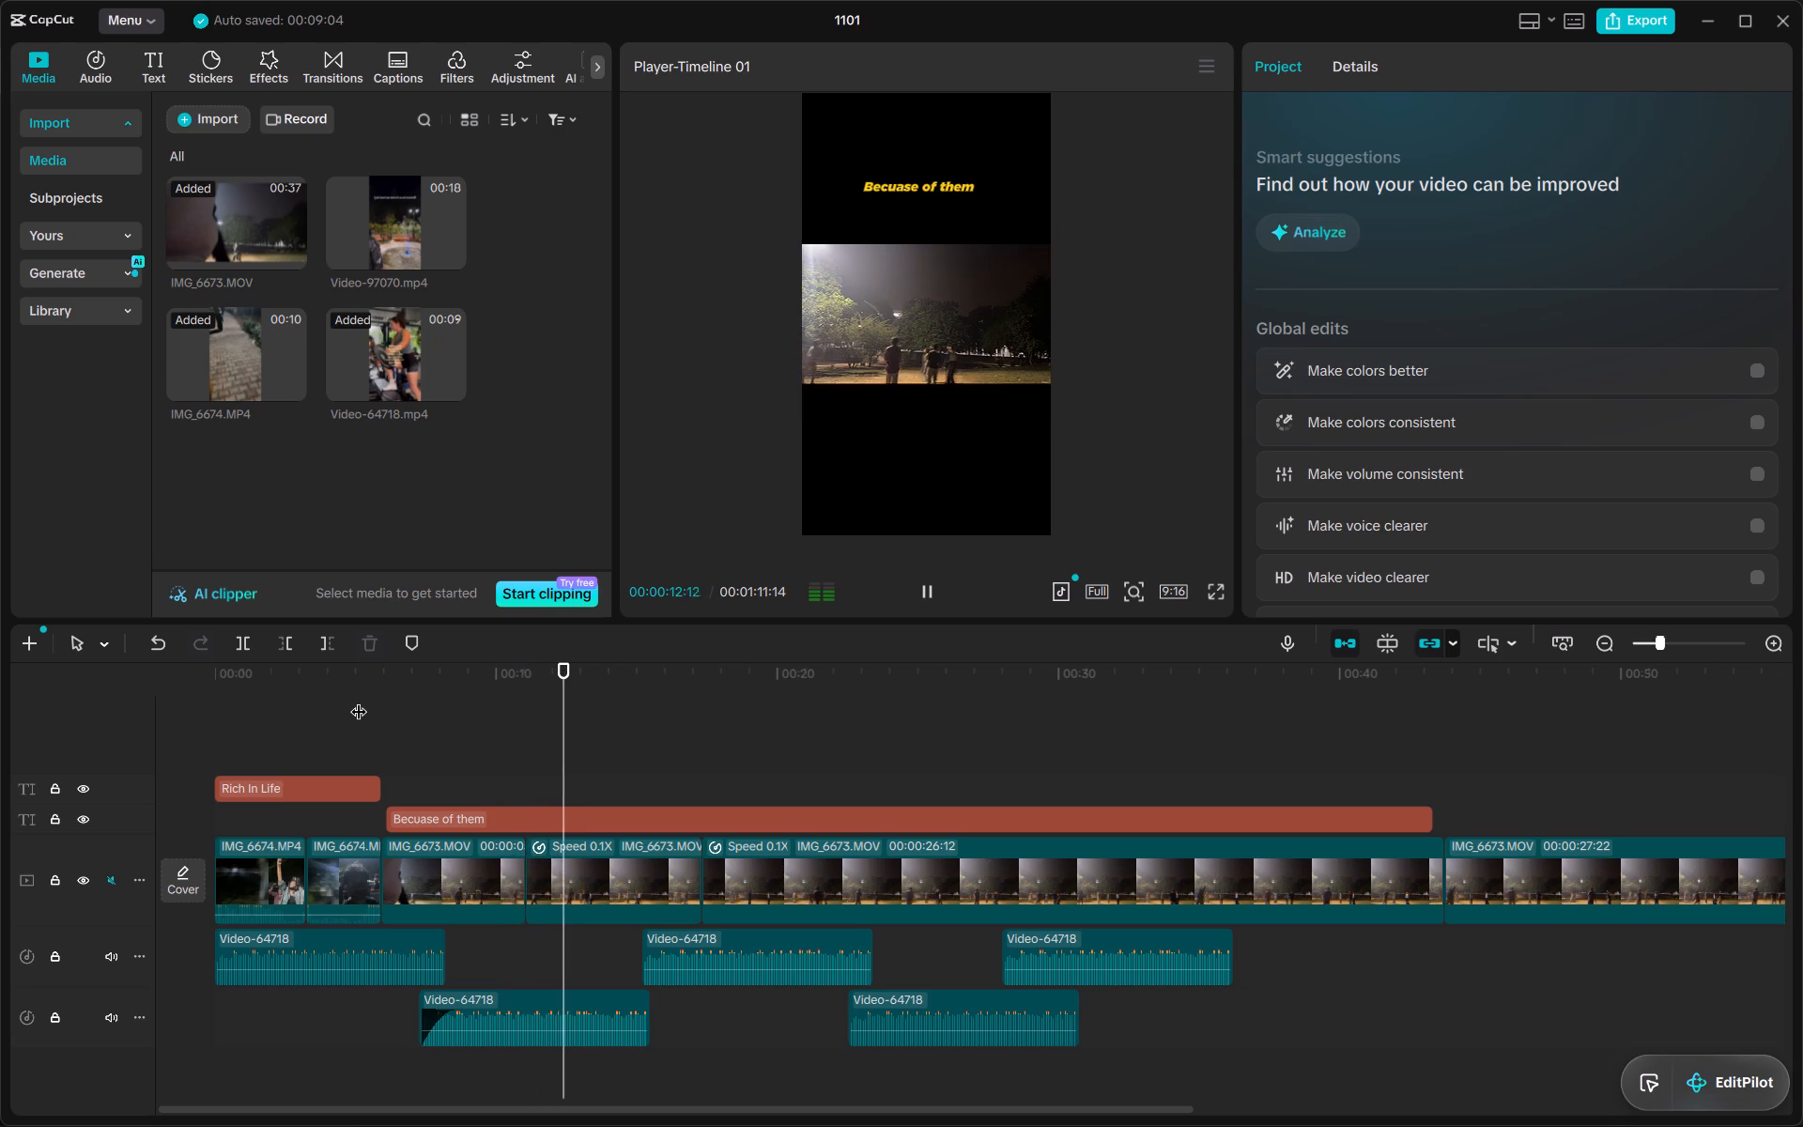
key(space)
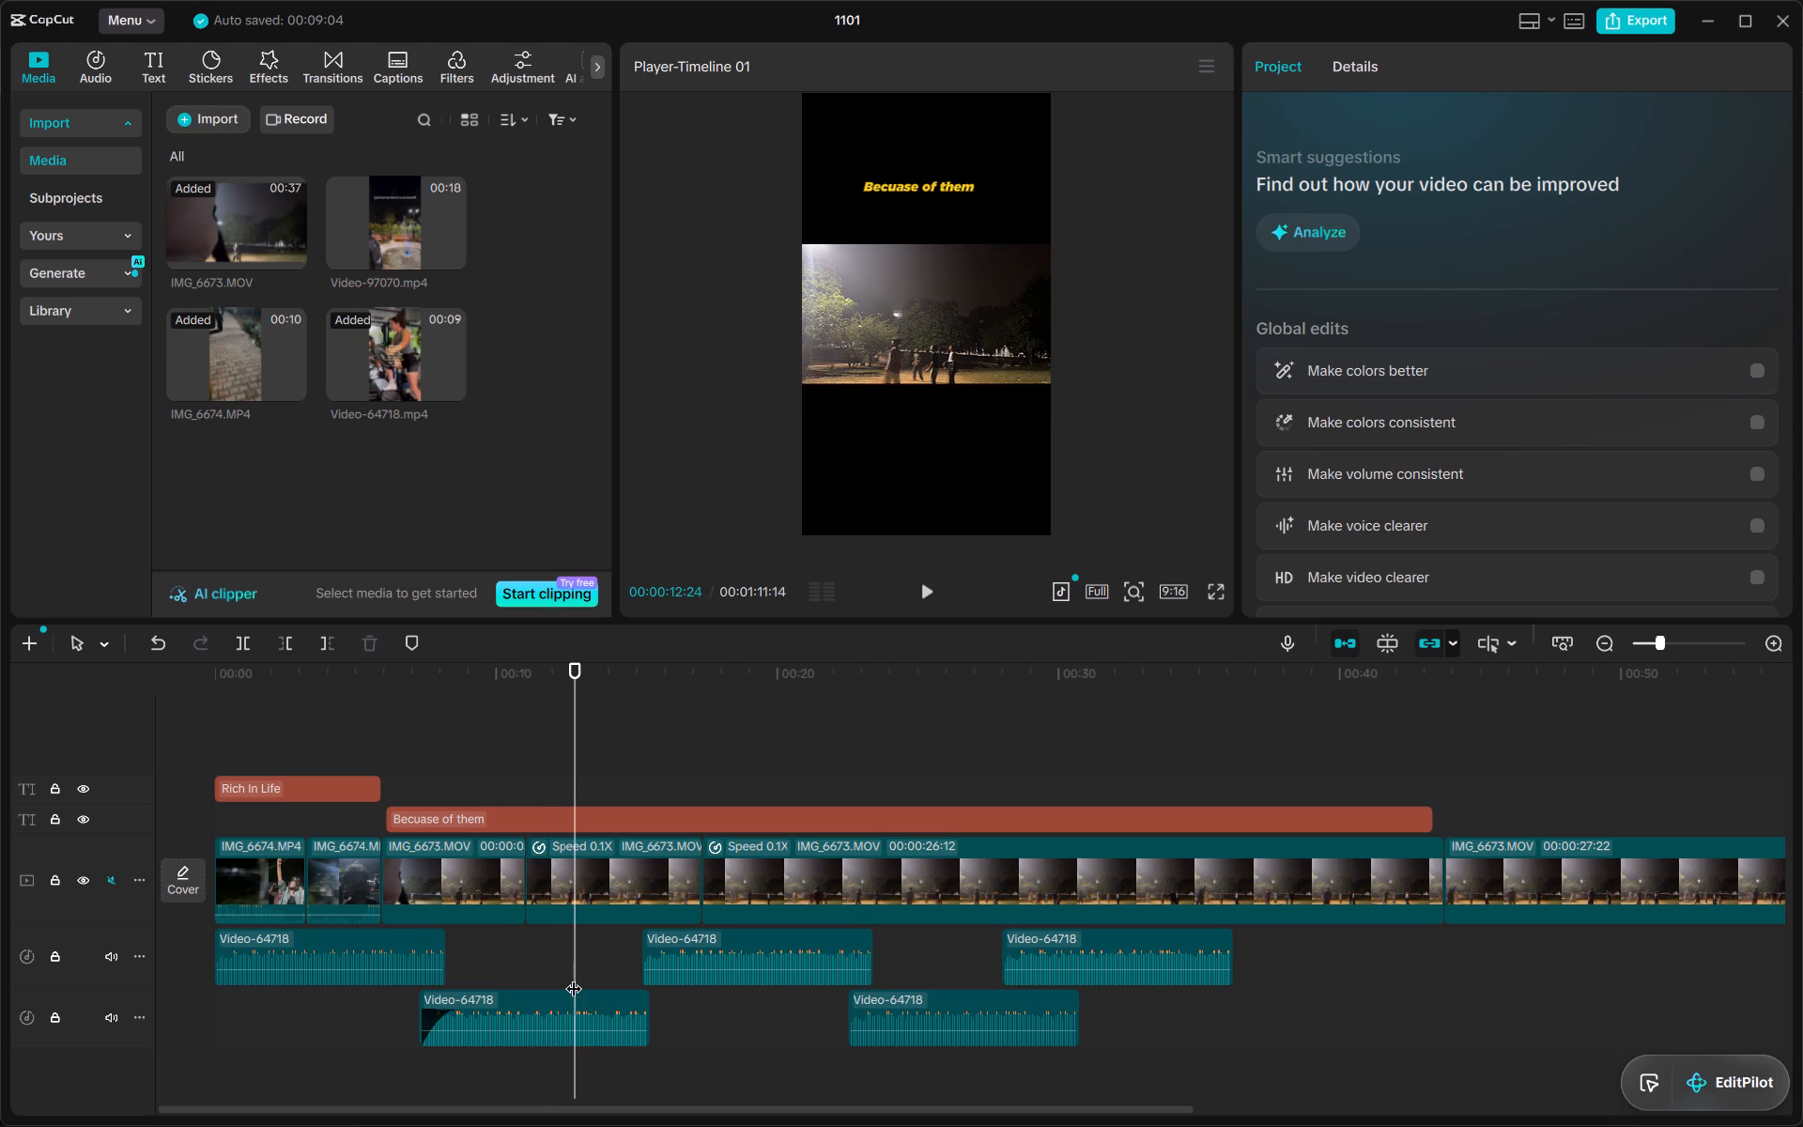
Delete all IMG_6673.MOV clips that follow the first one, including the slowed 0.1X clips.
click(636, 880)
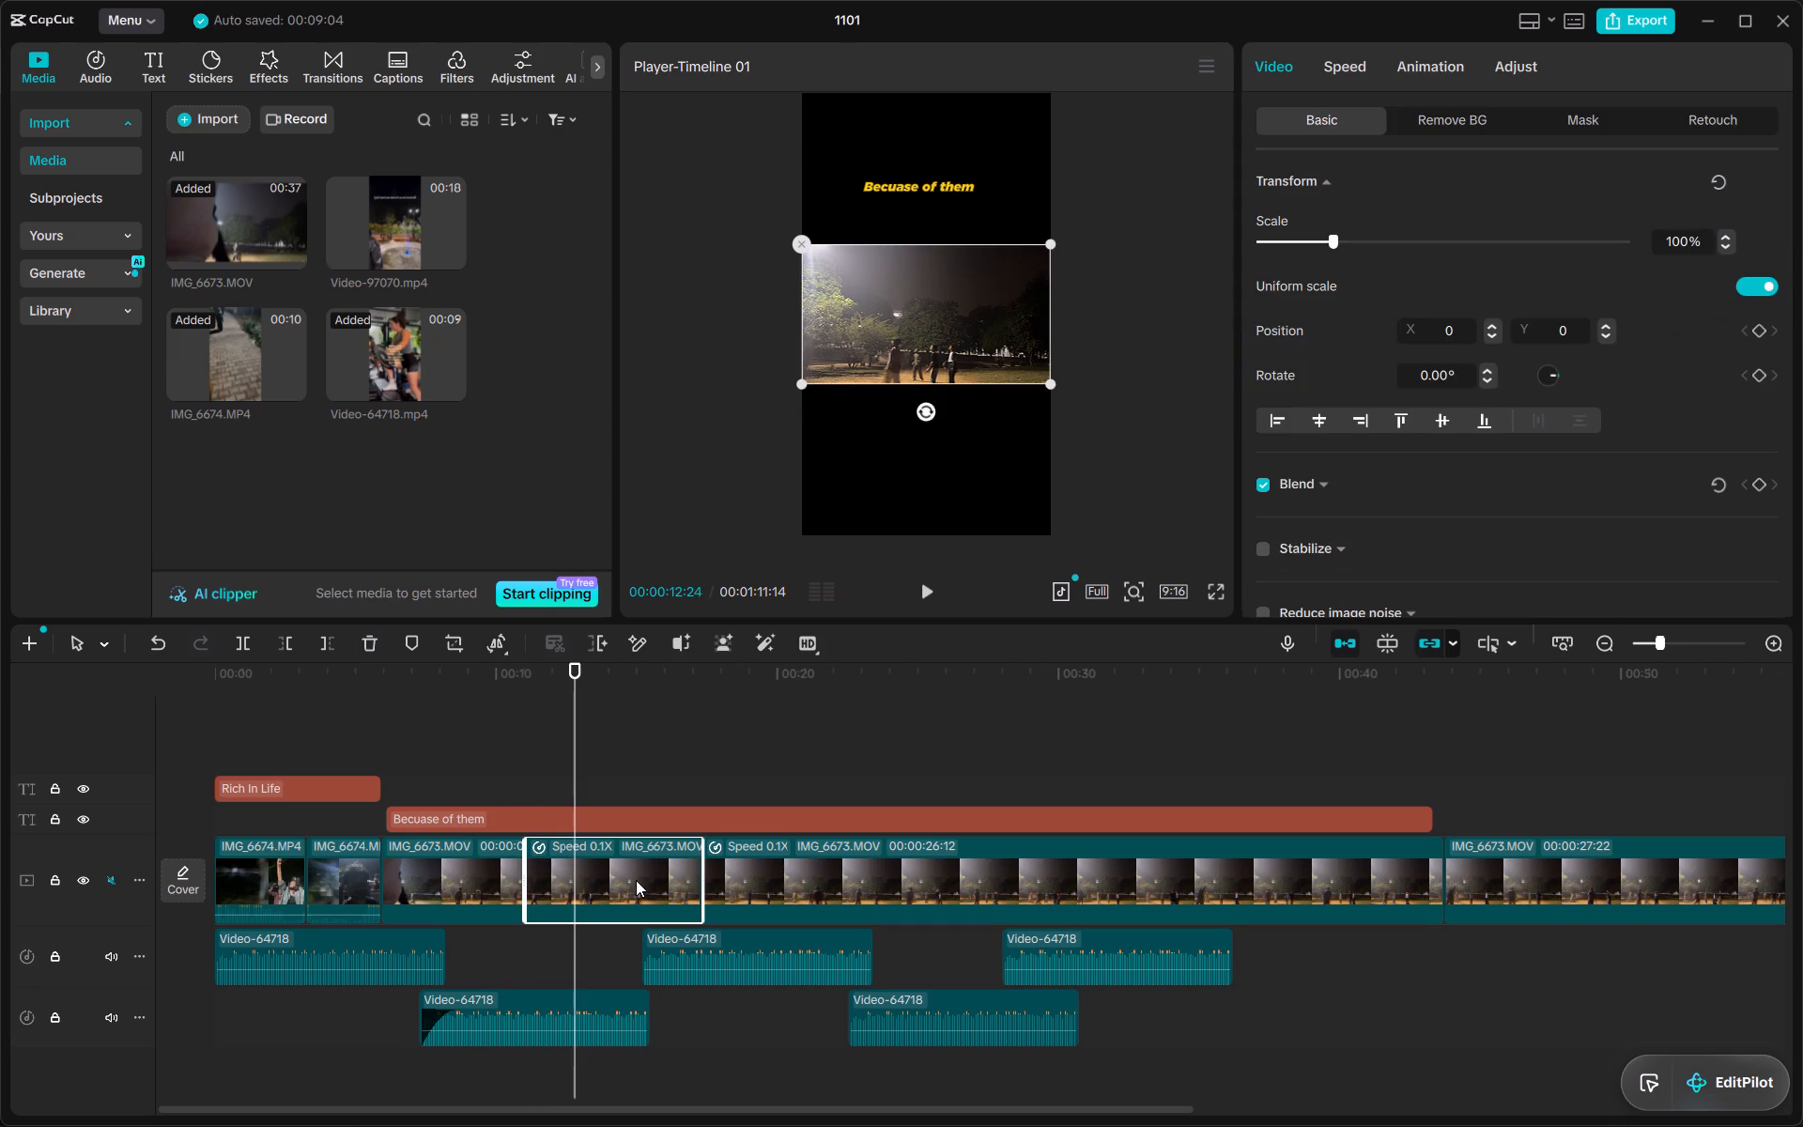
key(Delete)
click(719, 884)
key(Delete)
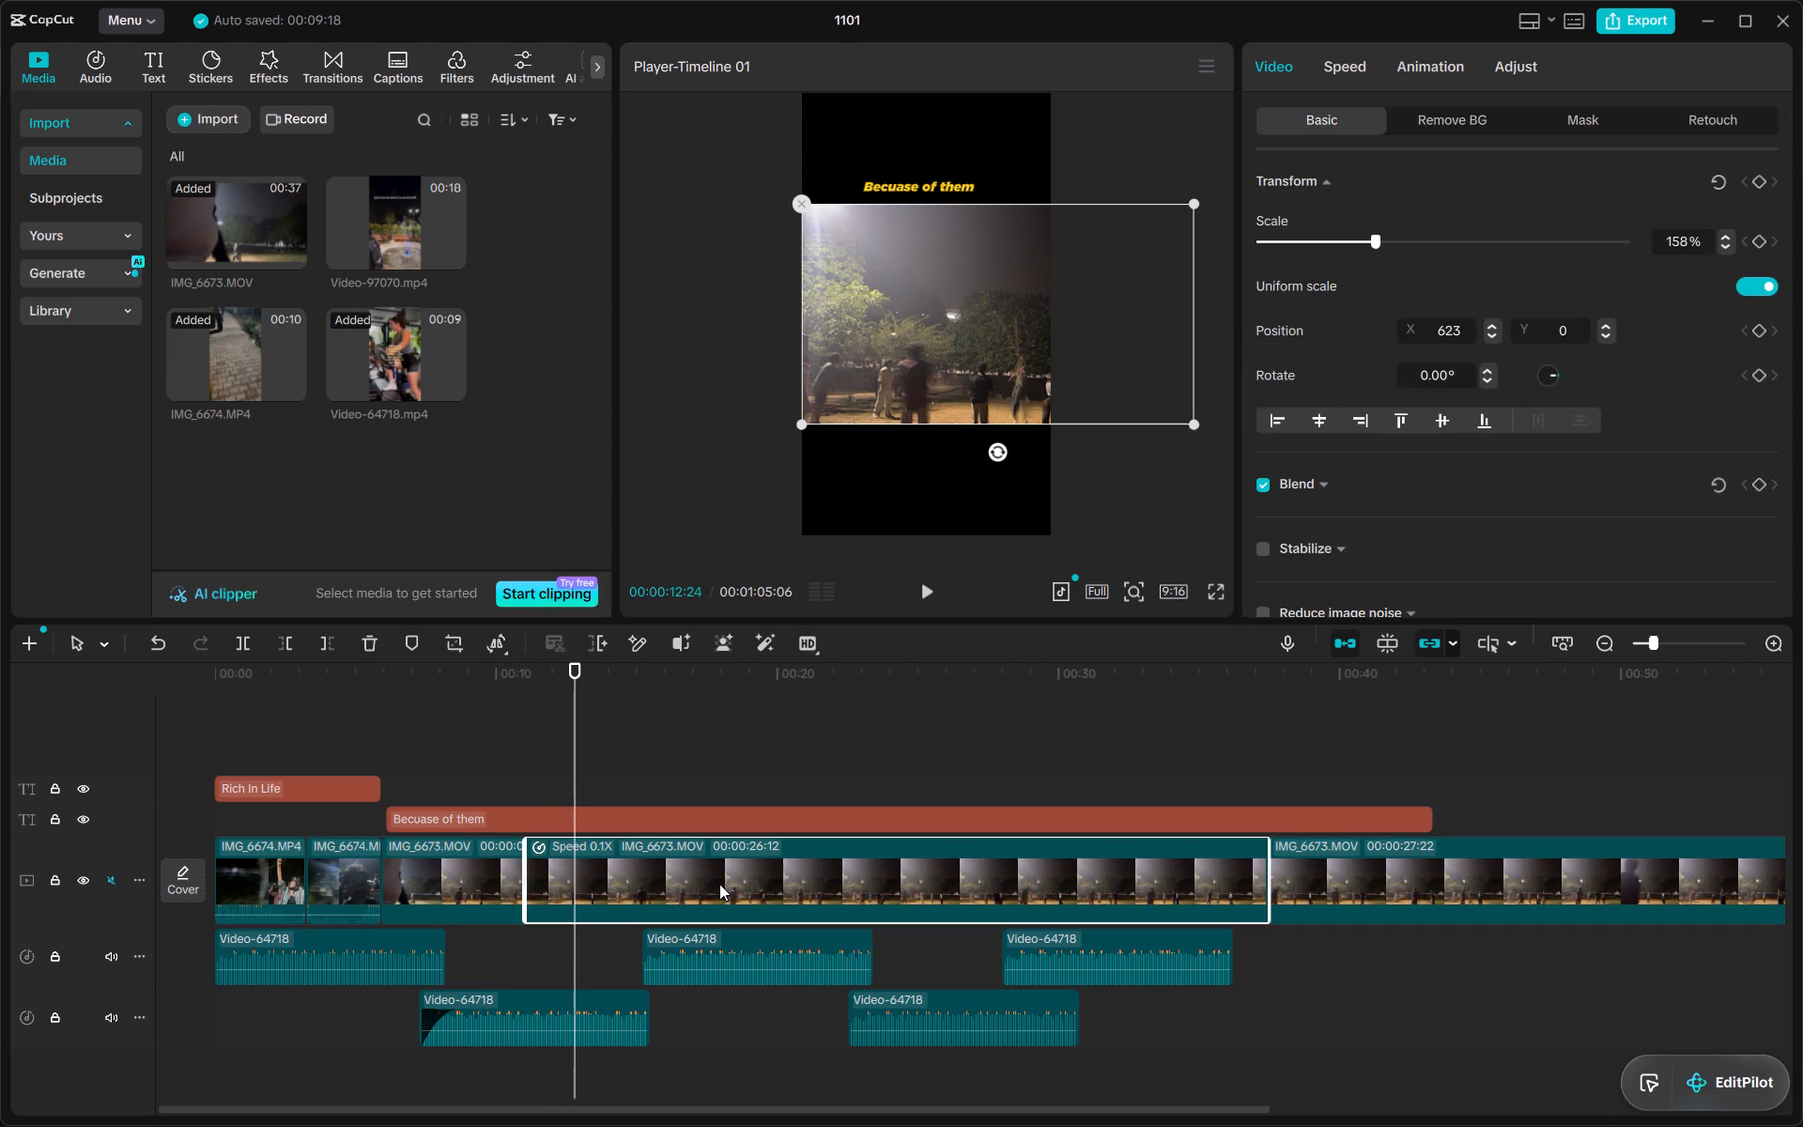
key(Delete)
key(Delete)
click(719, 884)
key(Delete)
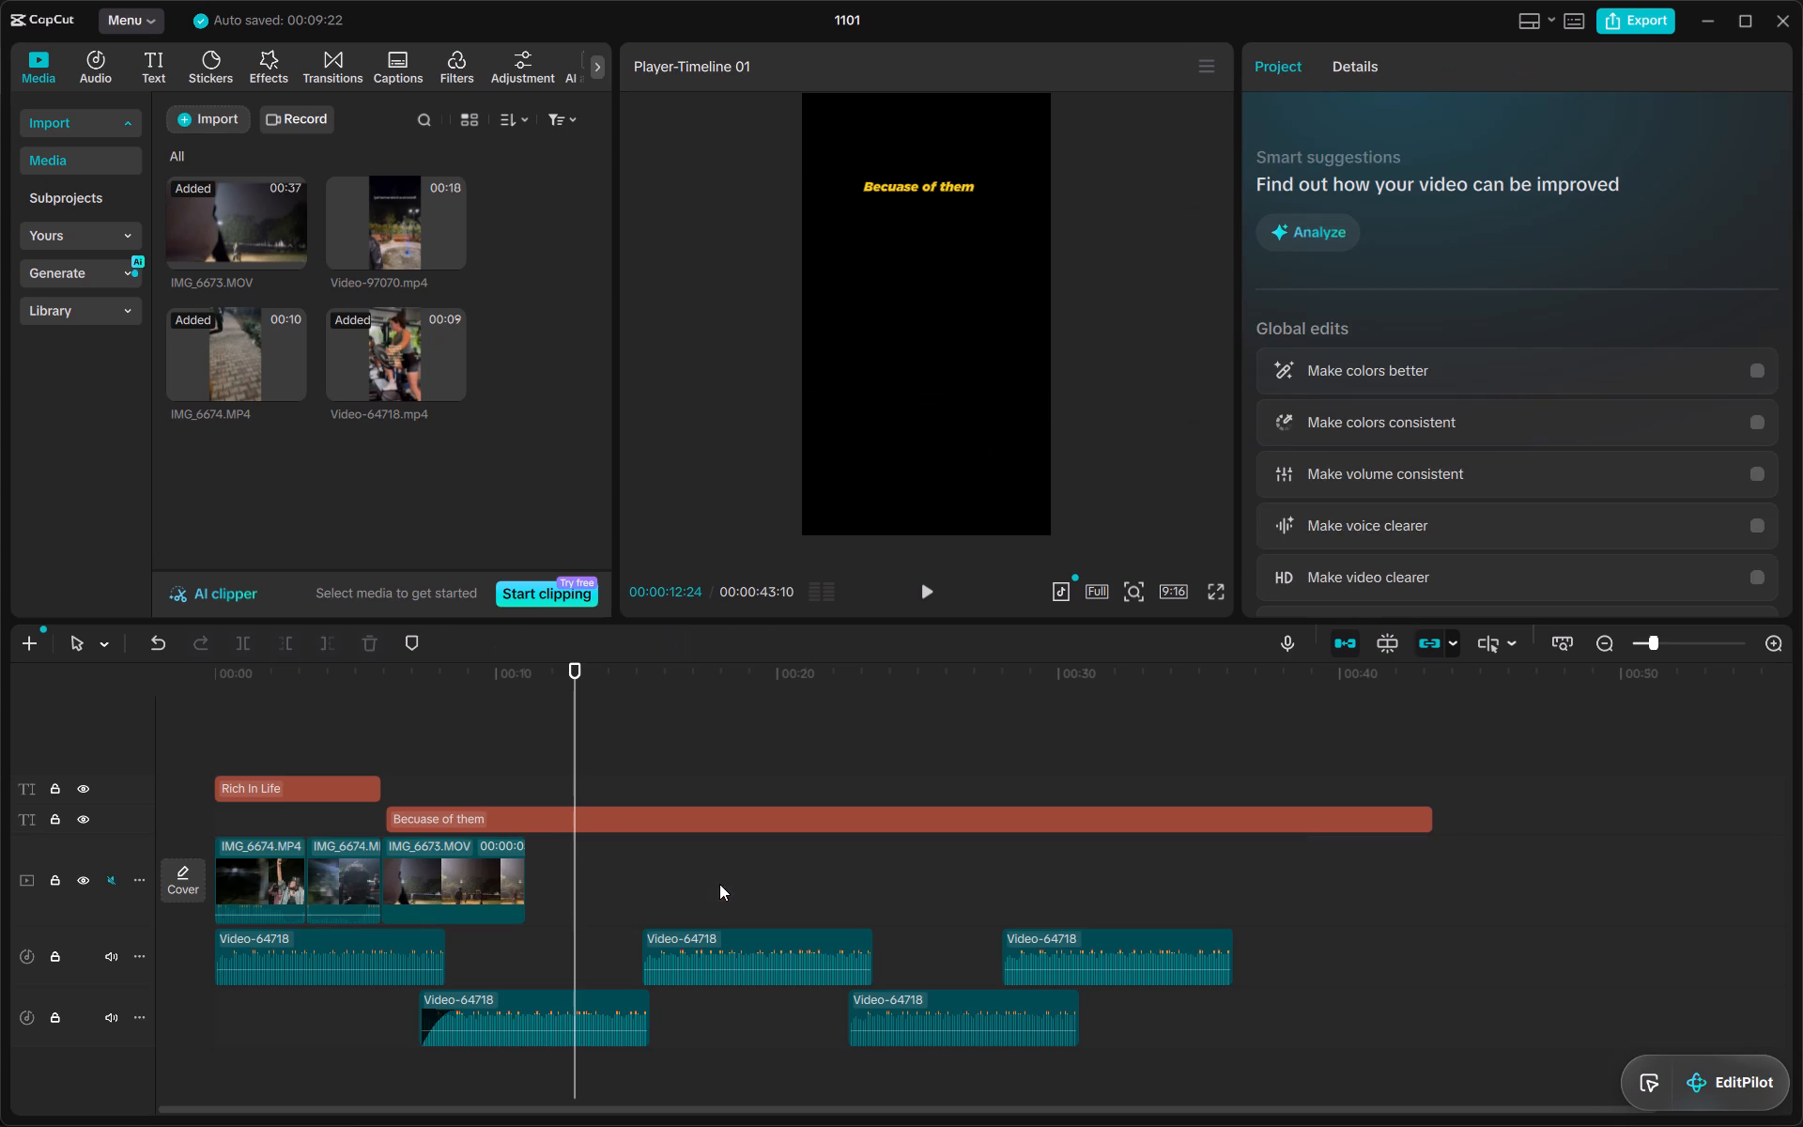
Extend the end of the remaining IMG_6673.MOV clip to a duration of 00:00:33:16.
click(488, 875)
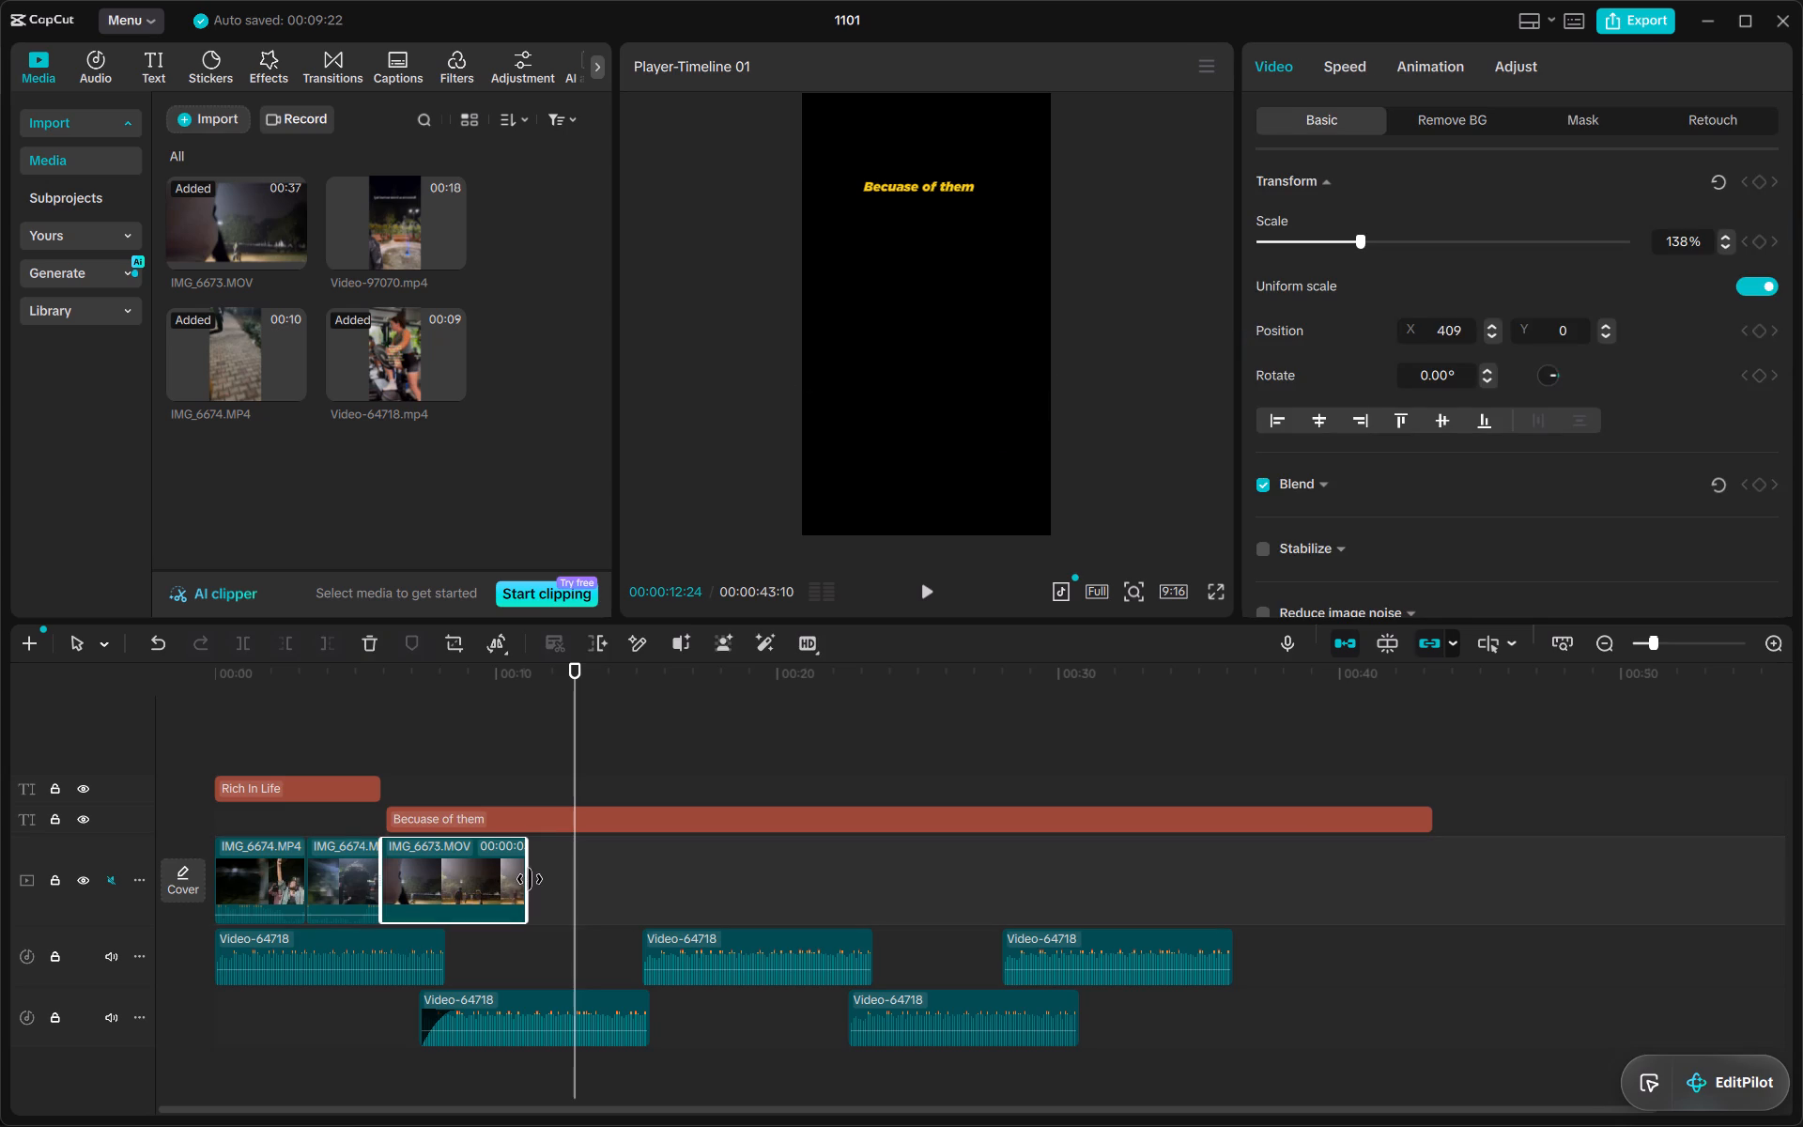
drag(530, 879, 1322, 915)
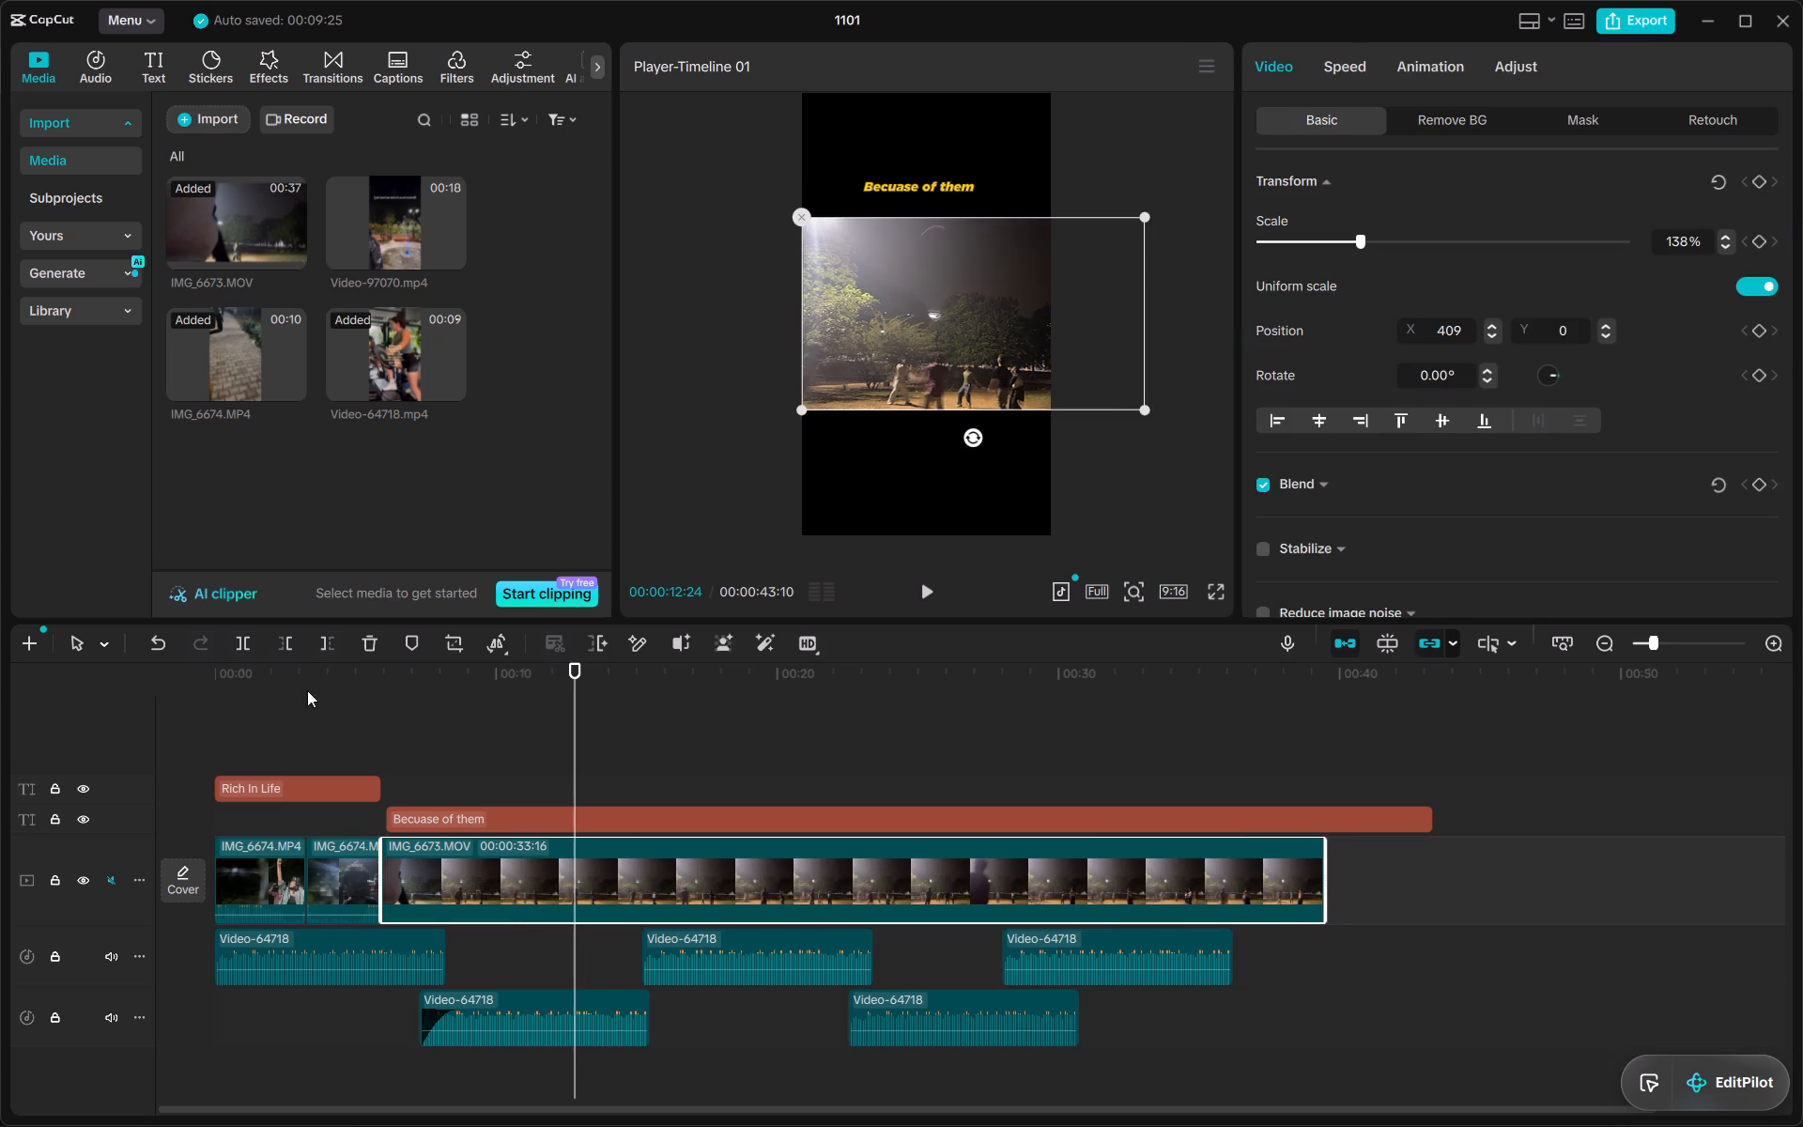
Play the extended IMG_6673.MOV clip from about 6 seconds to check its framing.
click(396, 677)
key(space)
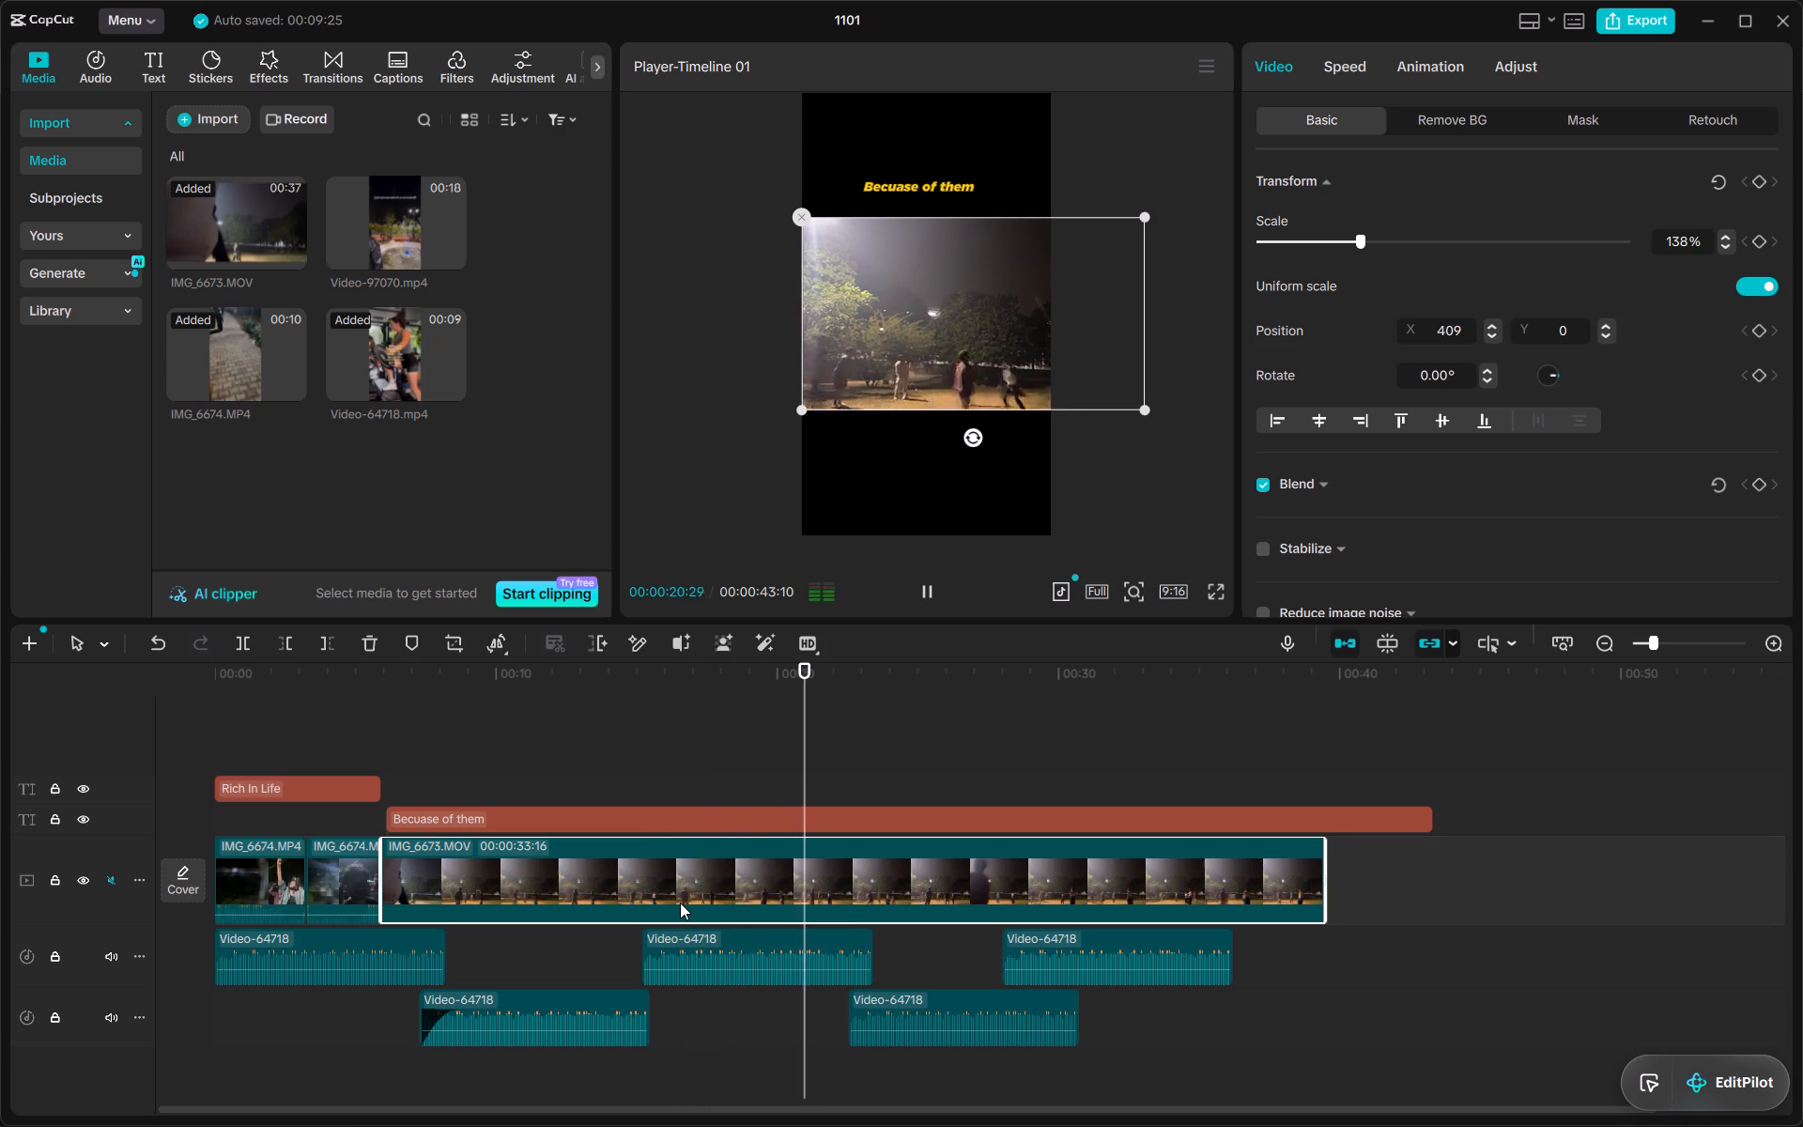
Scale the extended IMG_6673.MOV clip to 155% and shift it horizontally to X 597.
drag(1142, 411, 1176, 427)
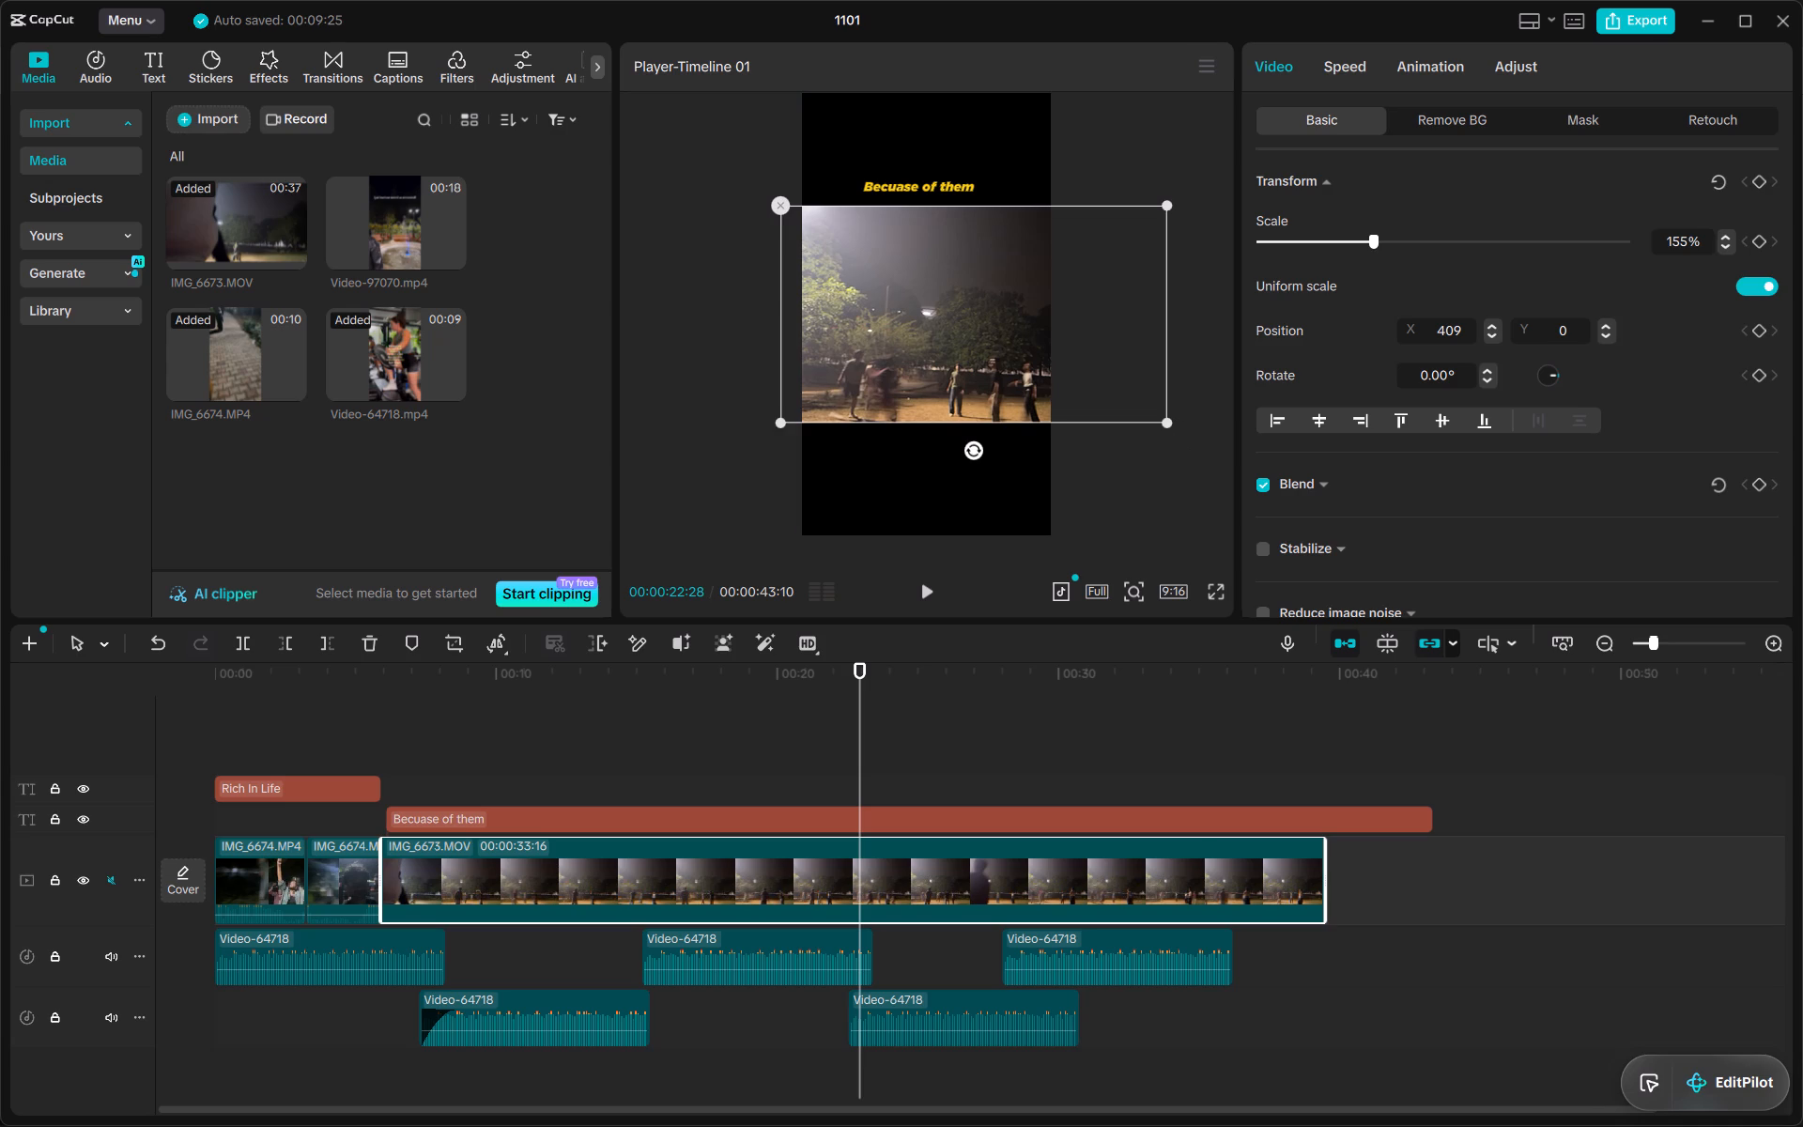
drag(914, 320, 937, 316)
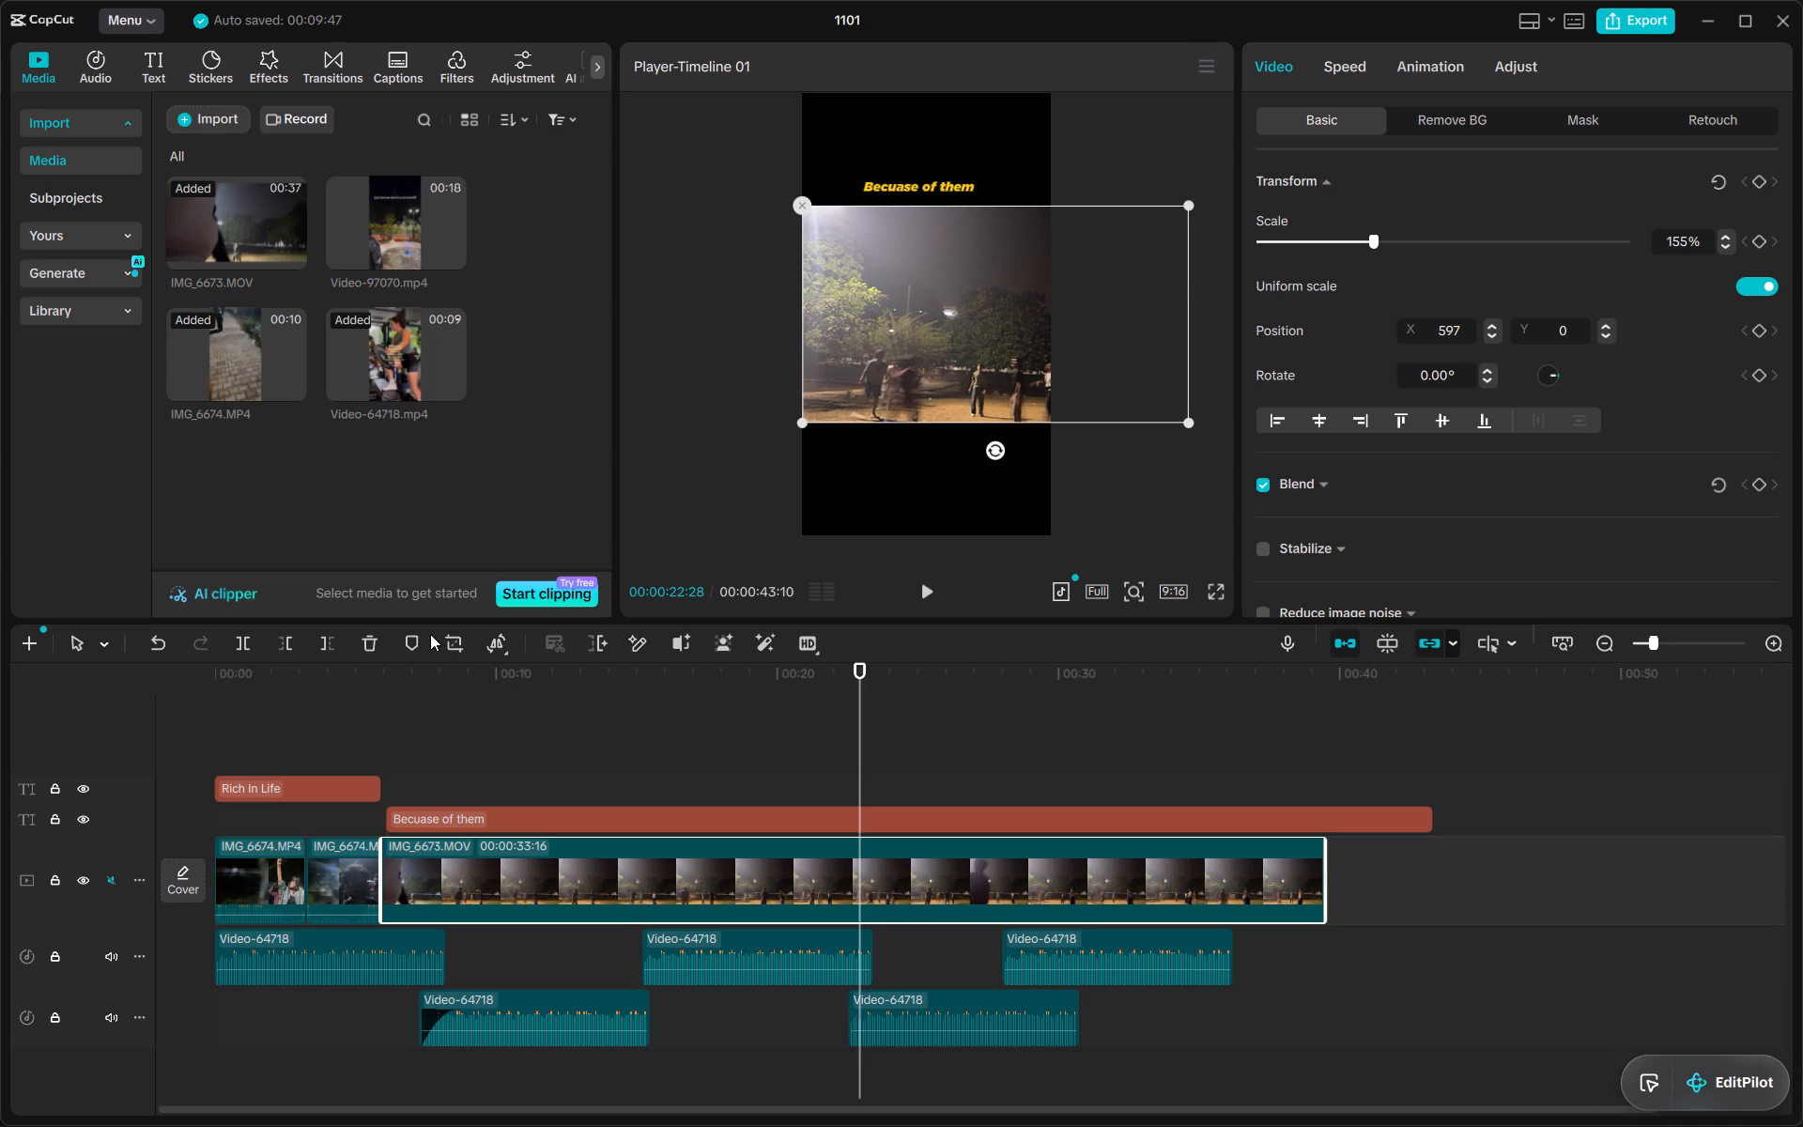
Play the sequence from about 6 seconds and scrub through the 23 to 28 second range of the IMG_6673.MOV clip.
click(385, 671)
key(space)
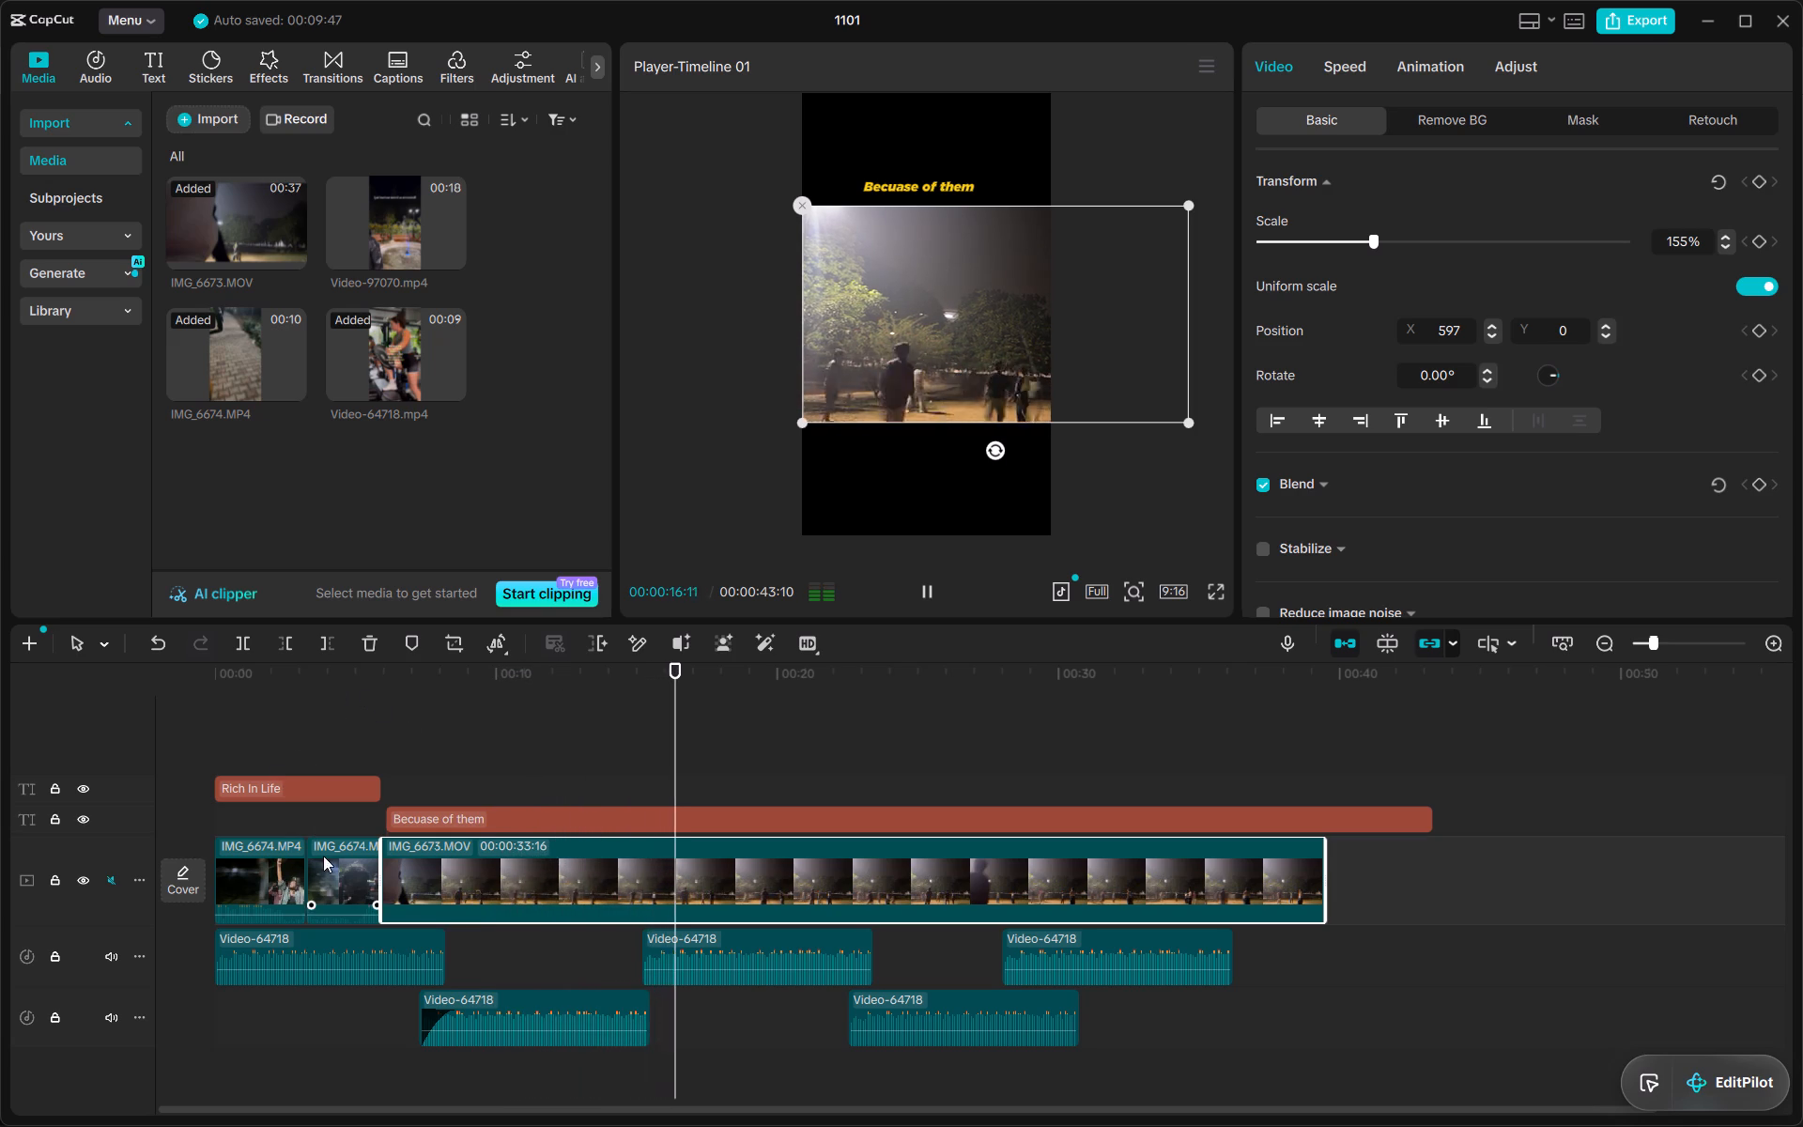
click(576, 795)
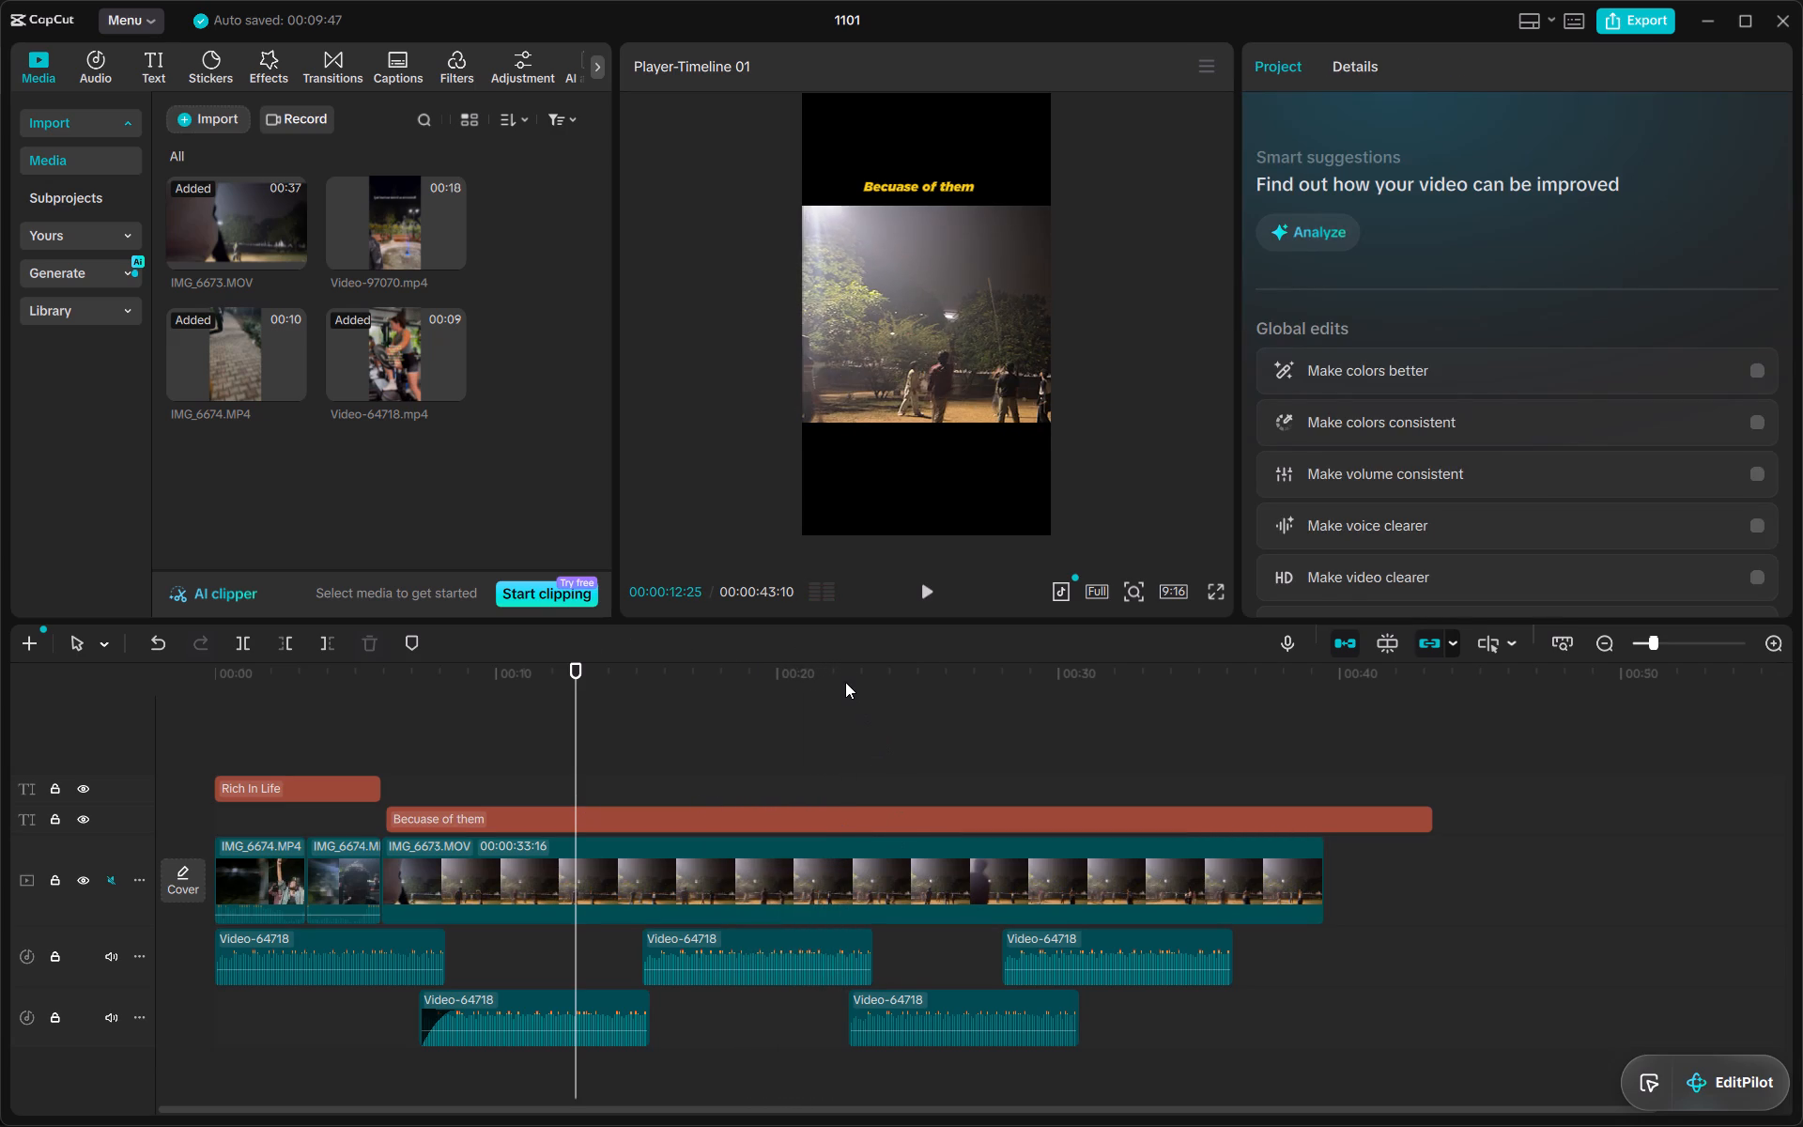
click(845, 682)
drag(845, 682, 1000, 684)
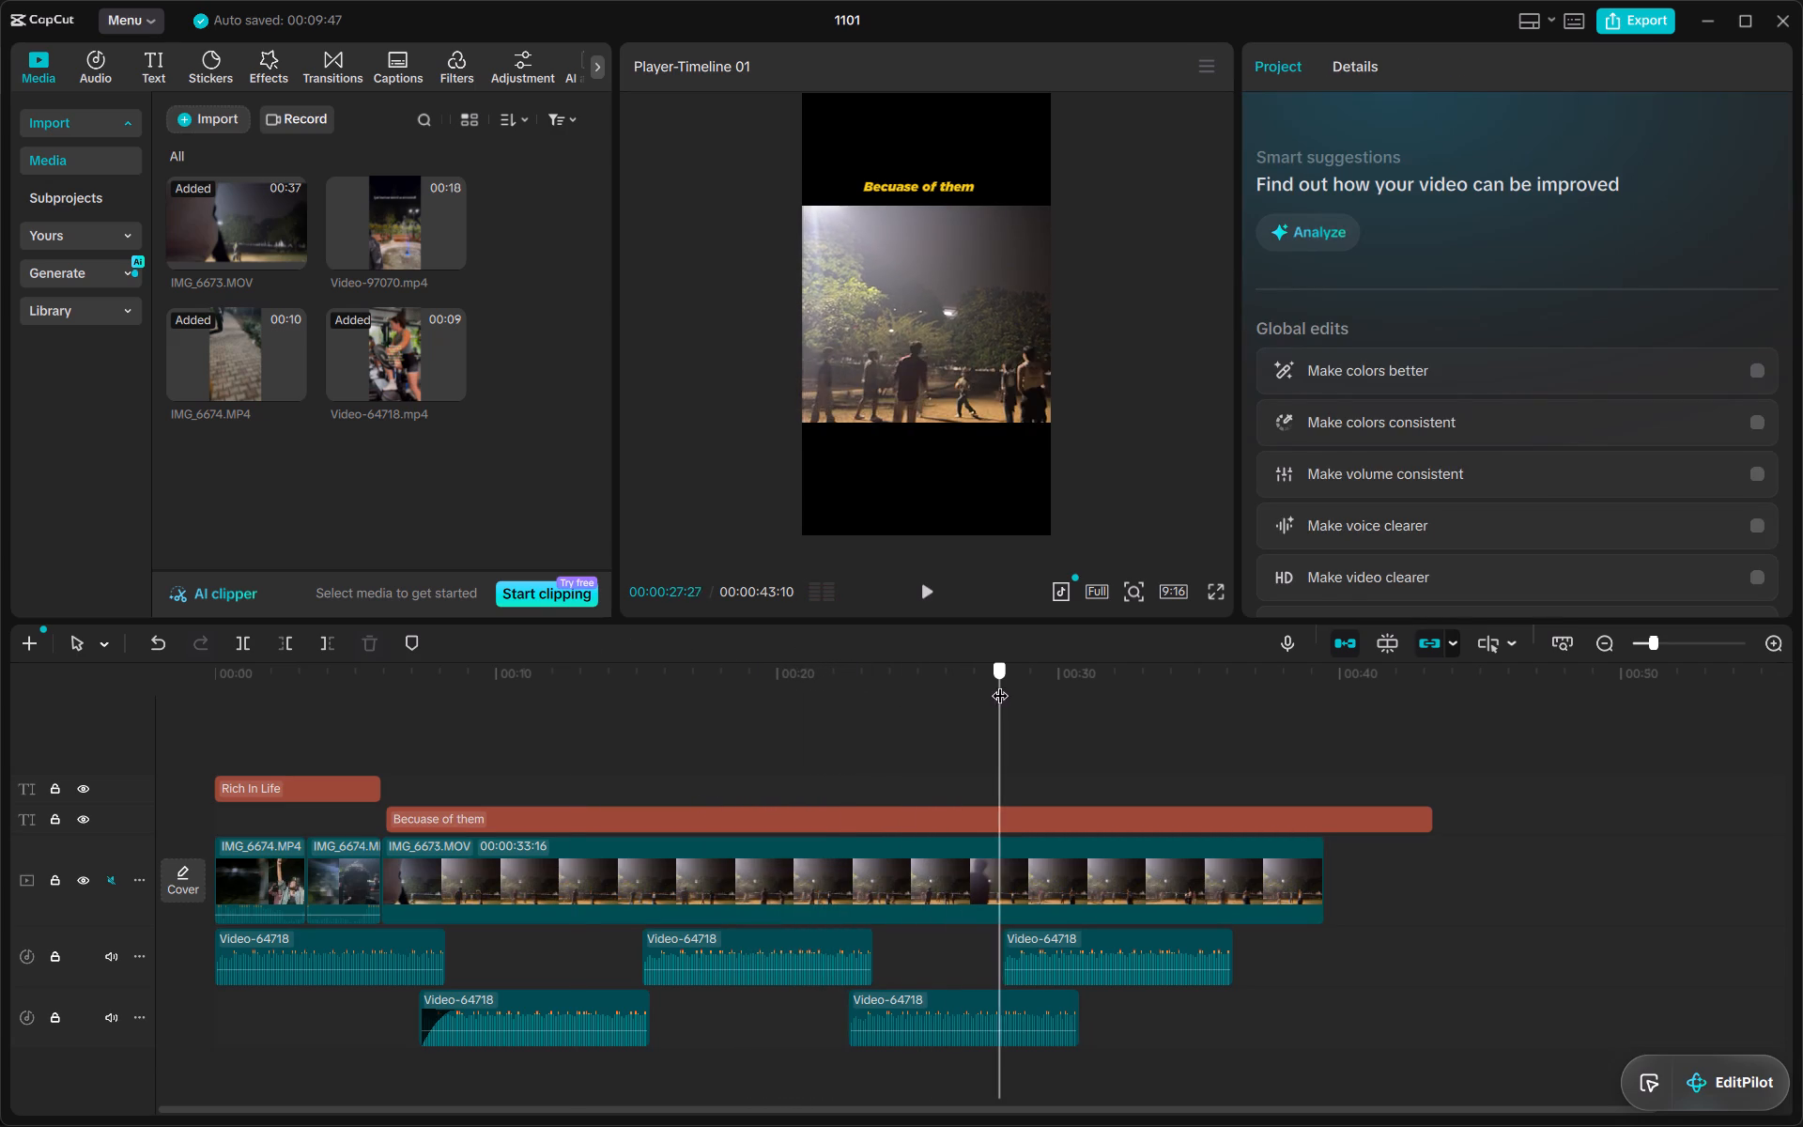
drag(1000, 684, 891, 697)
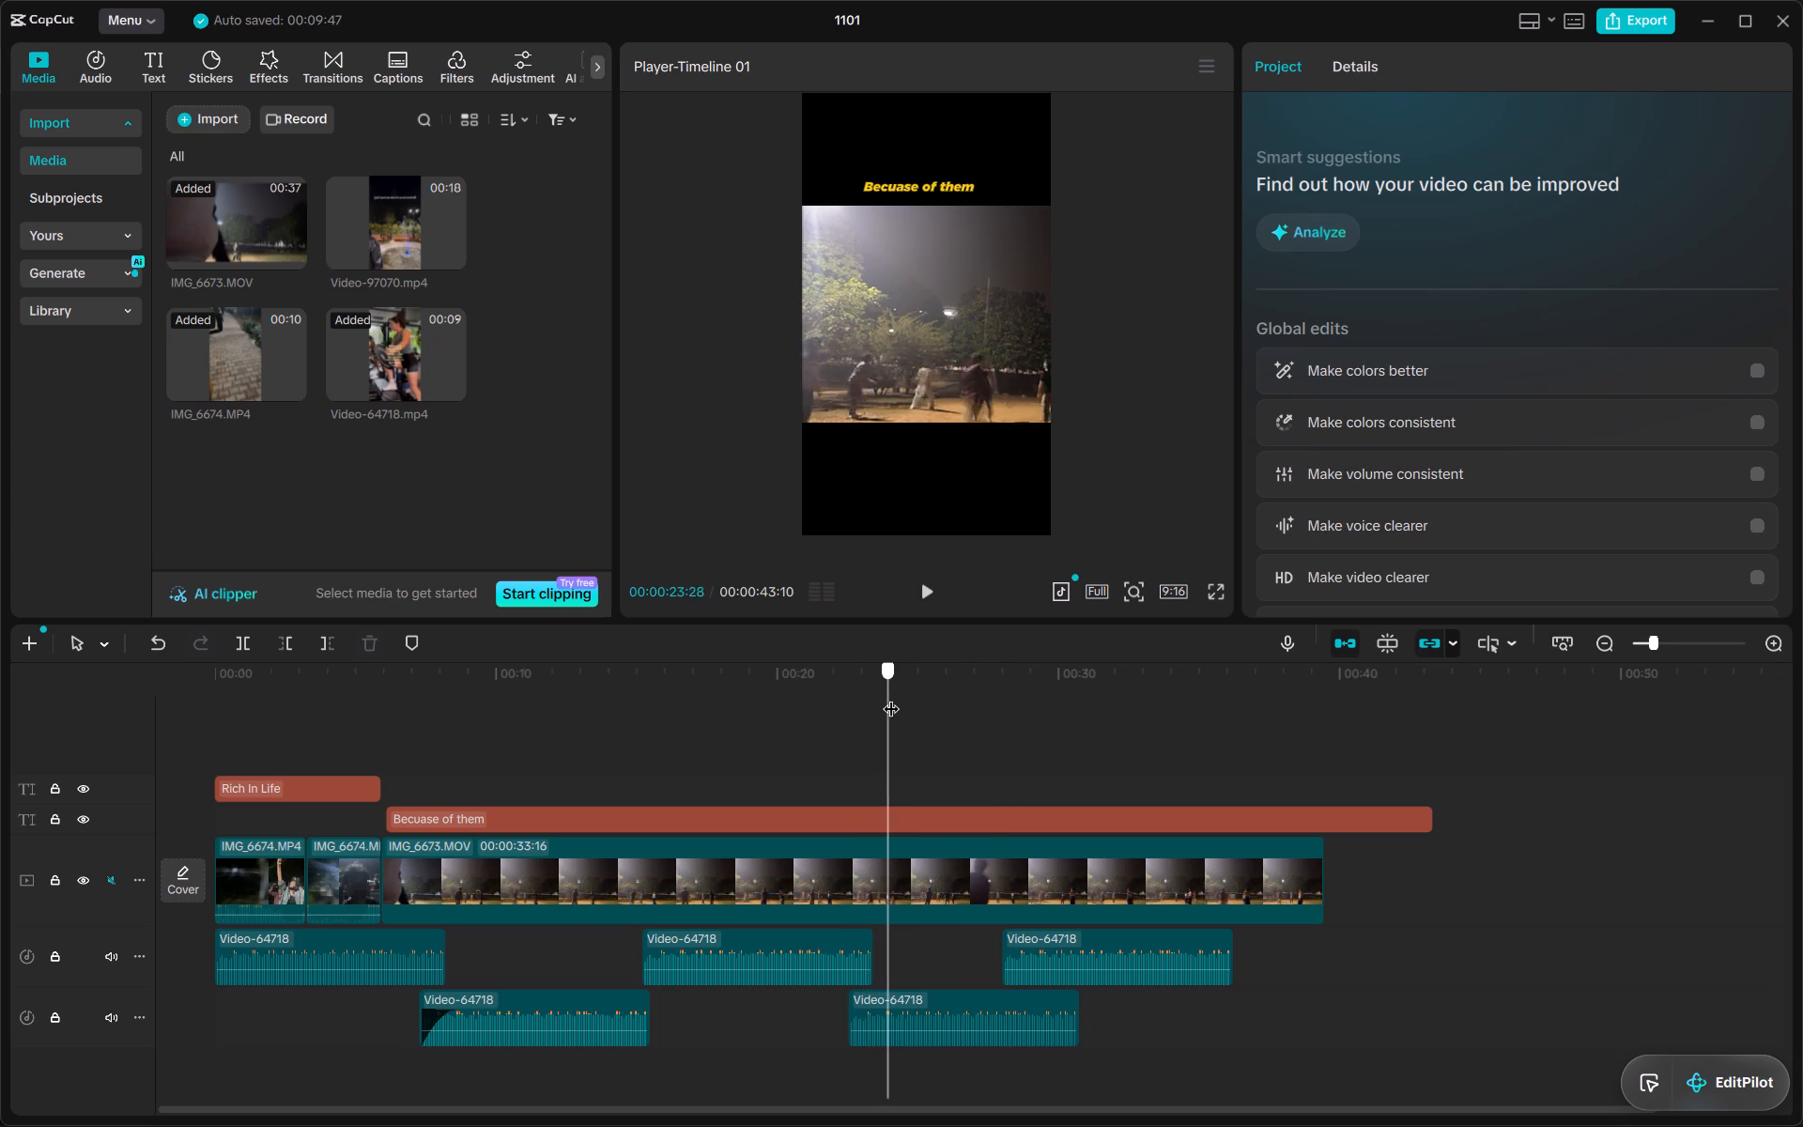
drag(891, 697, 912, 697)
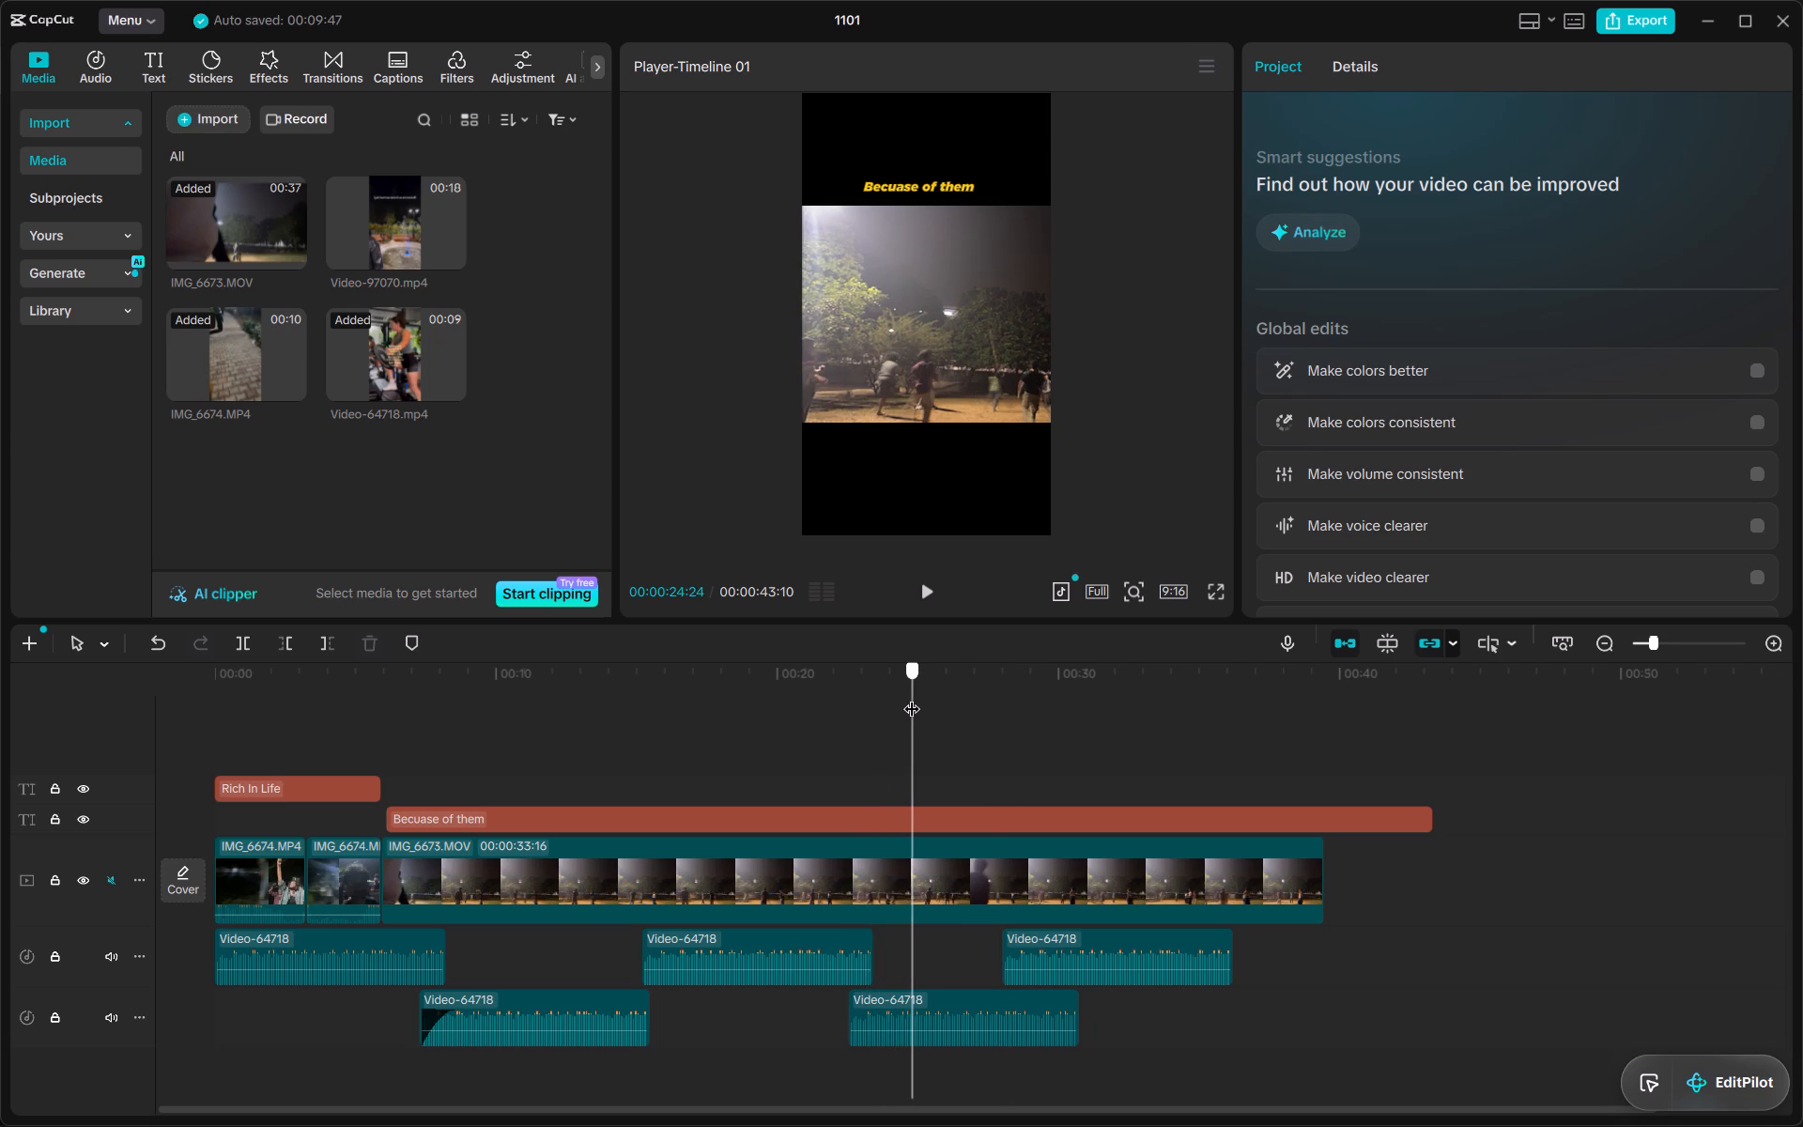
drag(912, 697, 913, 695)
Delete the last two Video-64718 audio clips, keeping the first three.
click(876, 684)
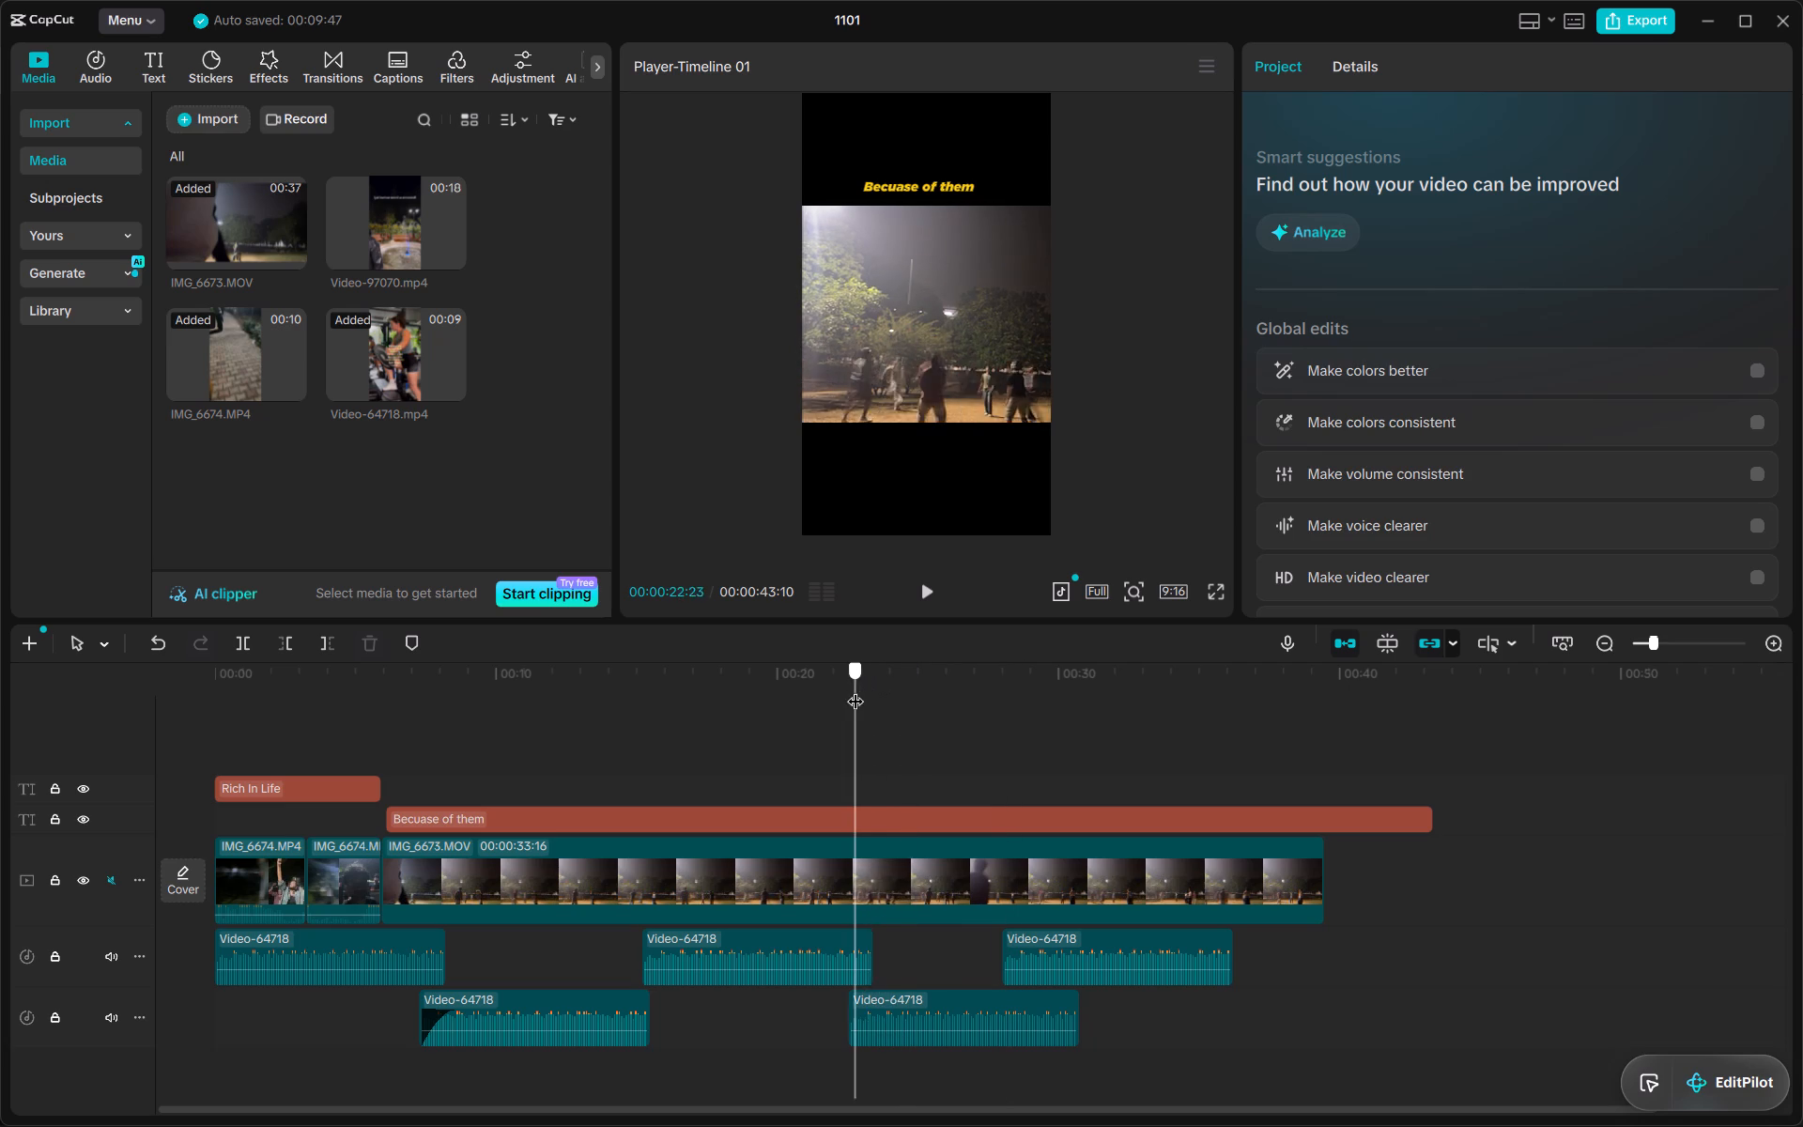
click(982, 1013)
key(Delete)
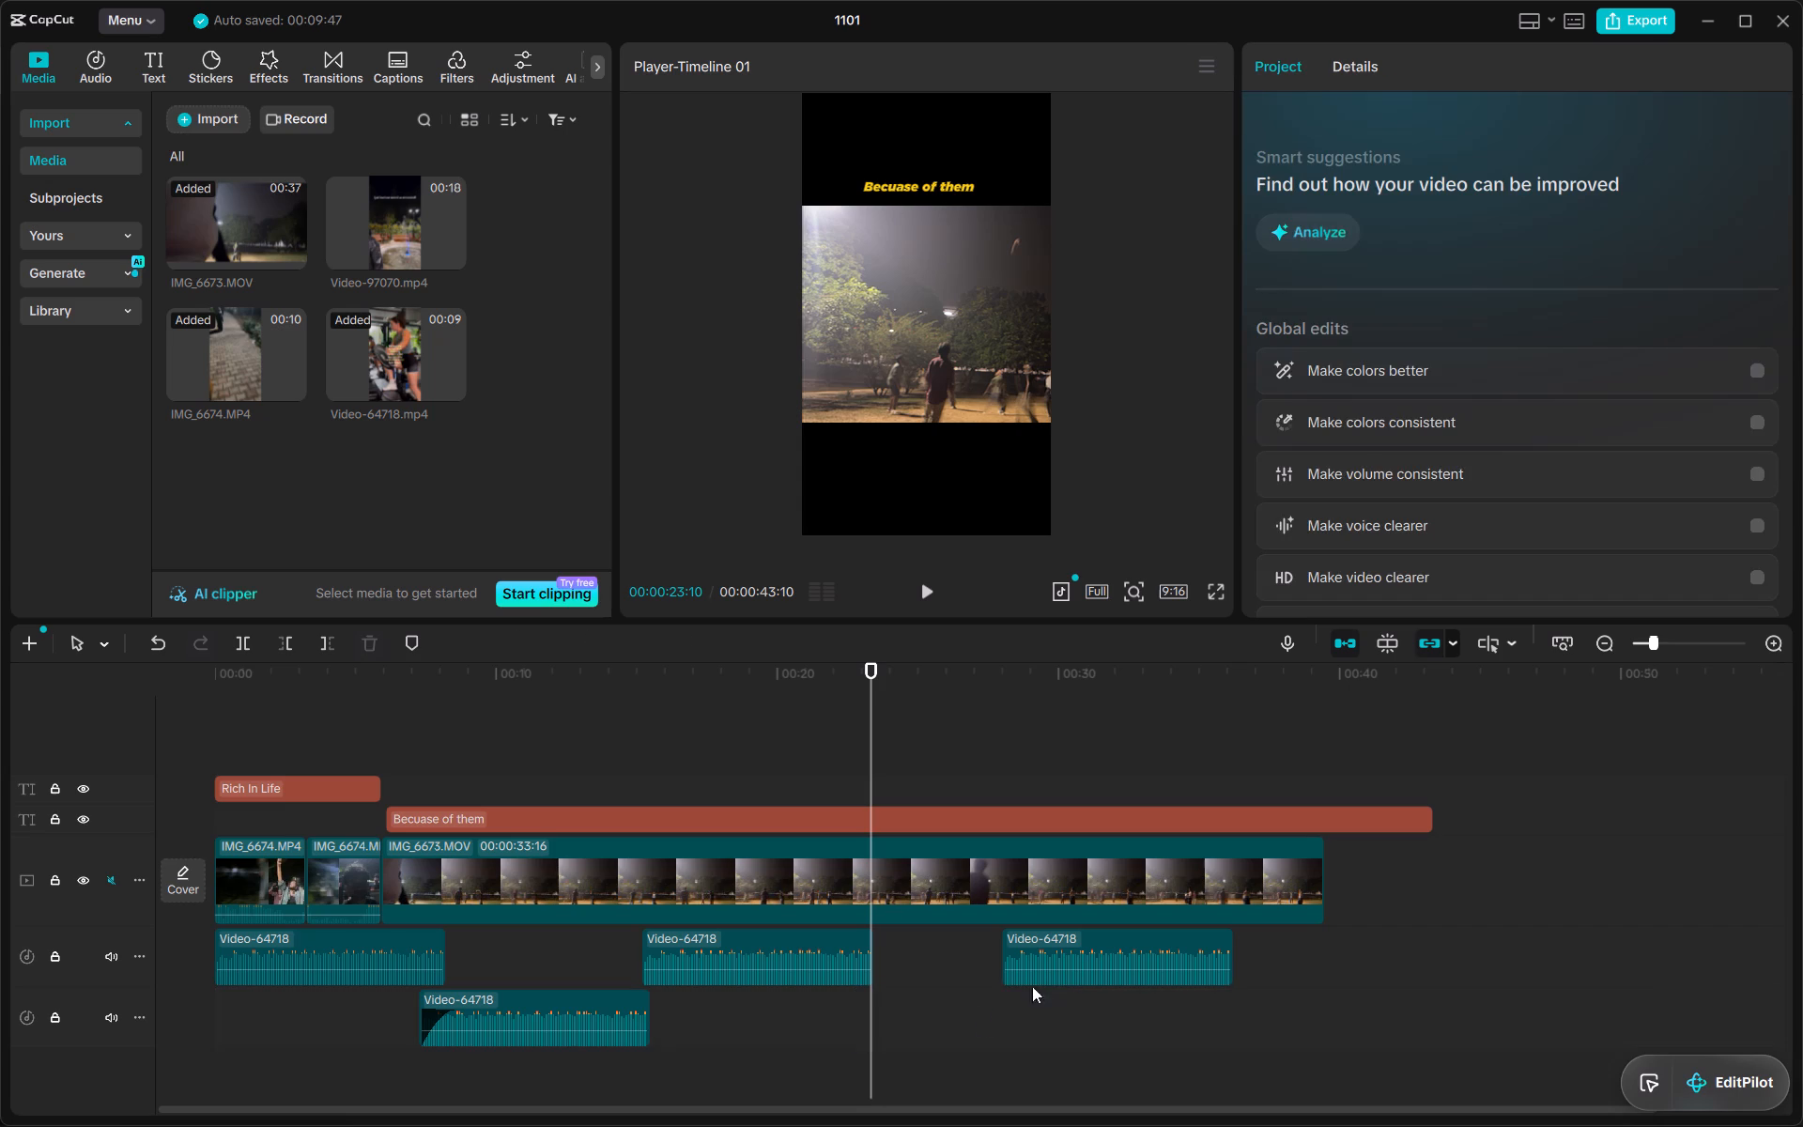
click(1086, 959)
key(Delete)
Split the IMG_6673.MOV clip and the "Becuase of them" title at 00:00:23:10 and delete both parts after the cut.
click(945, 870)
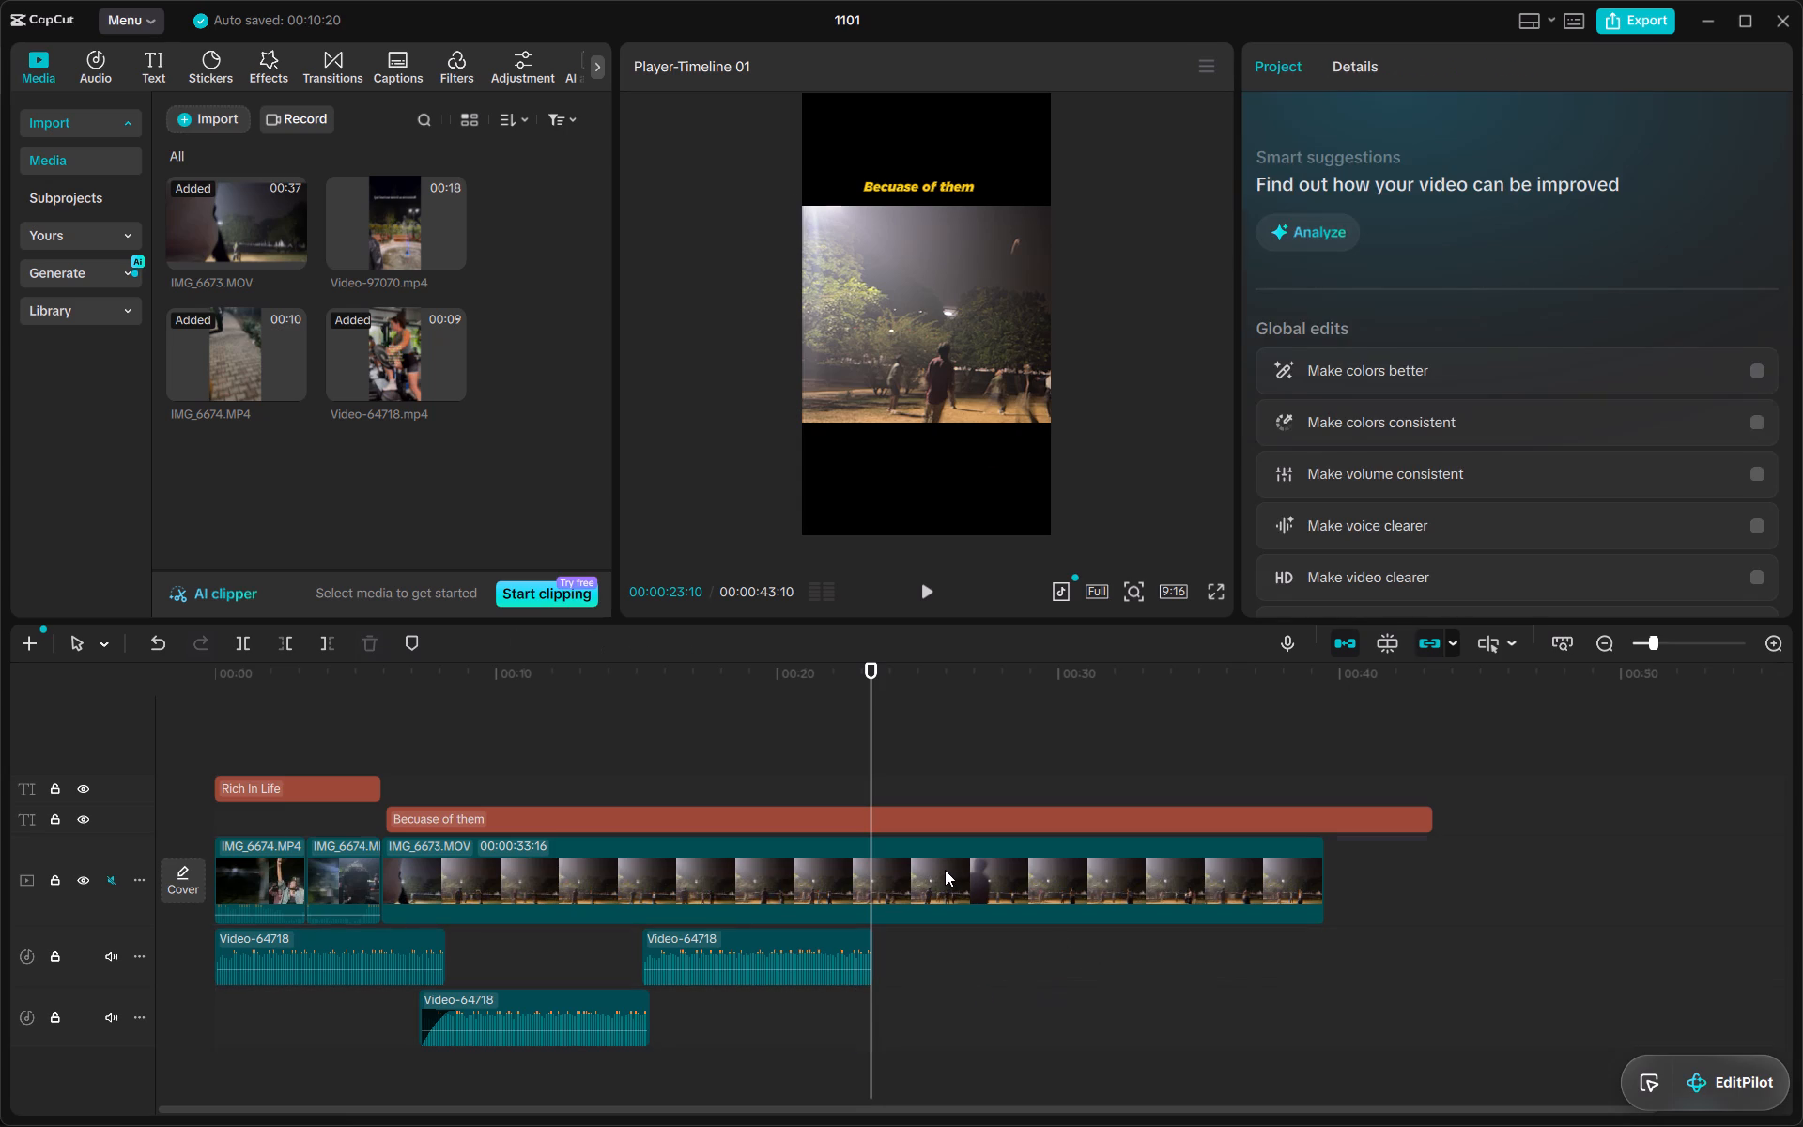
click(251, 645)
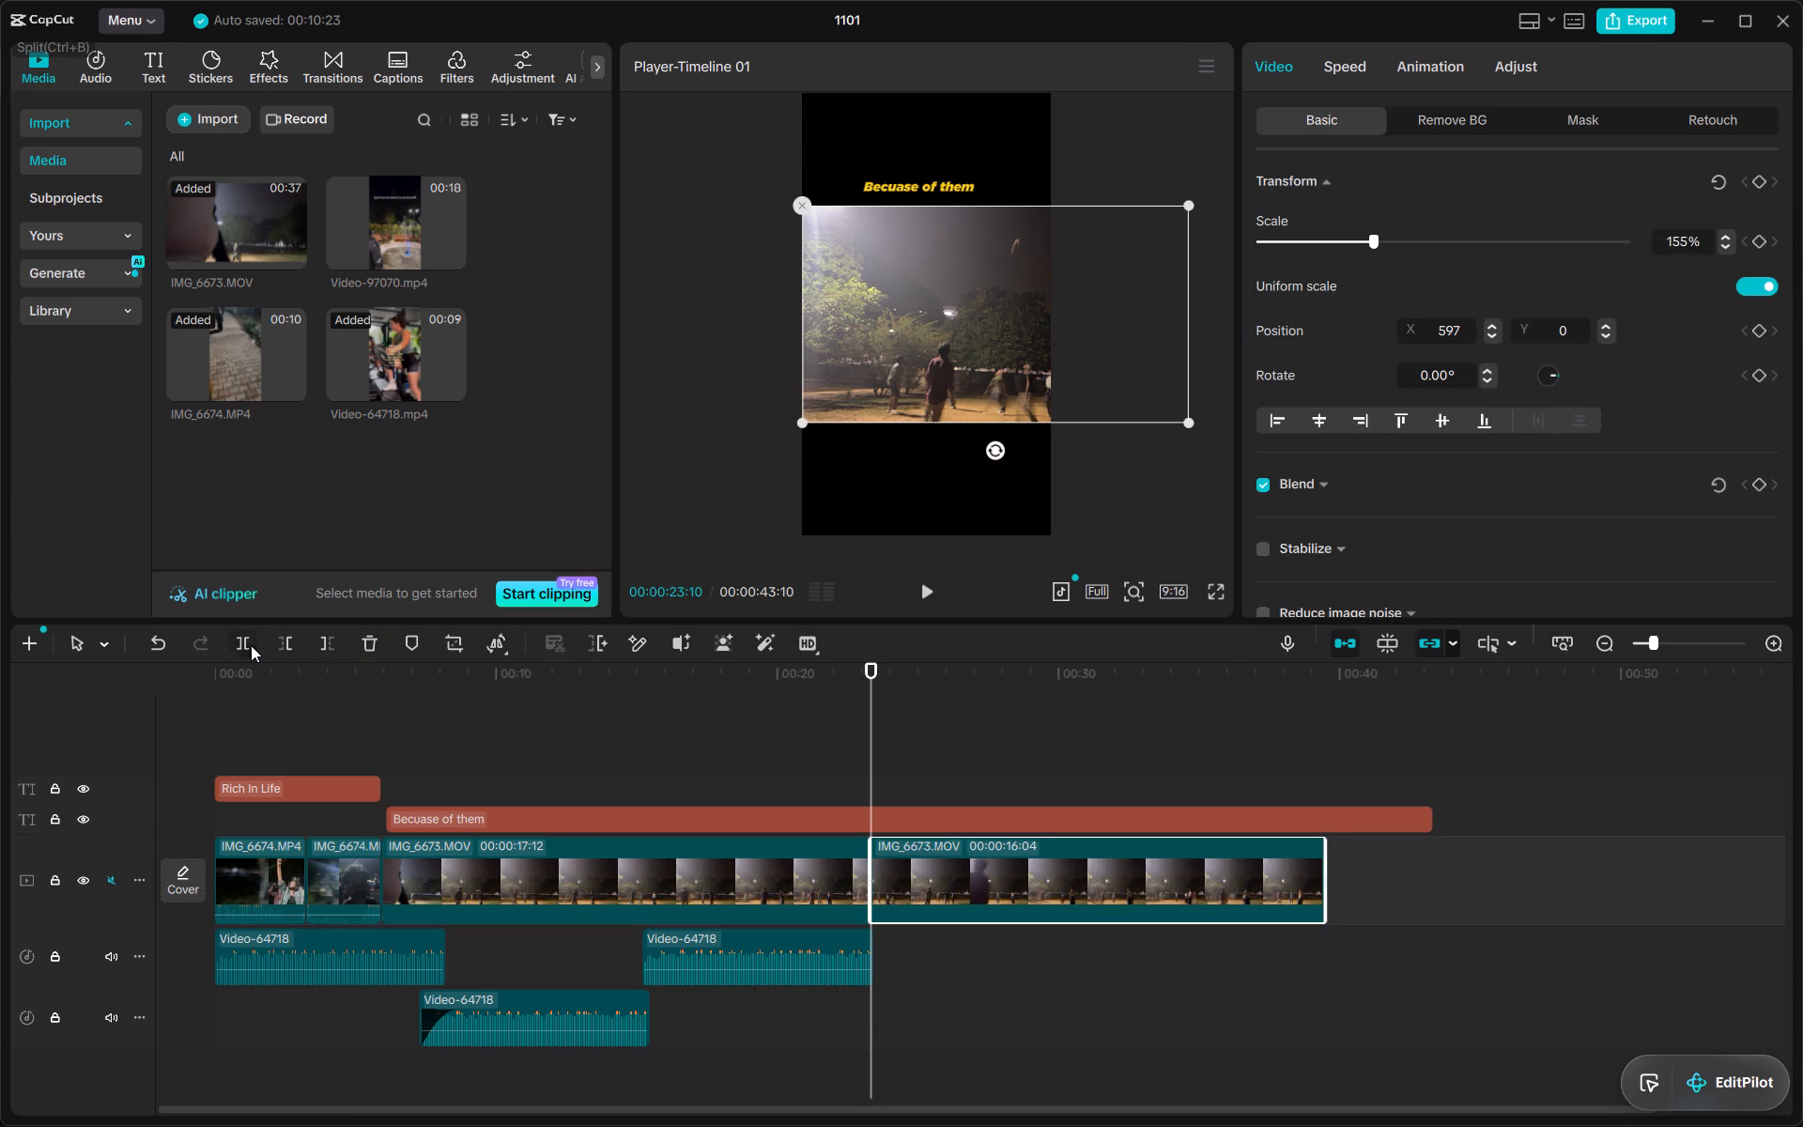
click(998, 823)
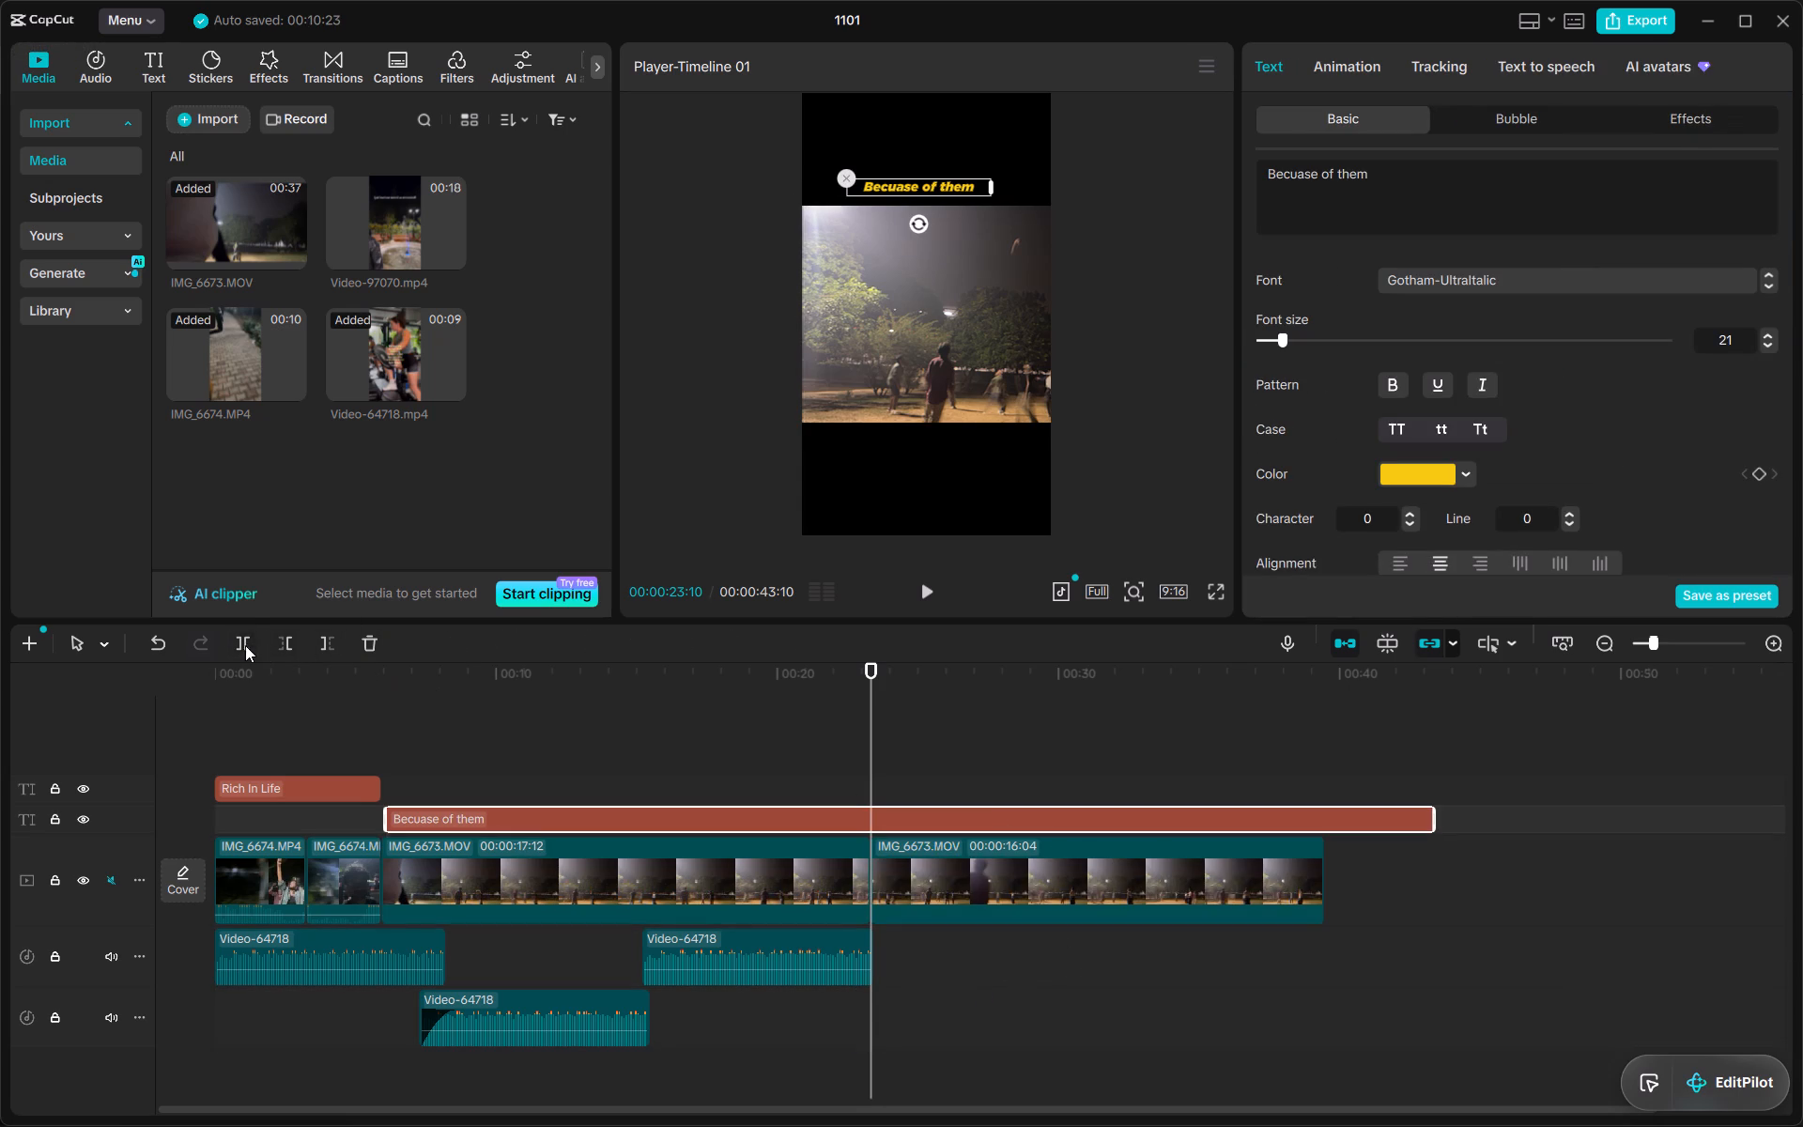
click(243, 645)
drag(1034, 1003, 1038, 820)
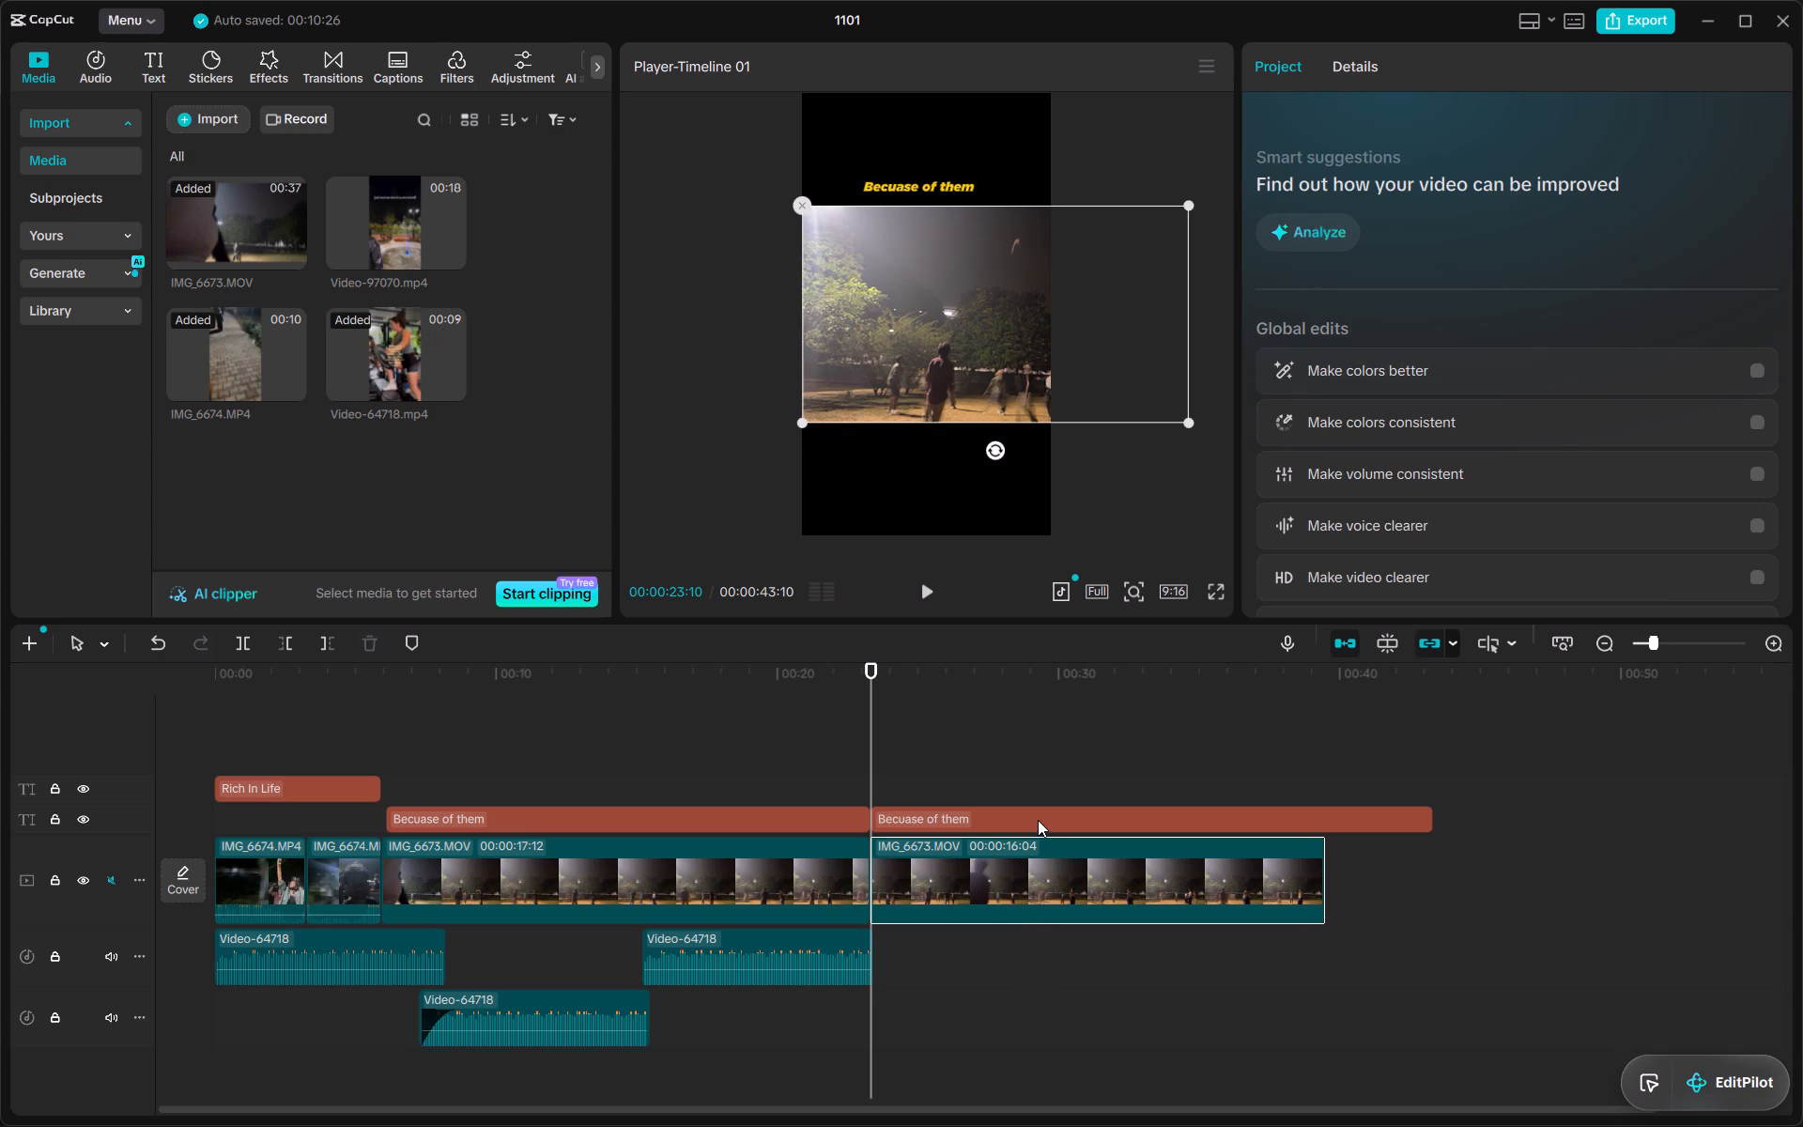
key(Delete)
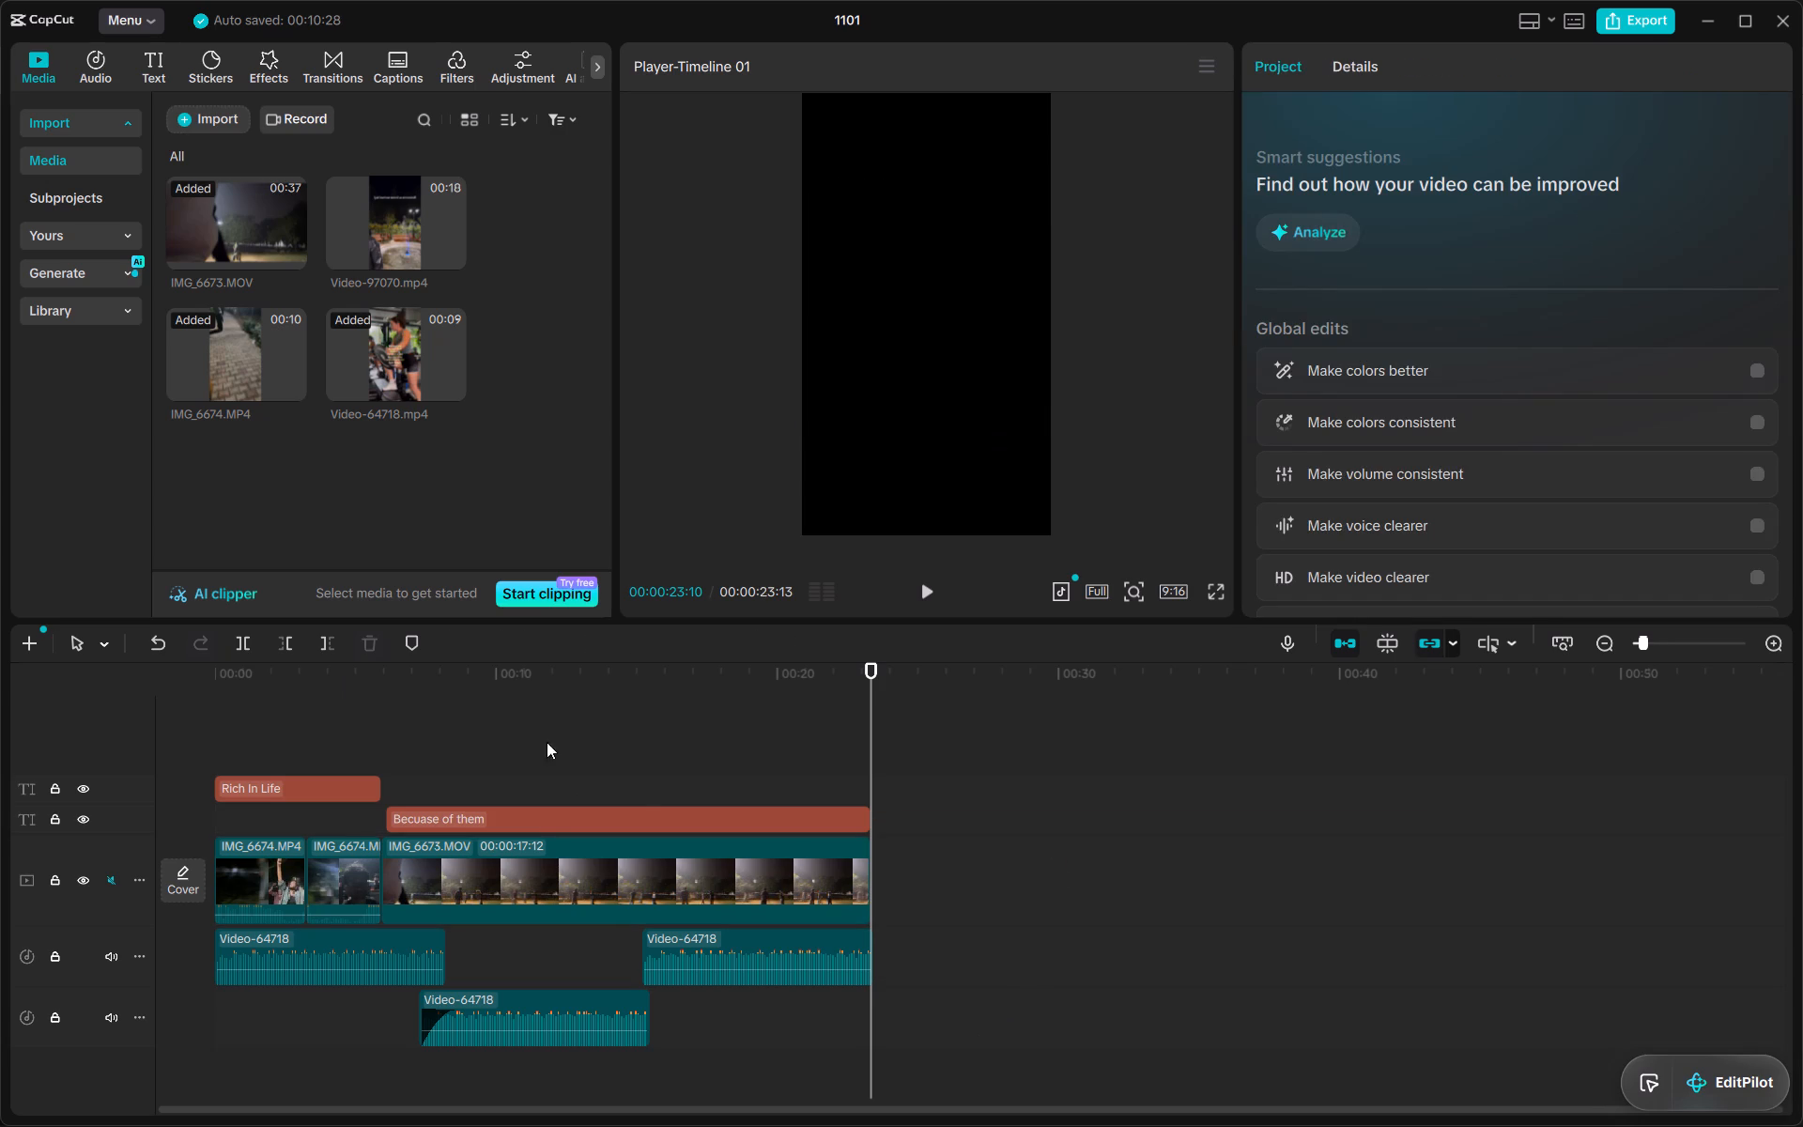
Shorten the fade-in of the second Video-64718 audio clip to 0.8 s and play back its start.
drag(260, 691, 126, 695)
key(space)
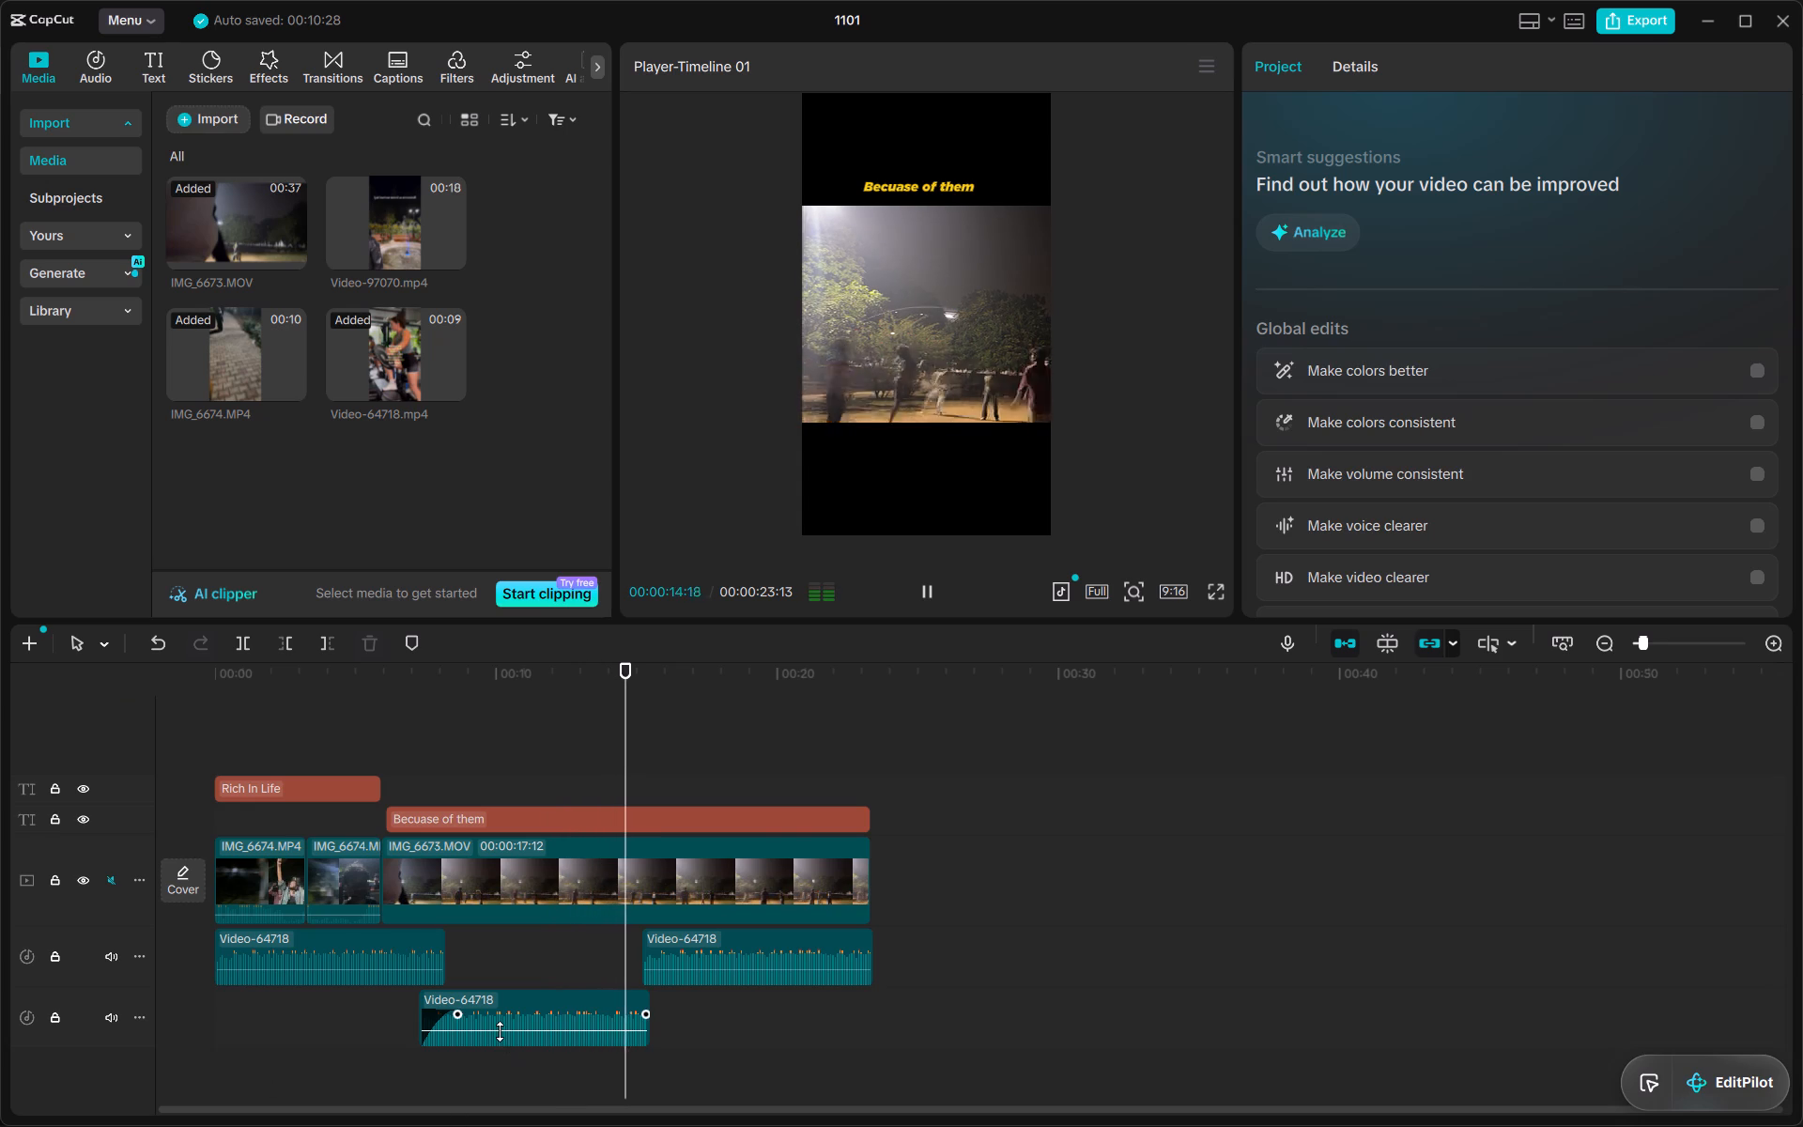
drag(455, 1011, 444, 1008)
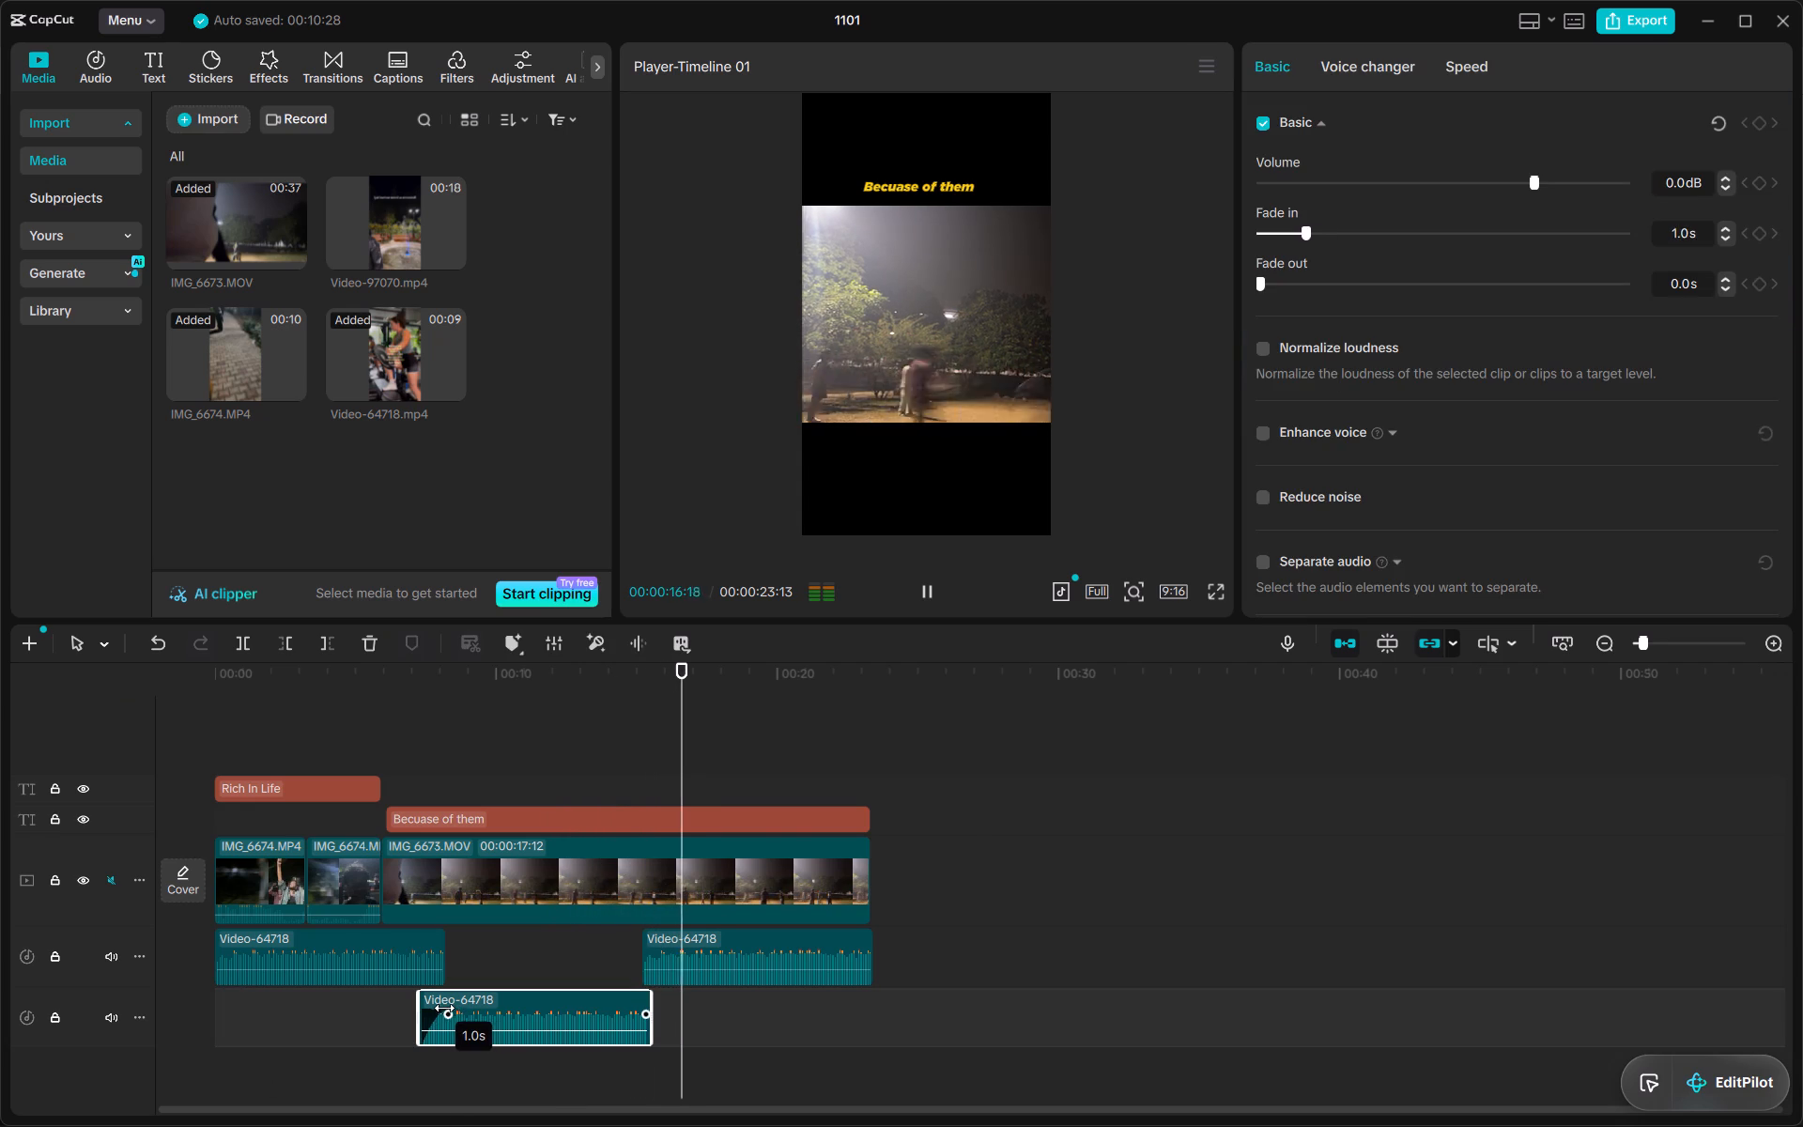
drag(444, 1008, 439, 1007)
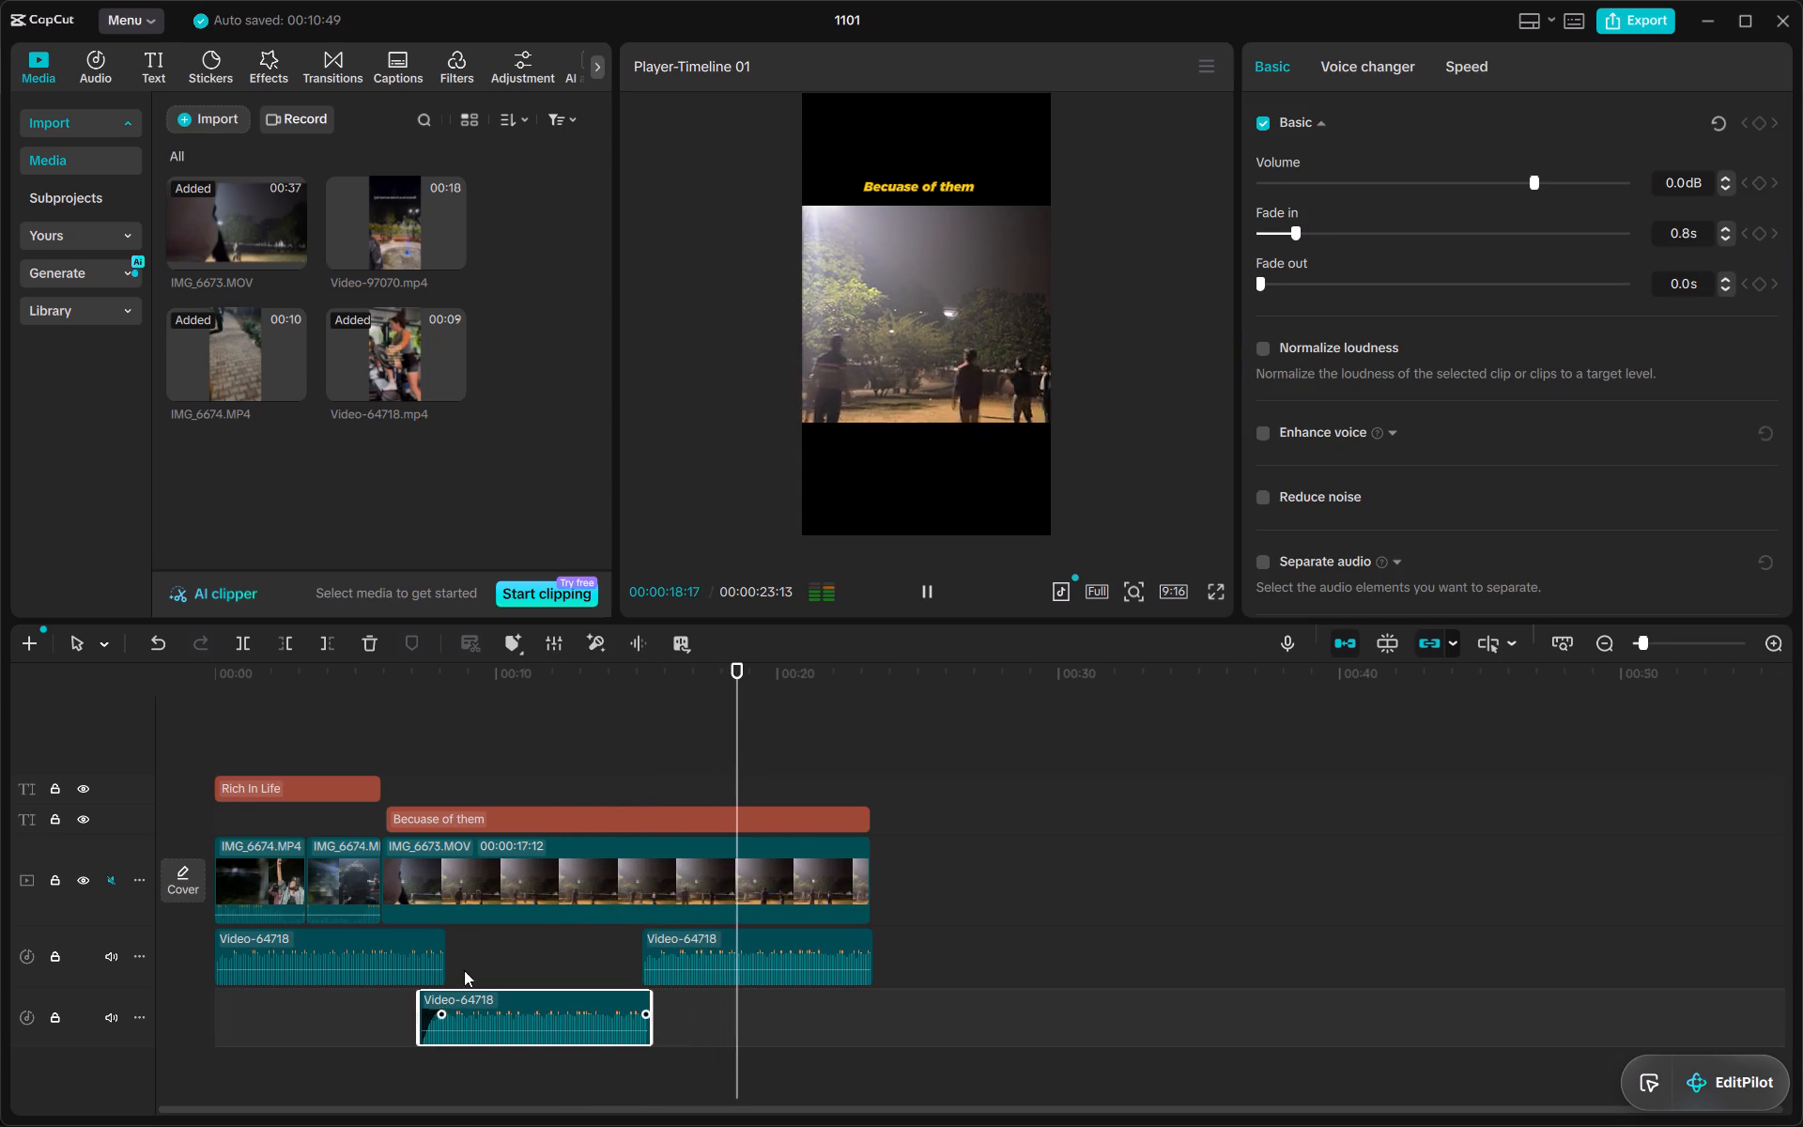
click(404, 662)
key(space)
key(space)
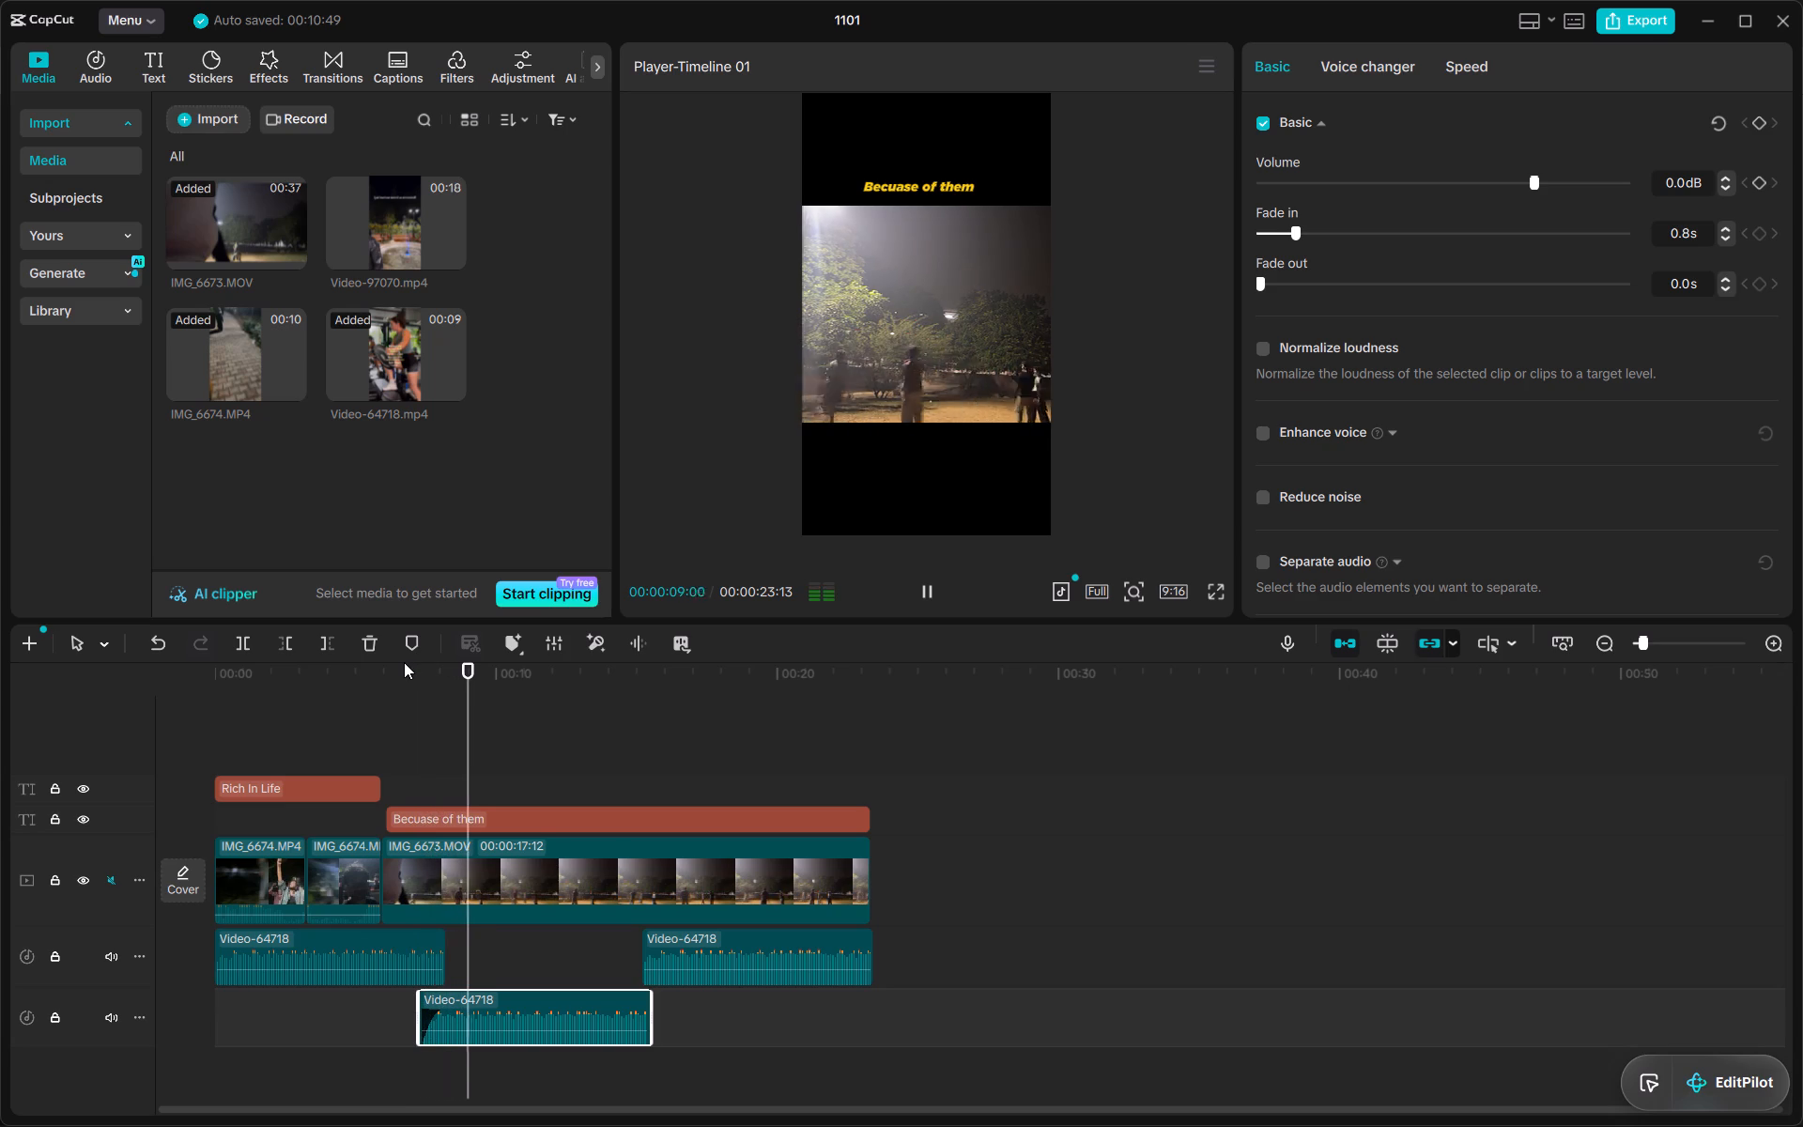
key(space)
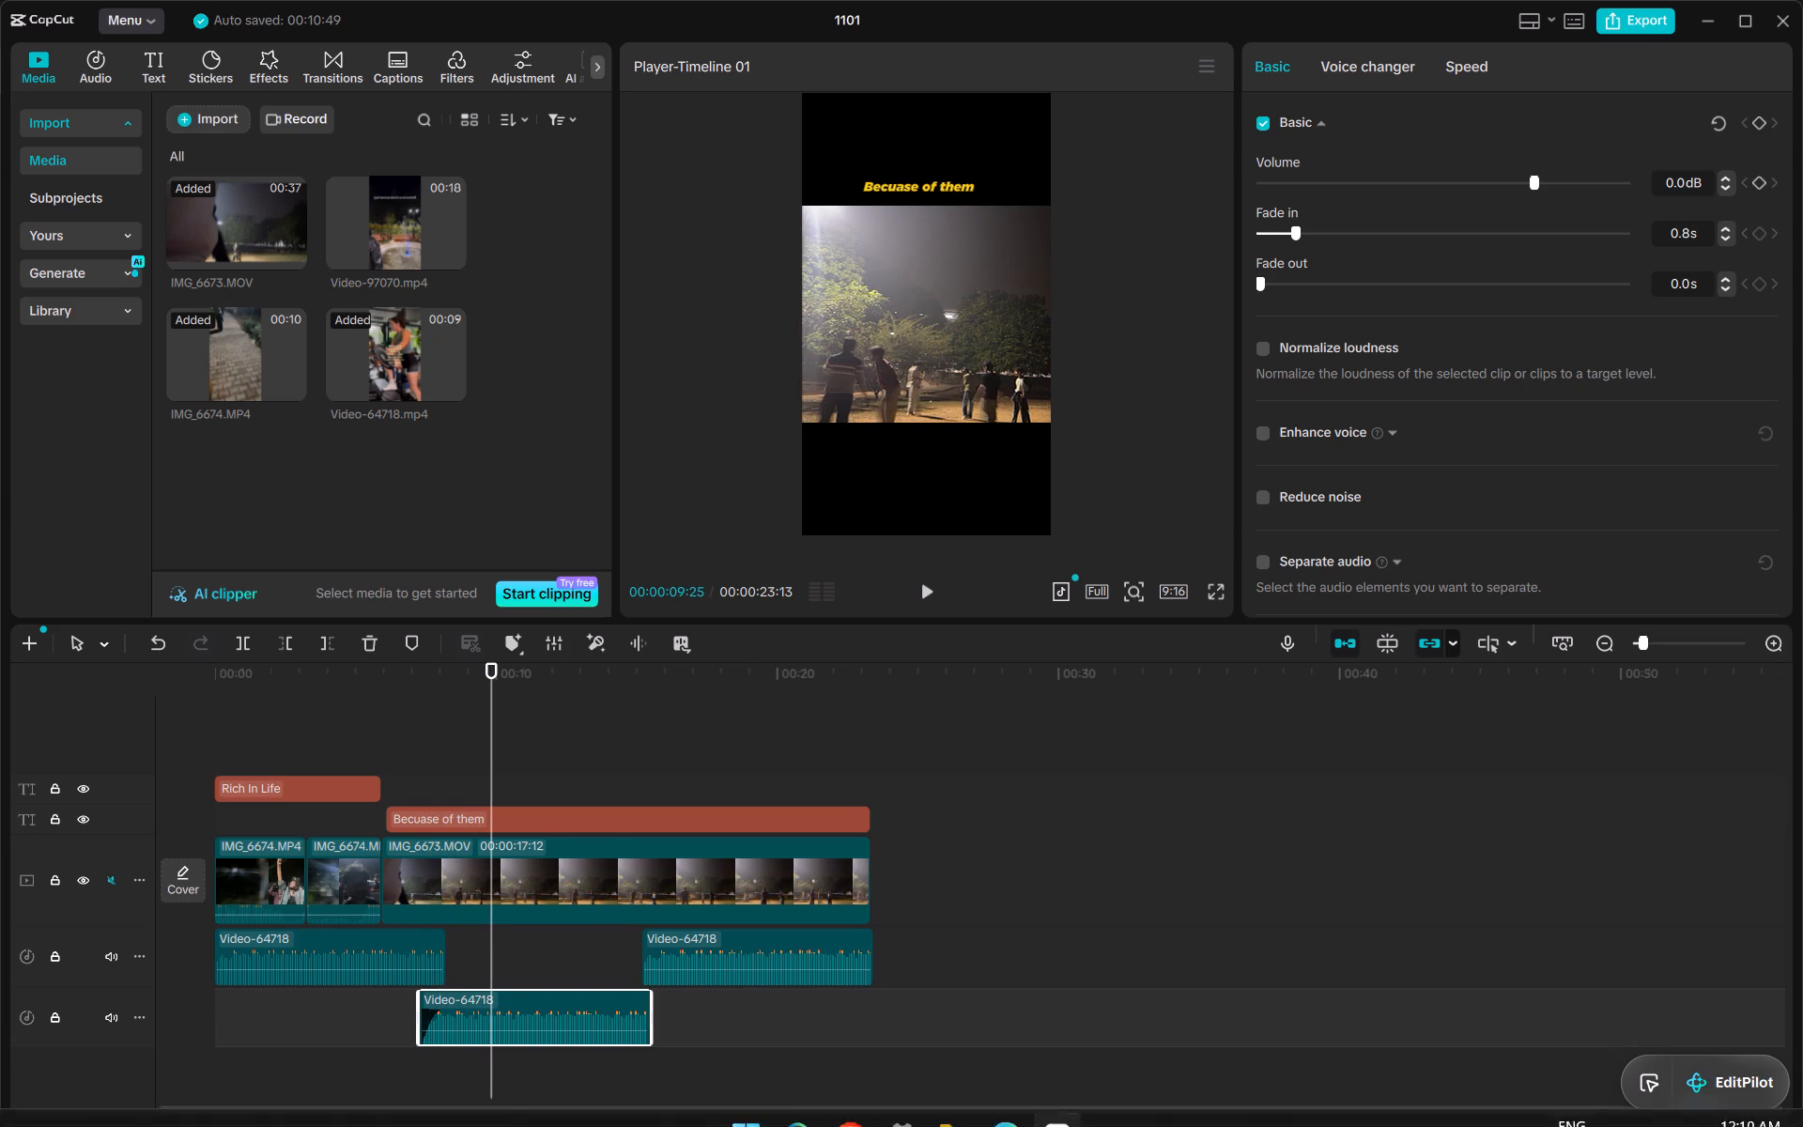
Shift the second Video-64718 audio clip about 0.5 s later and play the transition from the first audio clip.
drag(459, 999, 470, 999)
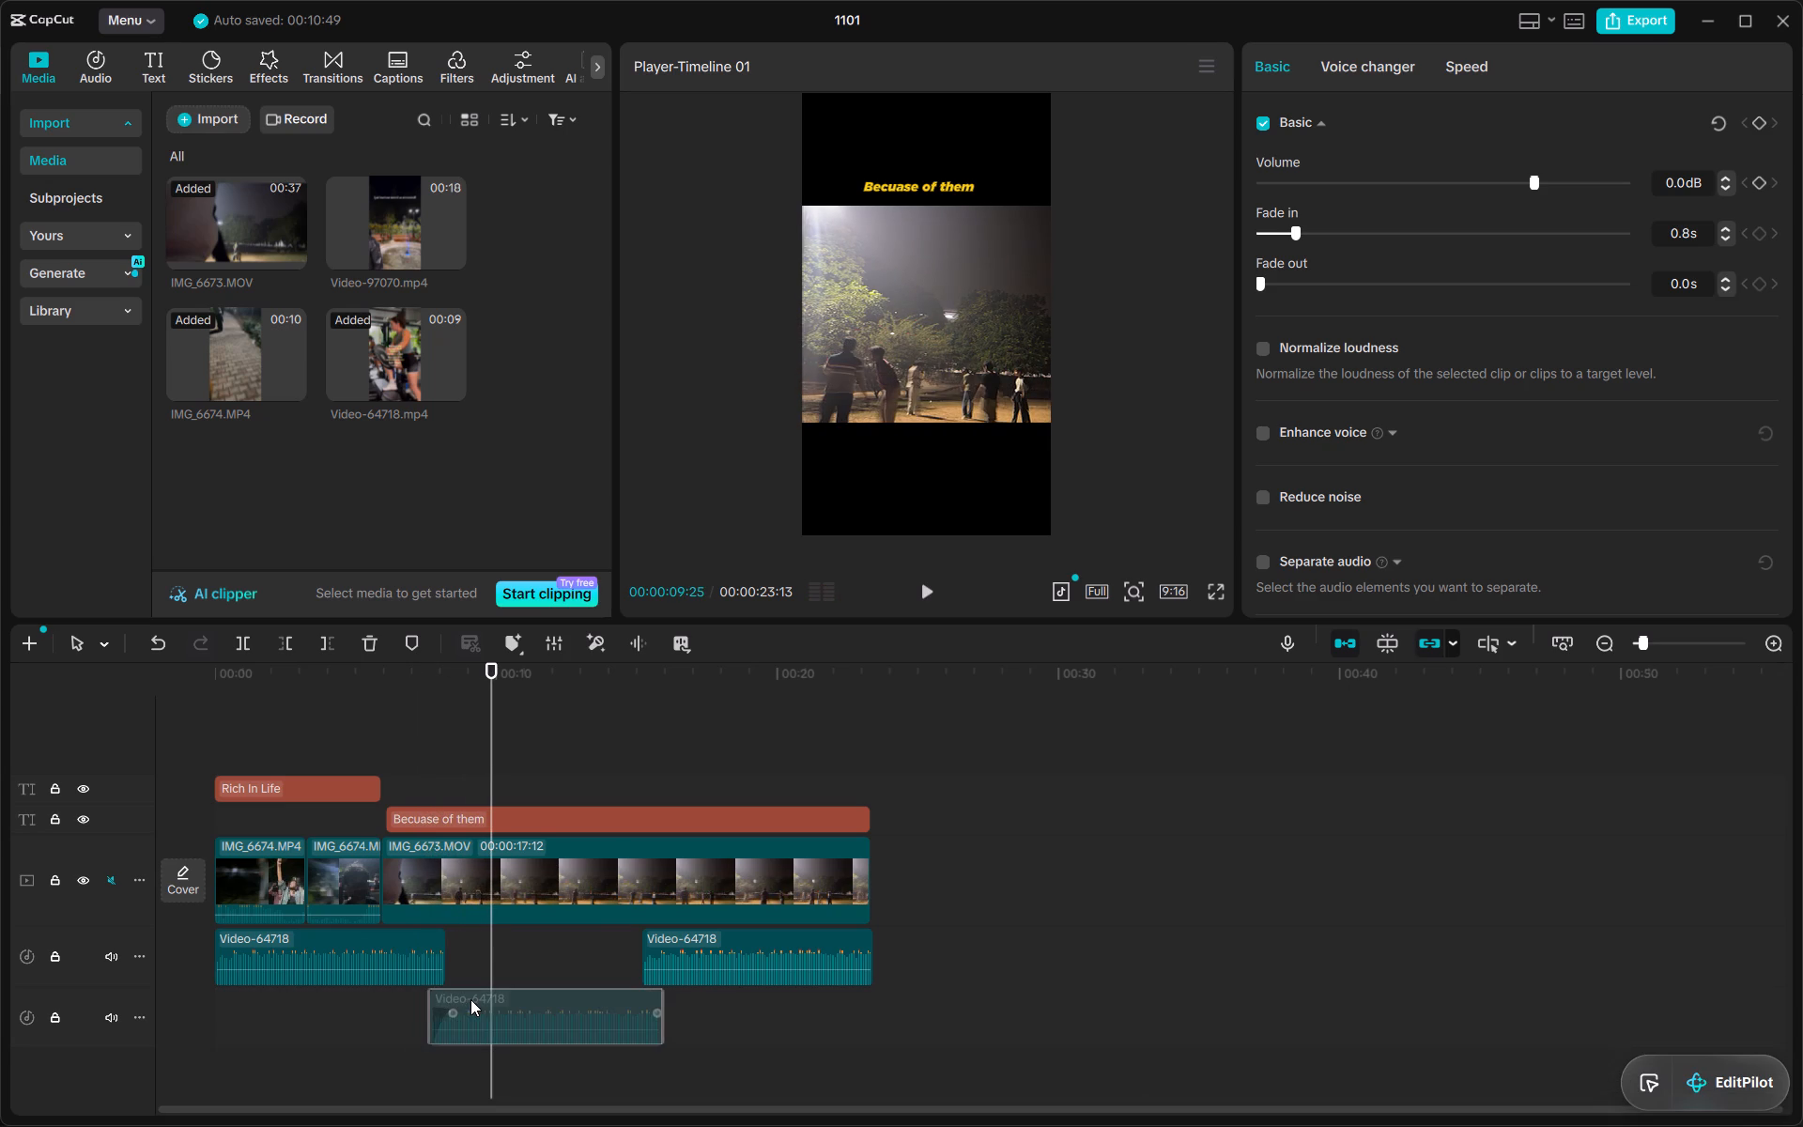
drag(470, 999, 471, 998)
click(411, 666)
key(space)
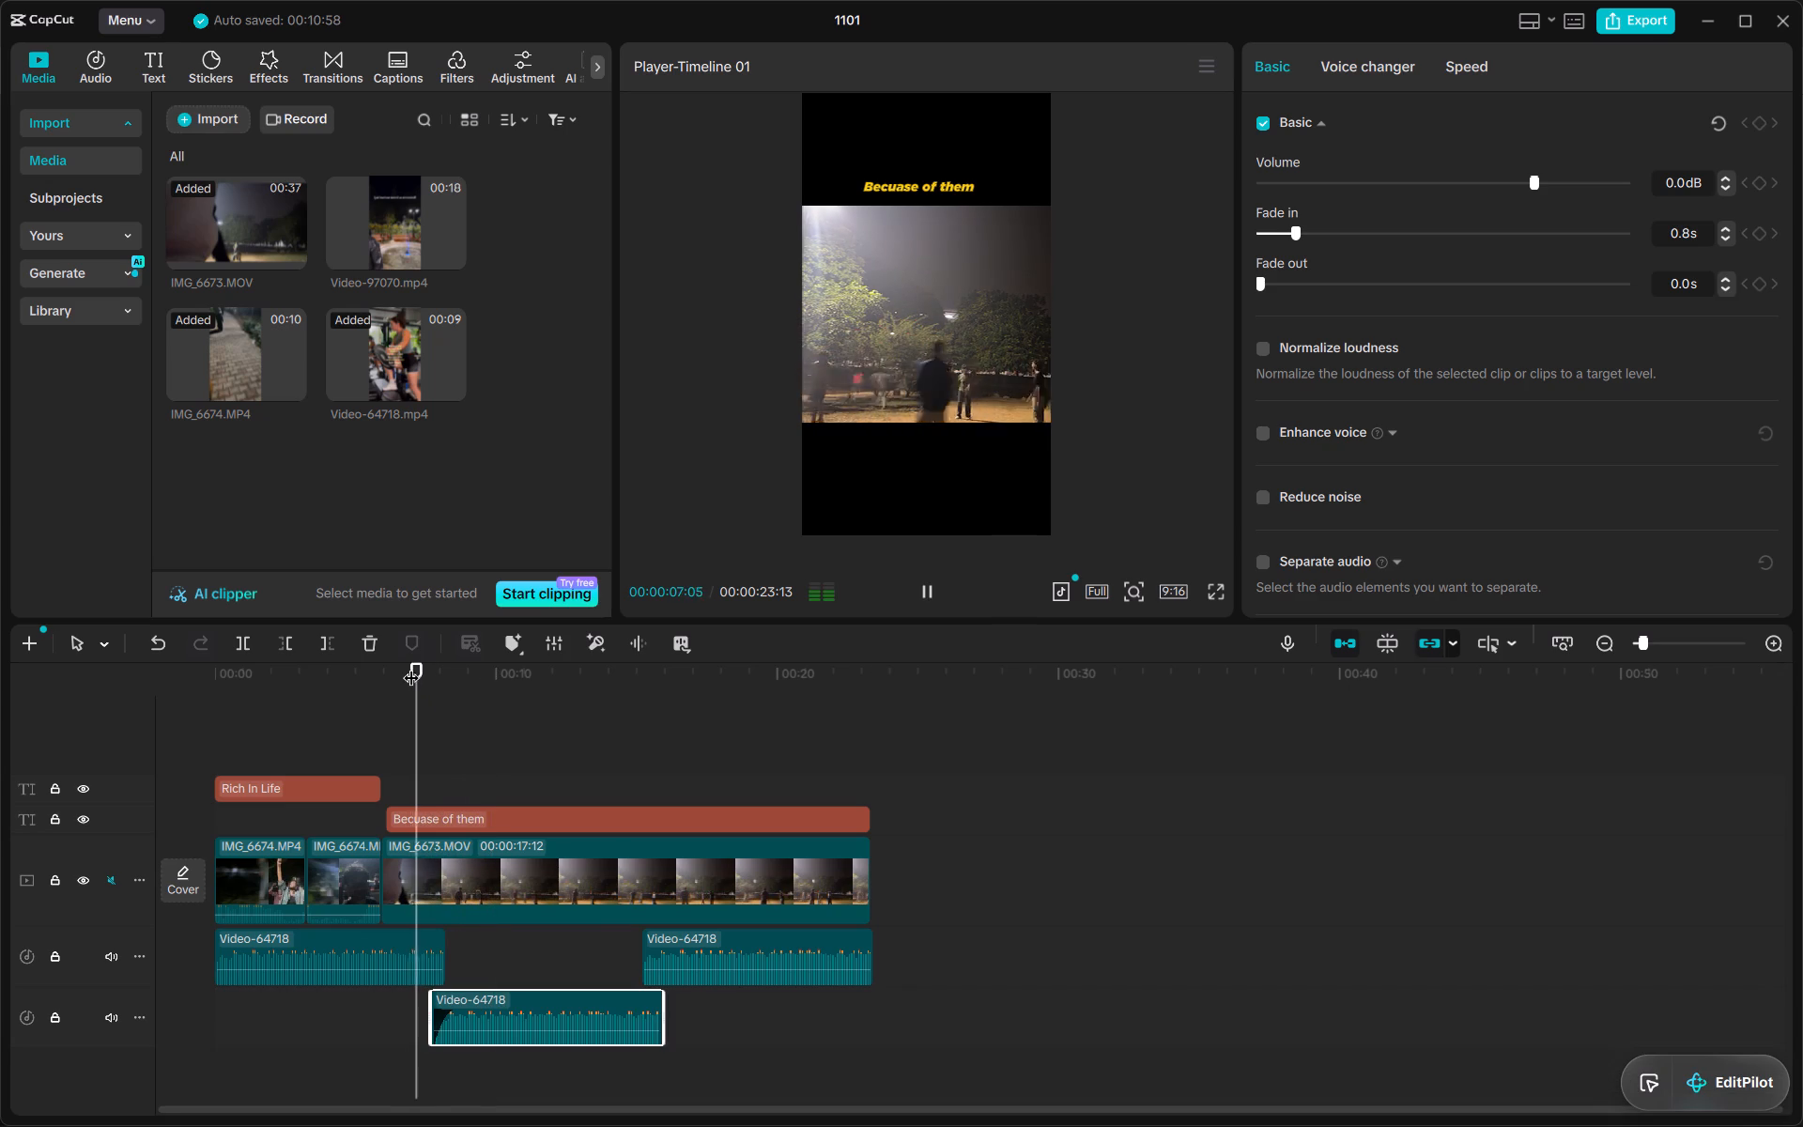
key(space)
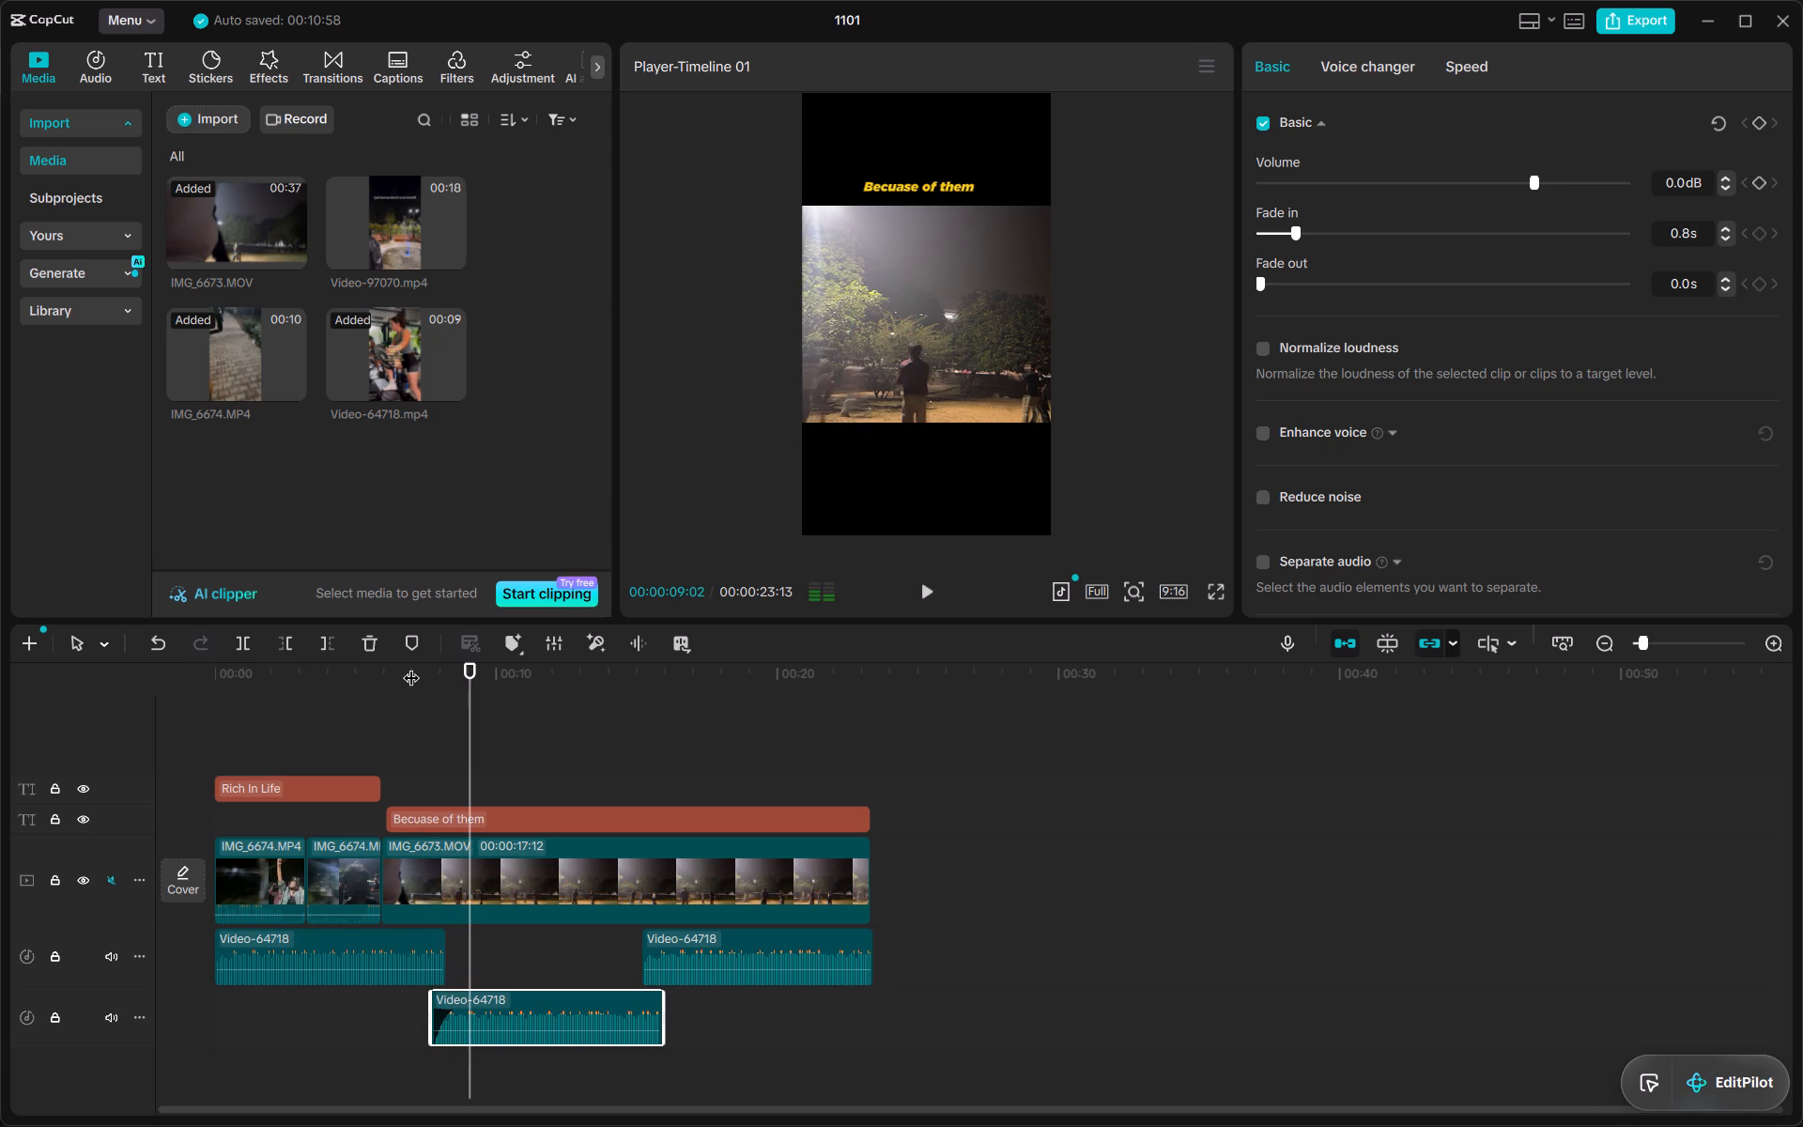
click(382, 665)
key(space)
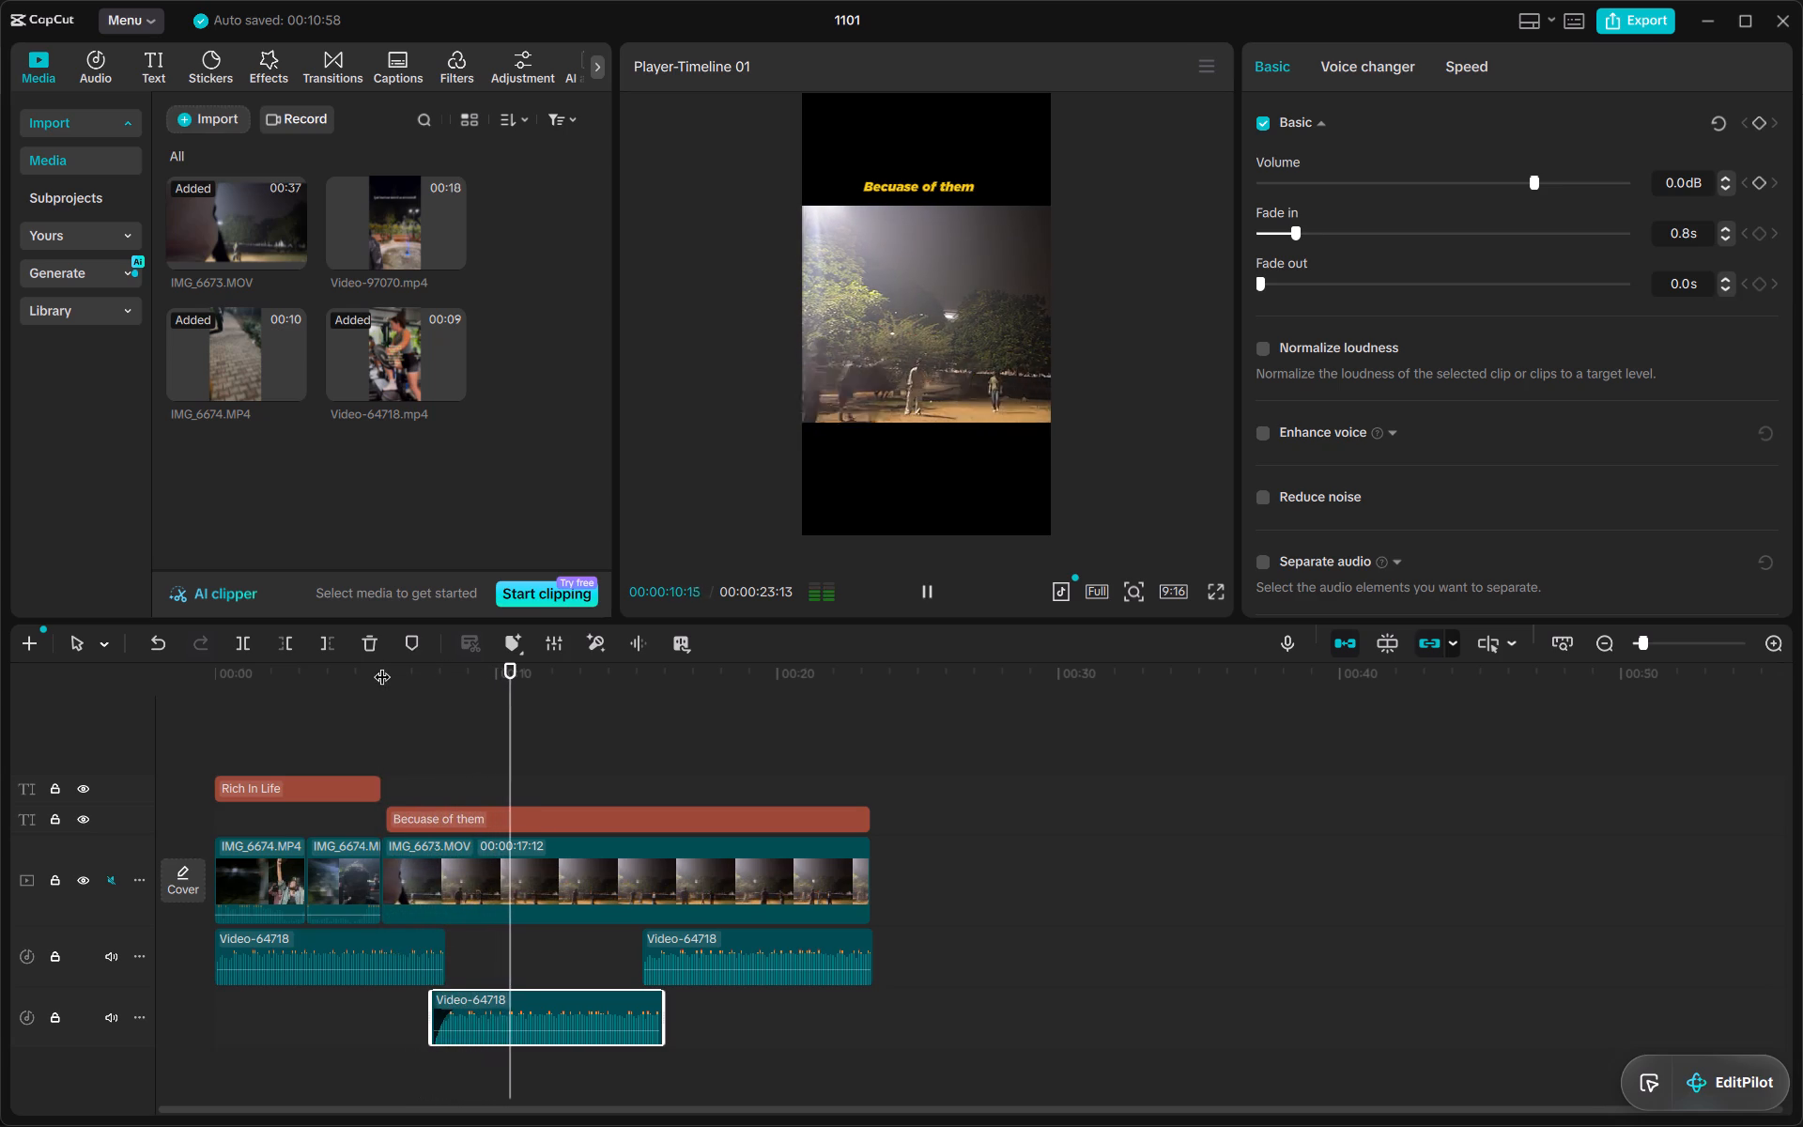
Set the third Video-64718 audio clip's fade-in to 1.1 s and play the transition through to the end.
click(689, 928)
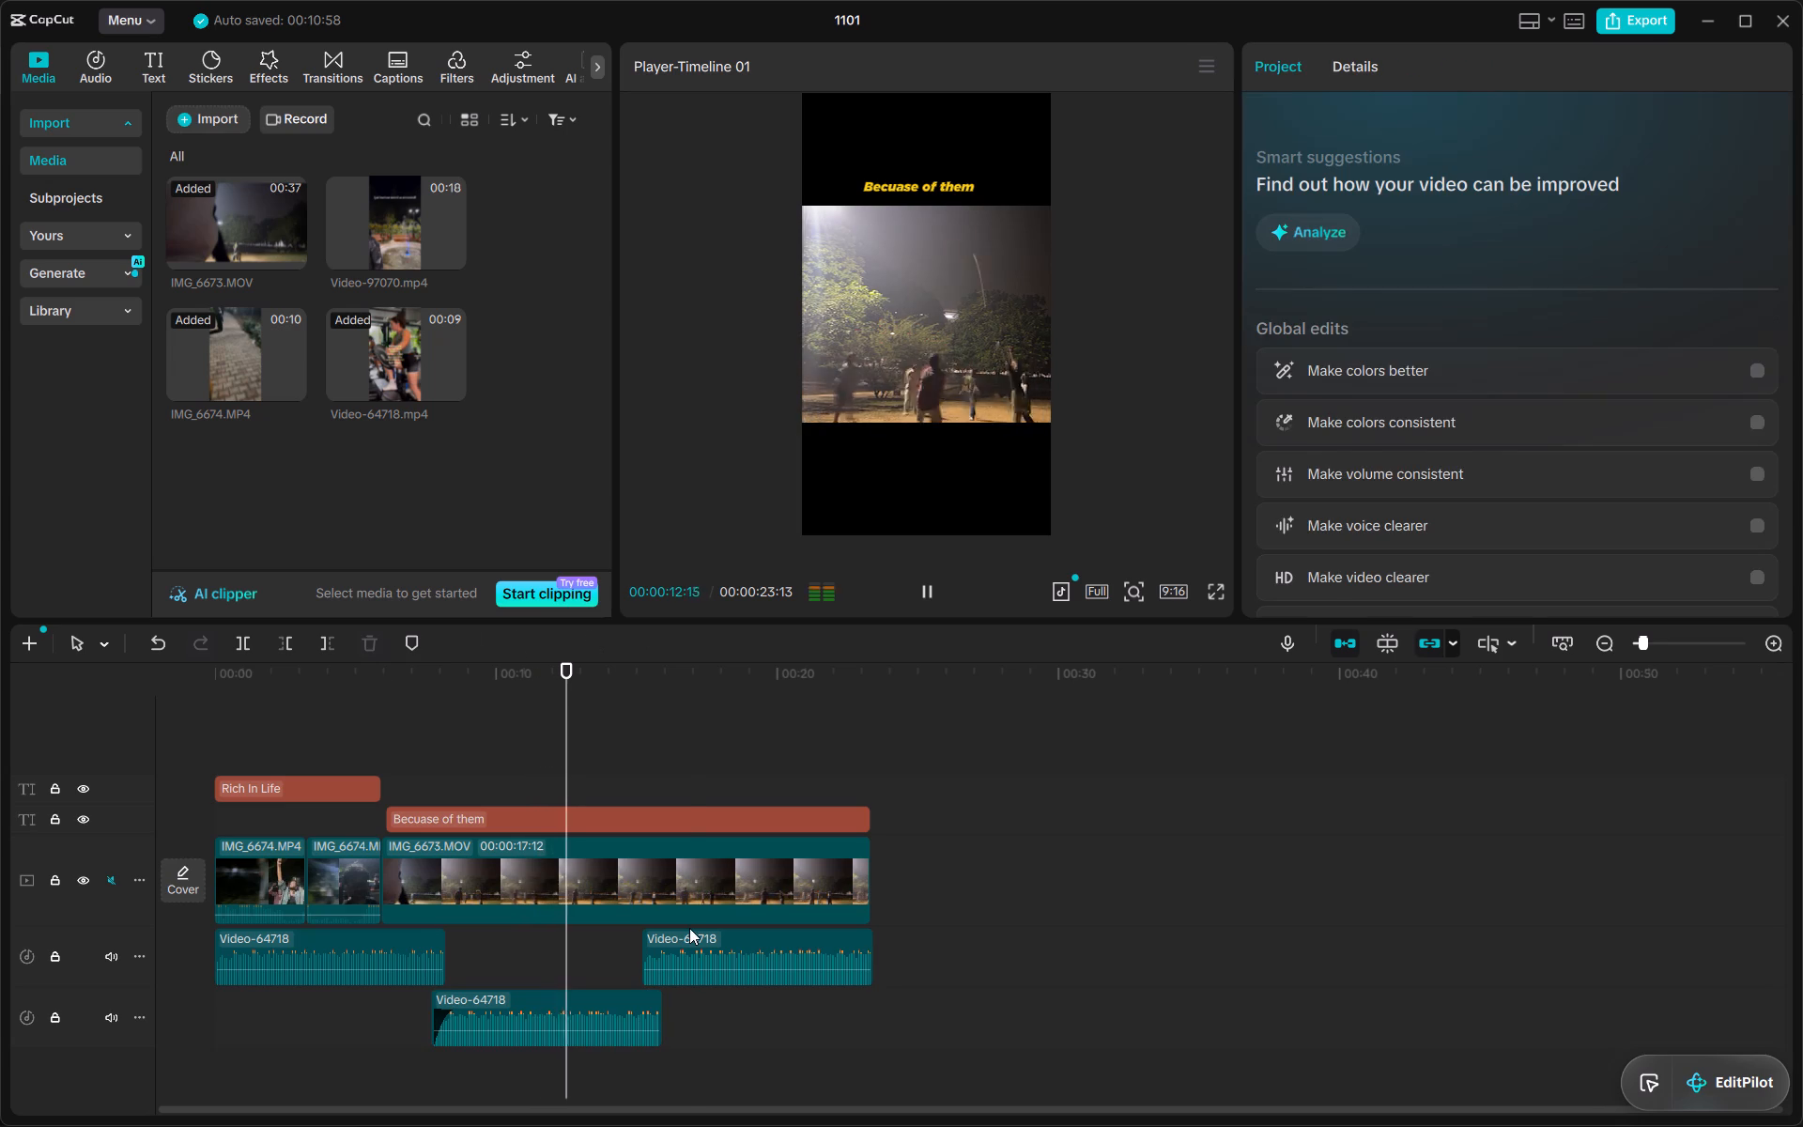
click(672, 933)
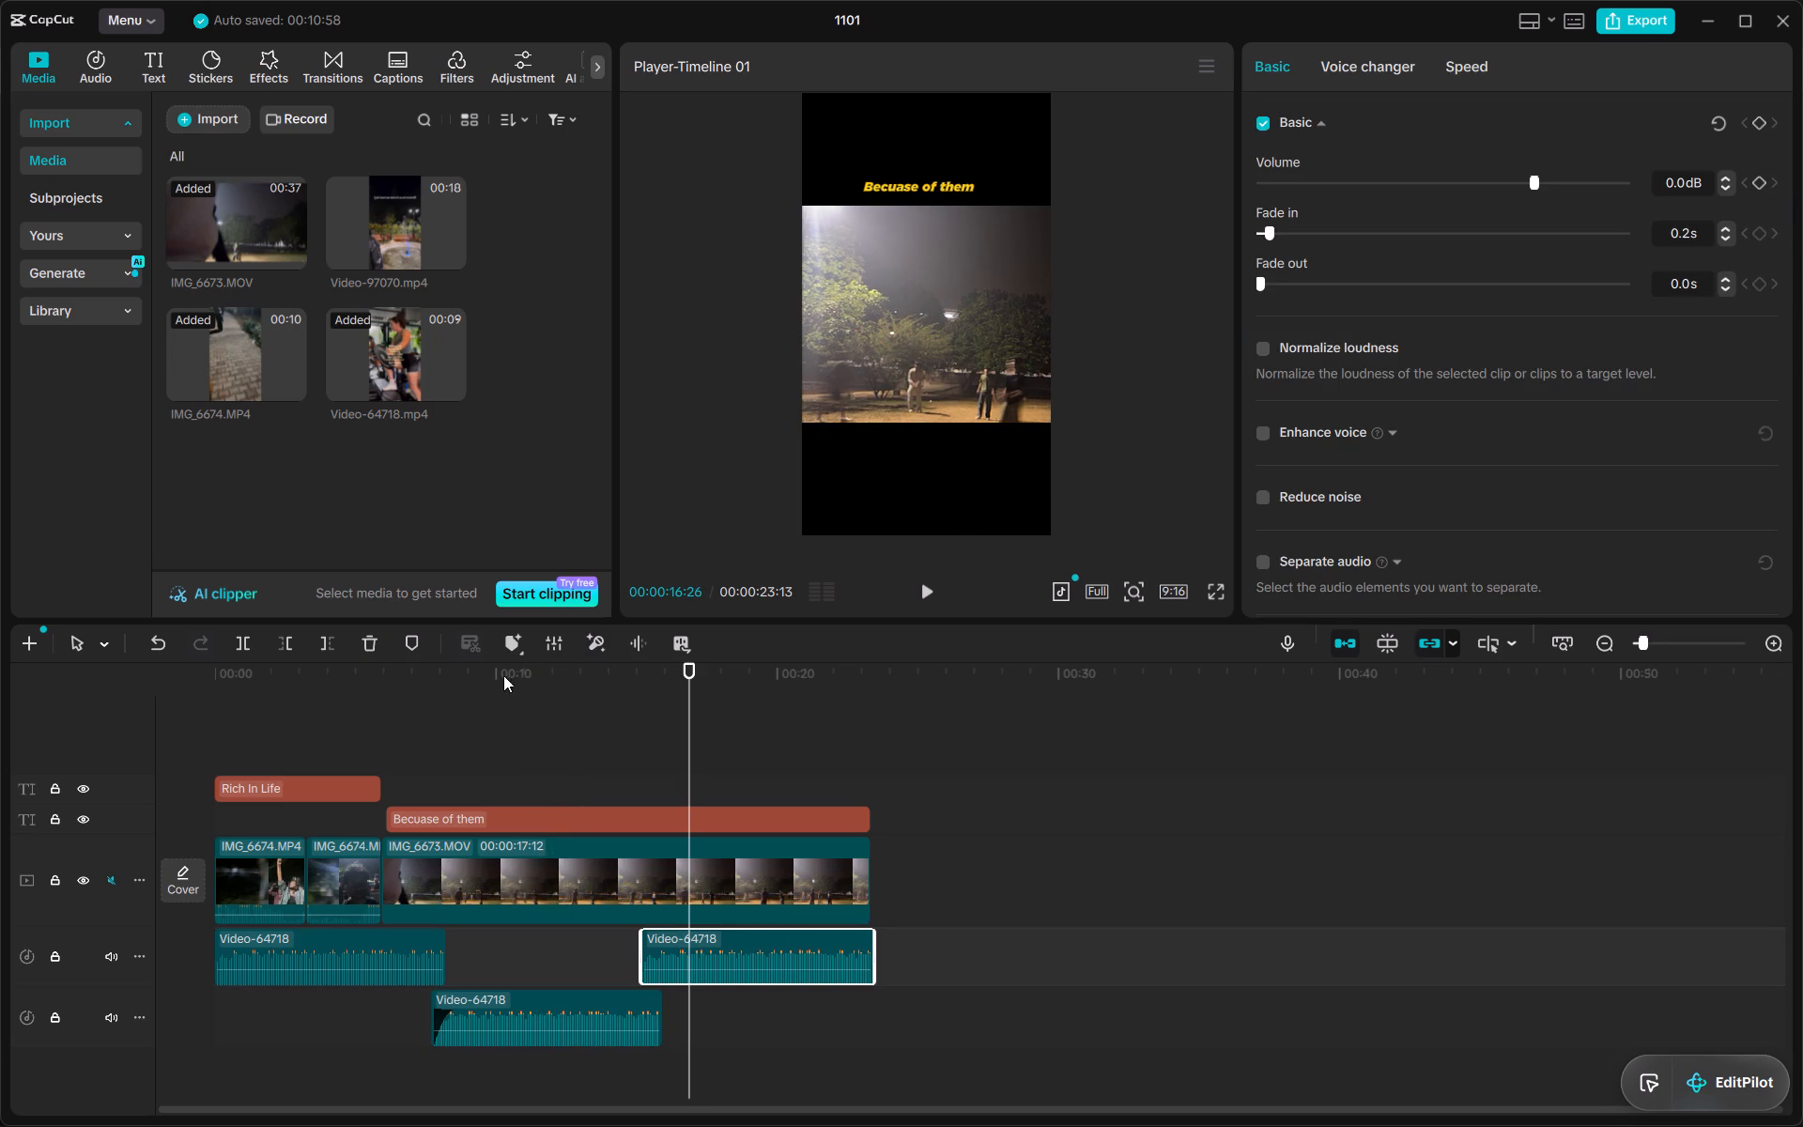
click(532, 679)
key(space)
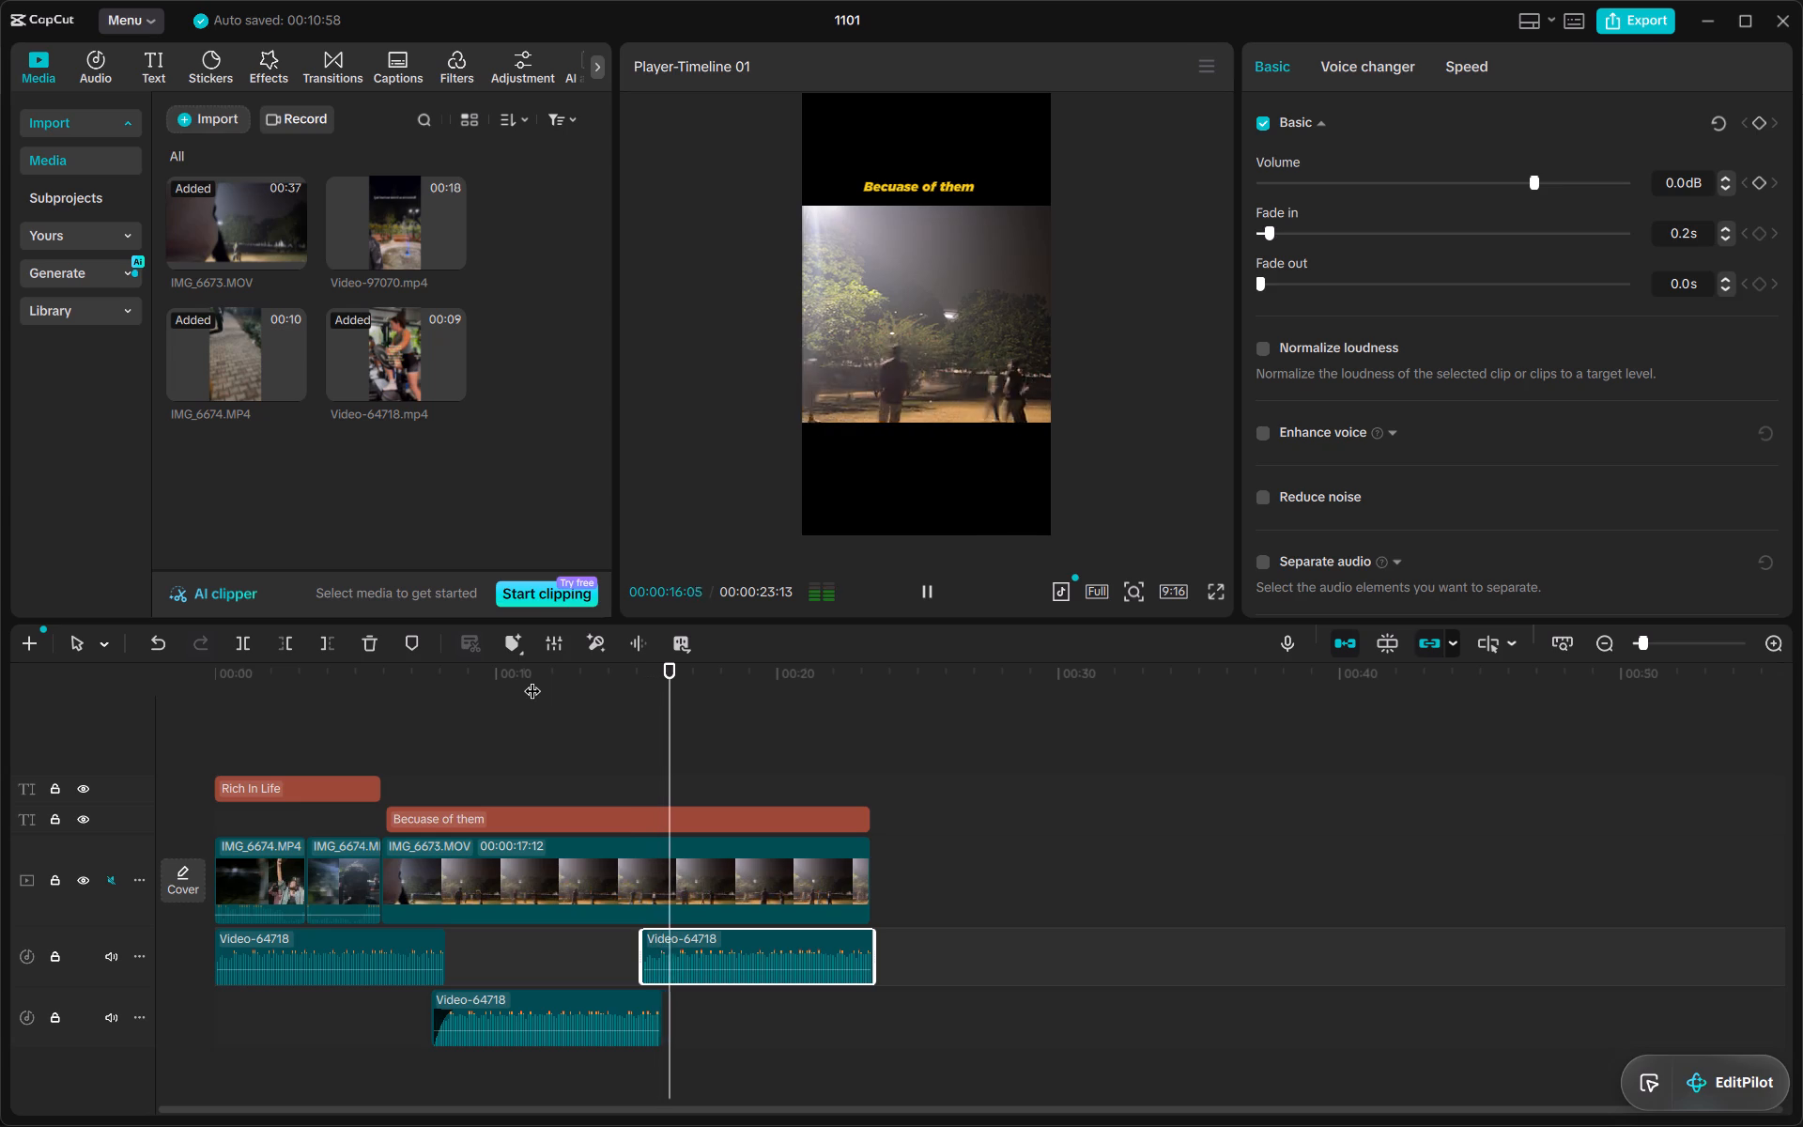
key(space)
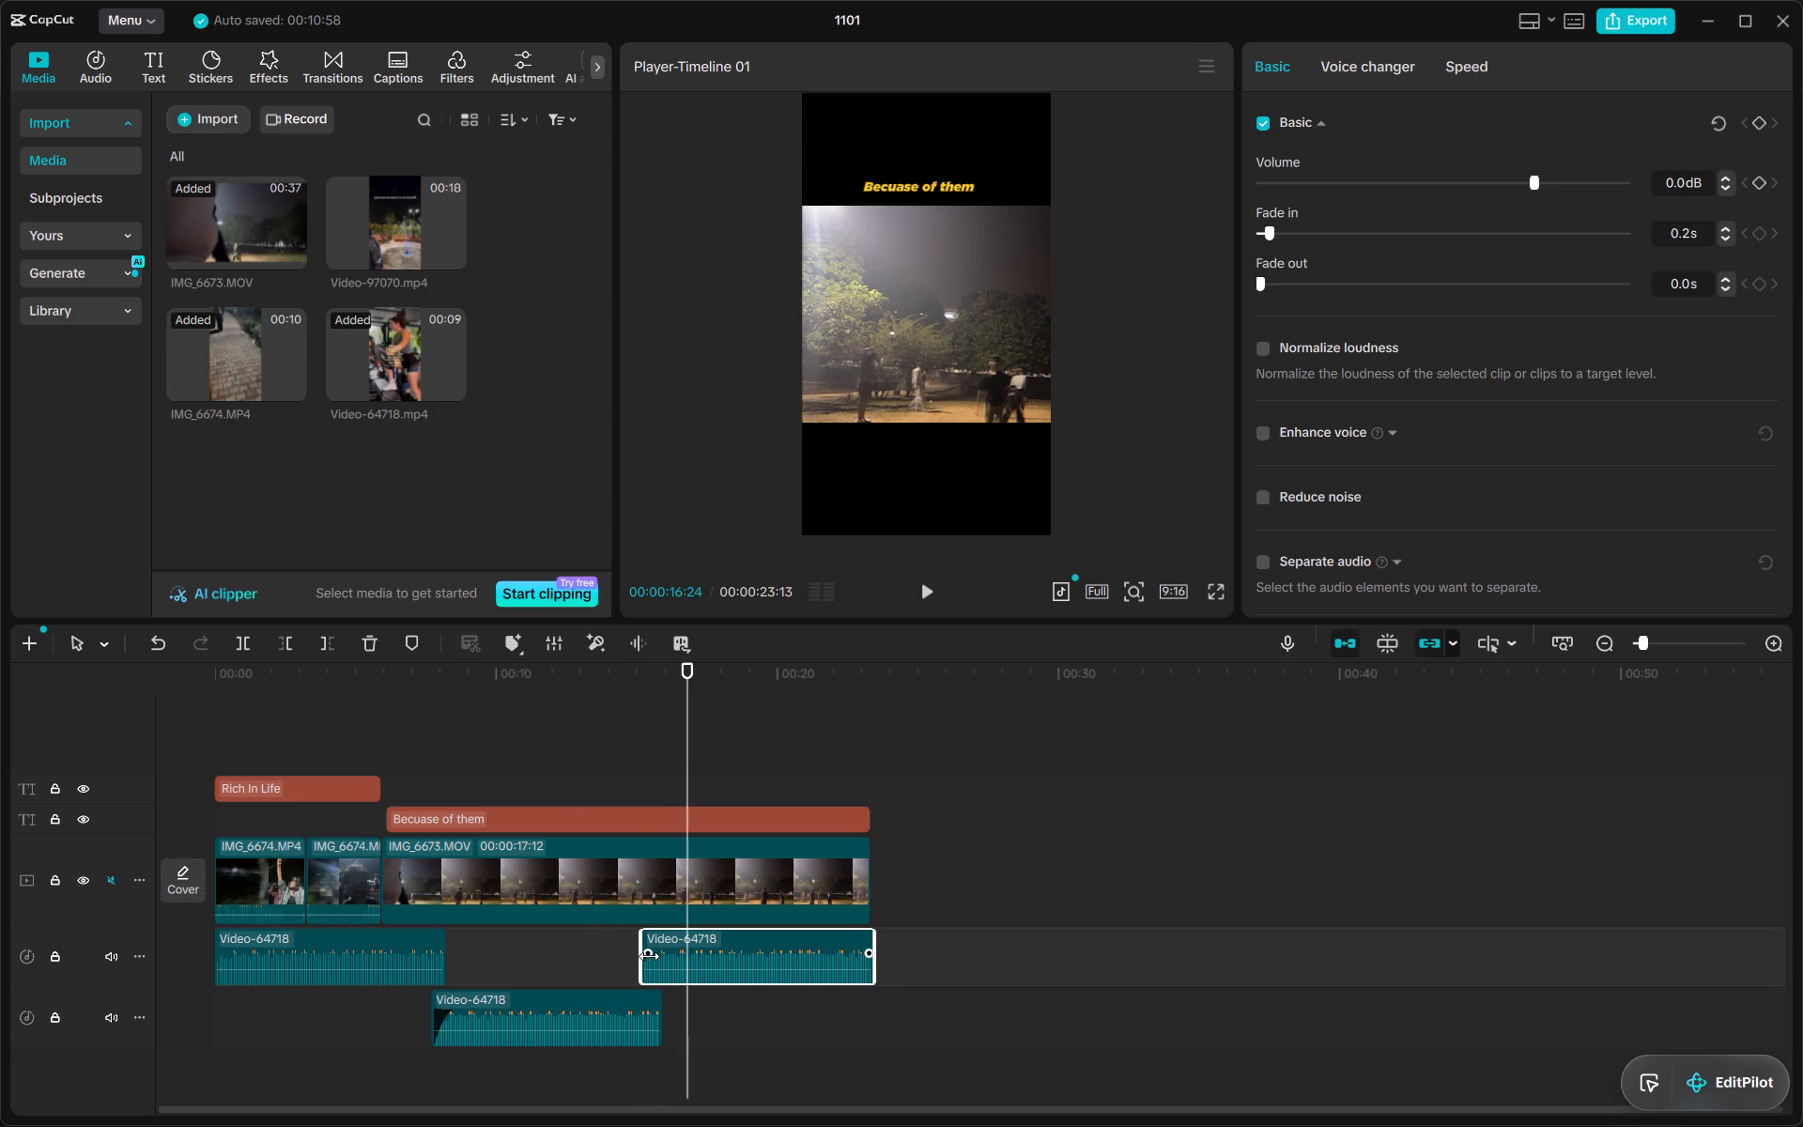
drag(648, 954, 663, 952)
click(622, 691)
key(space)
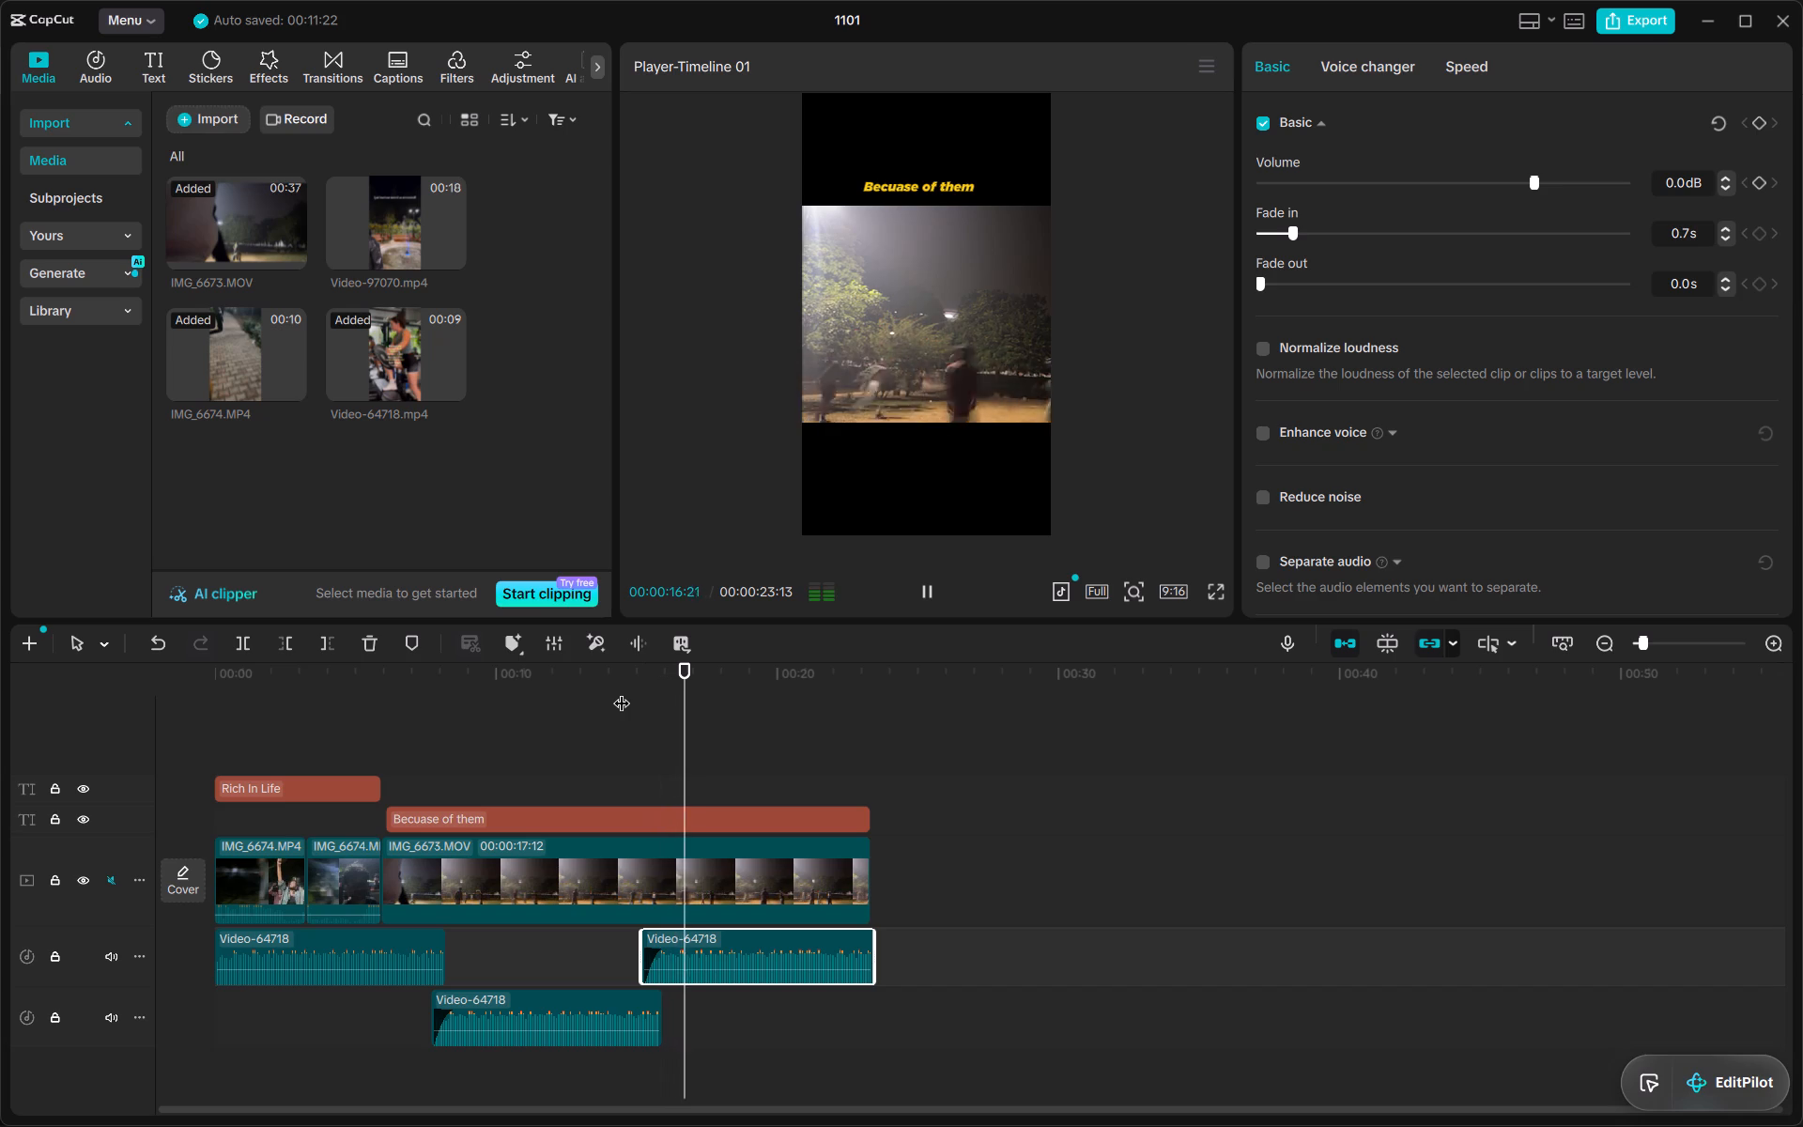
drag(664, 949, 671, 949)
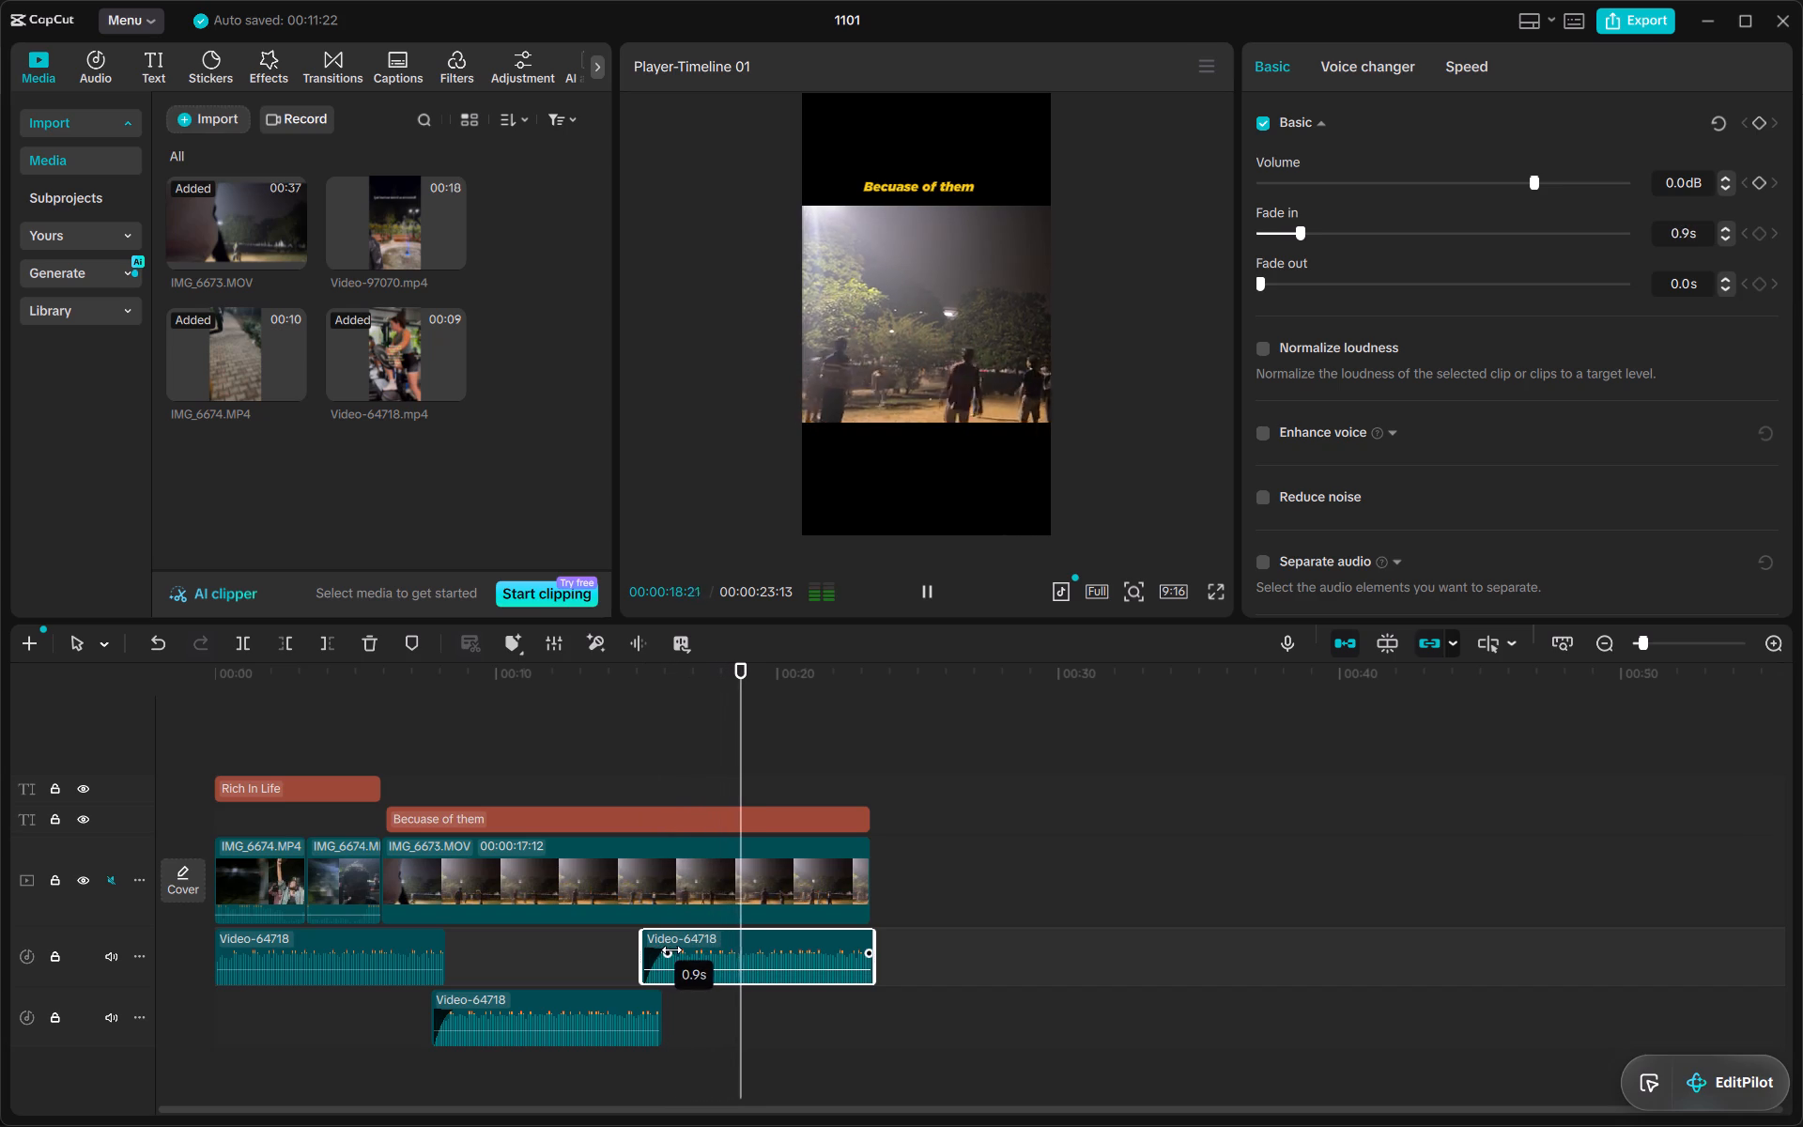
drag(671, 949, 673, 949)
click(605, 679)
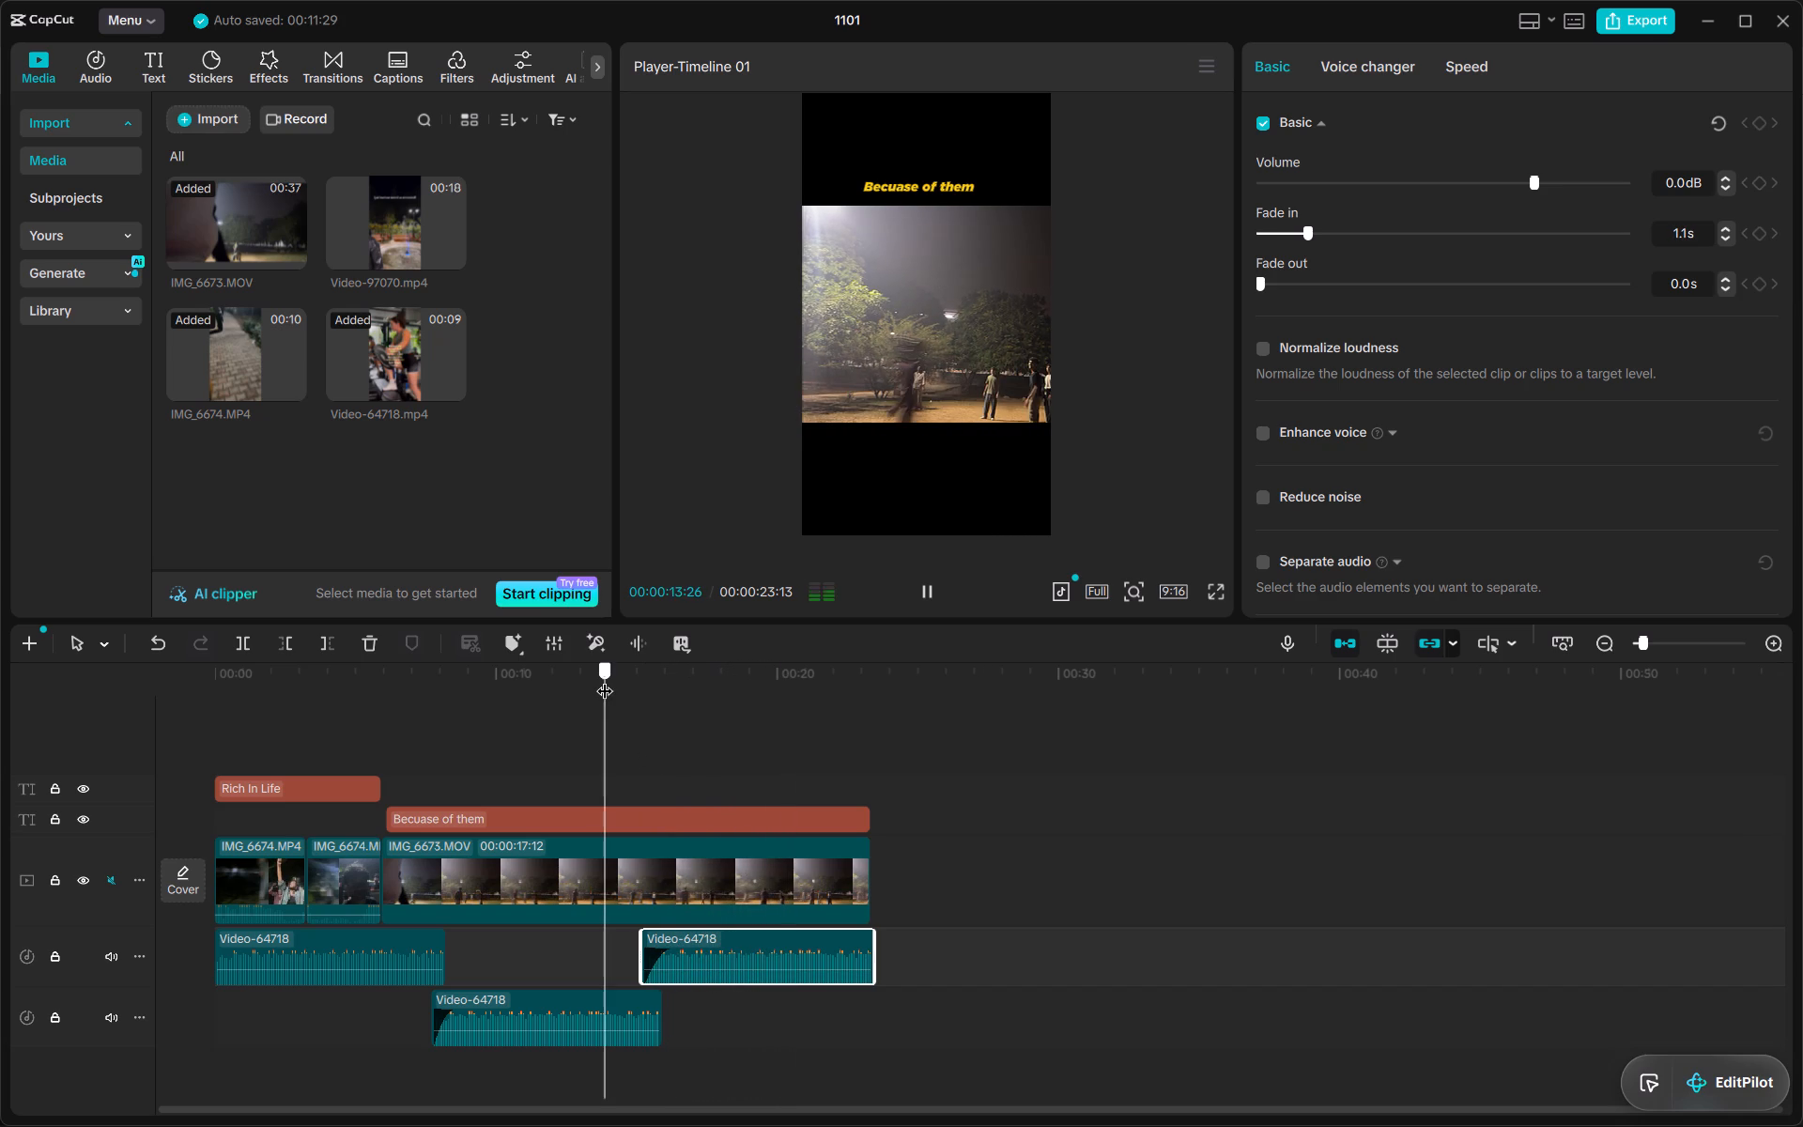
key(space)
key(space)
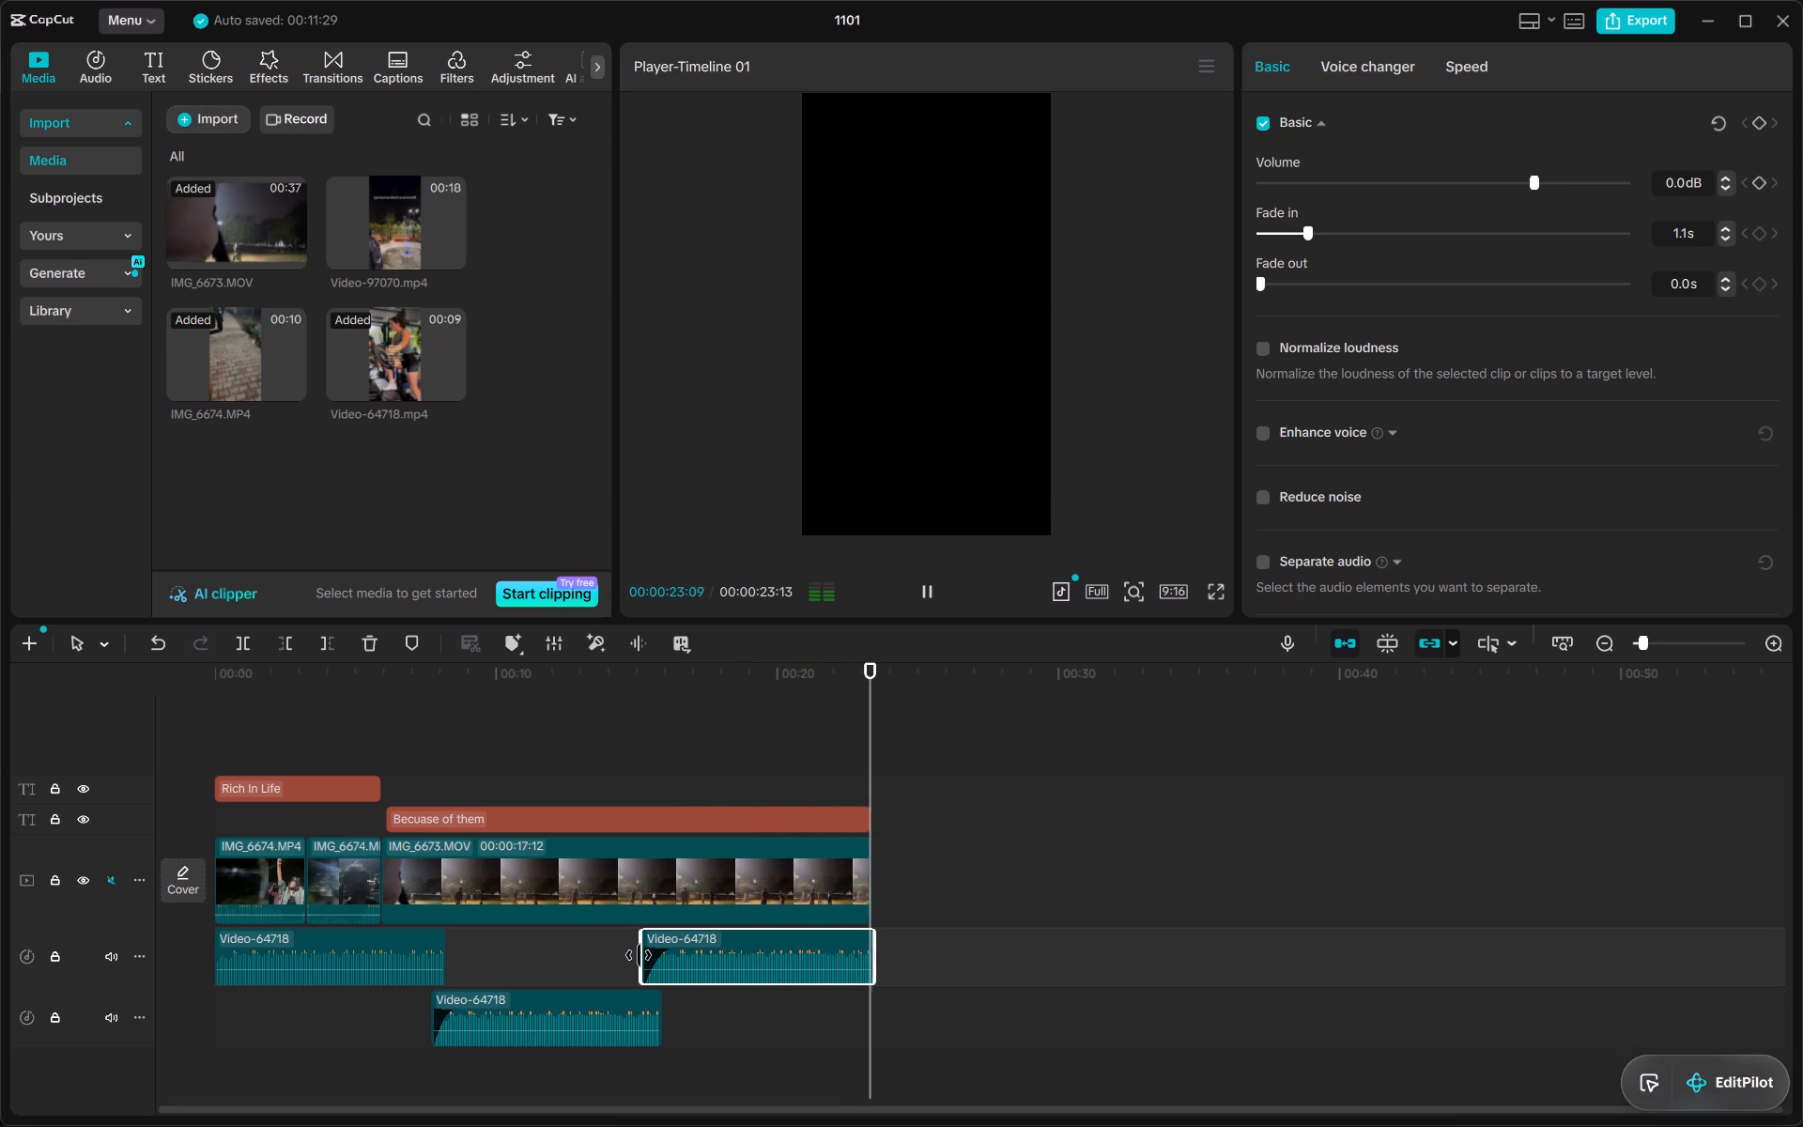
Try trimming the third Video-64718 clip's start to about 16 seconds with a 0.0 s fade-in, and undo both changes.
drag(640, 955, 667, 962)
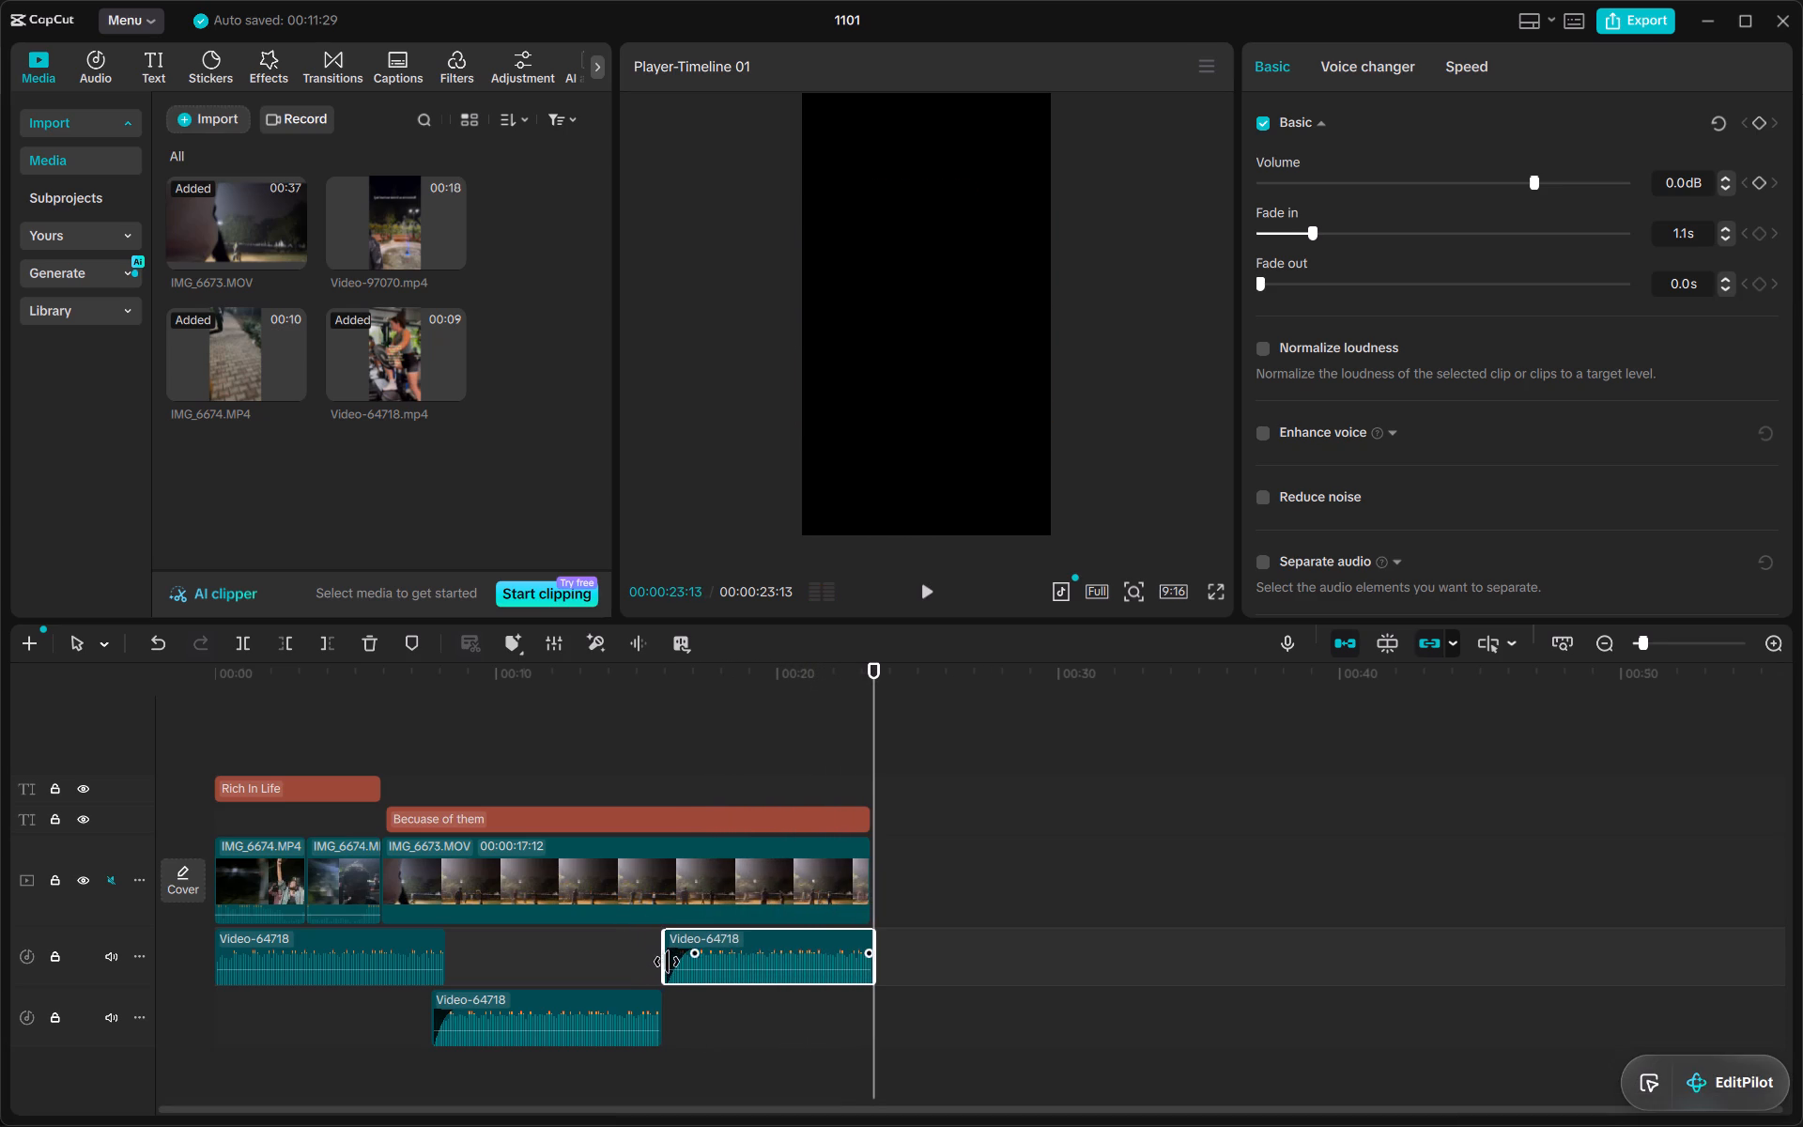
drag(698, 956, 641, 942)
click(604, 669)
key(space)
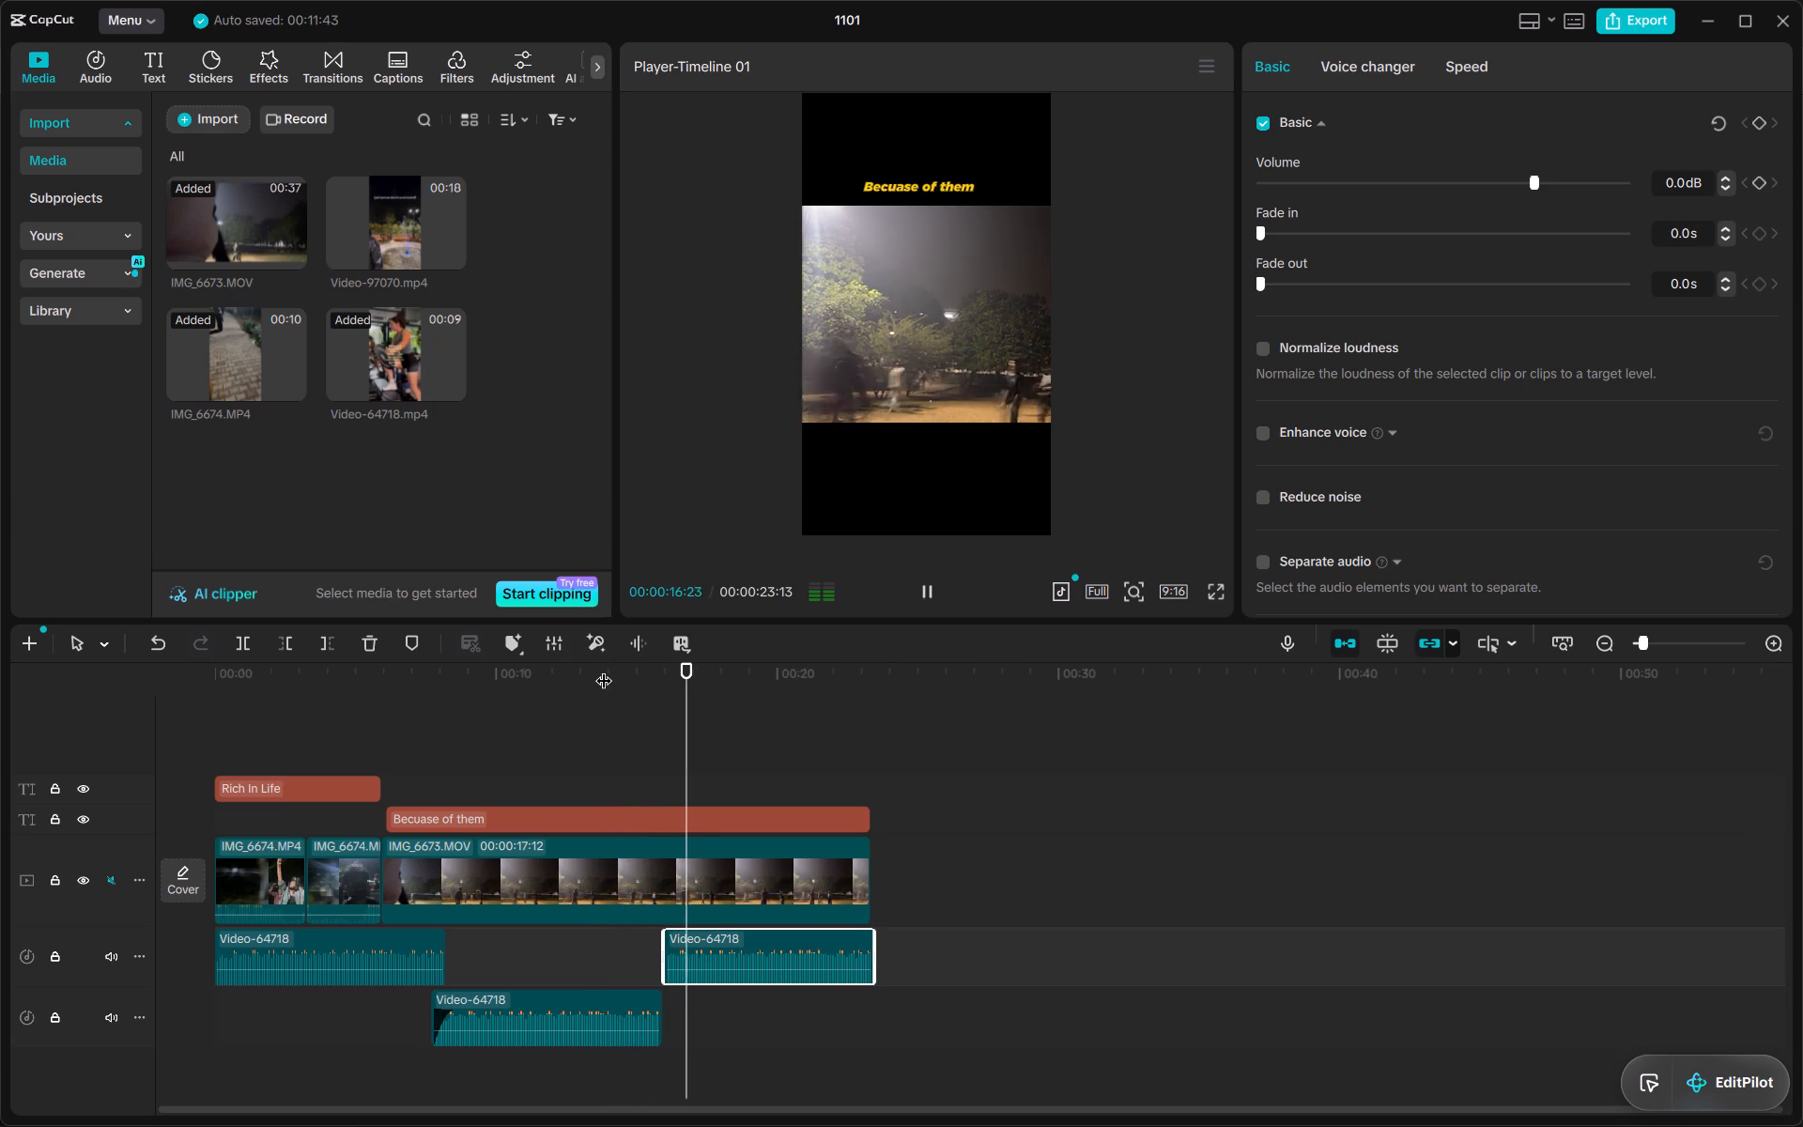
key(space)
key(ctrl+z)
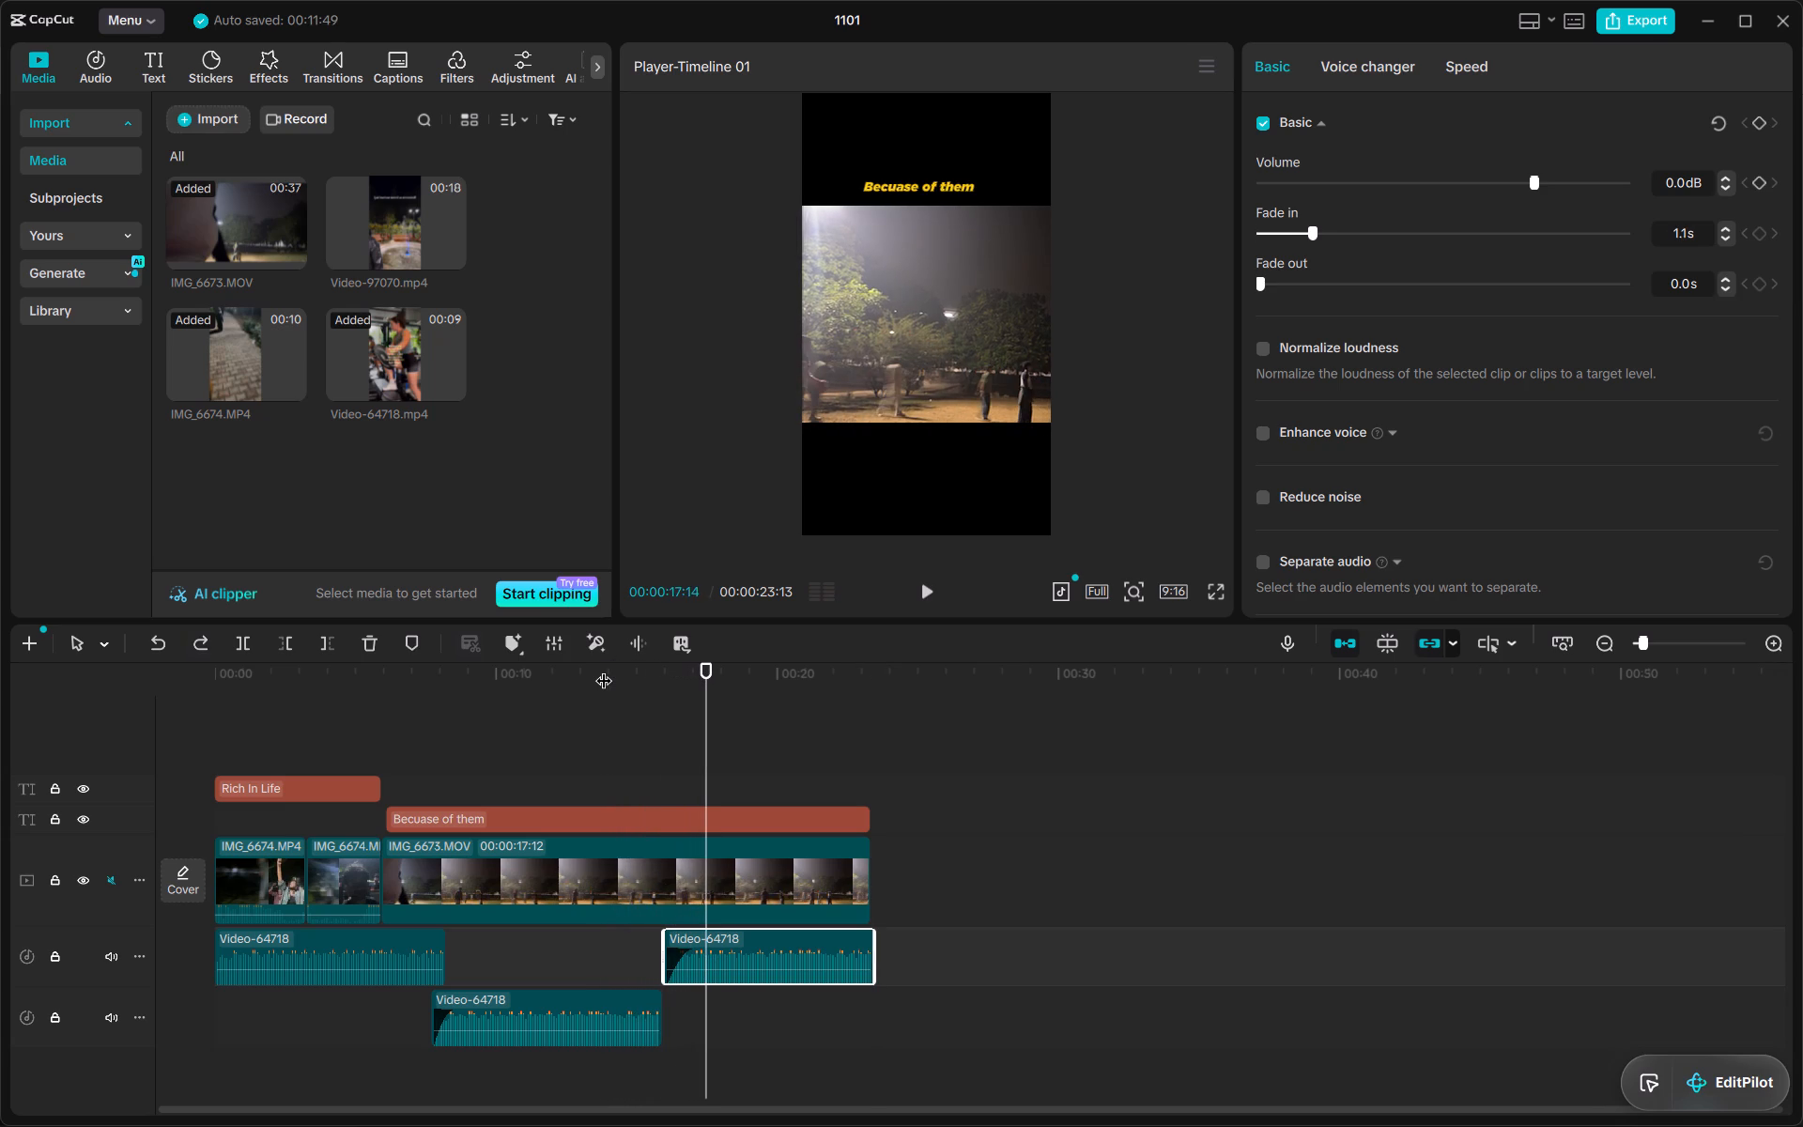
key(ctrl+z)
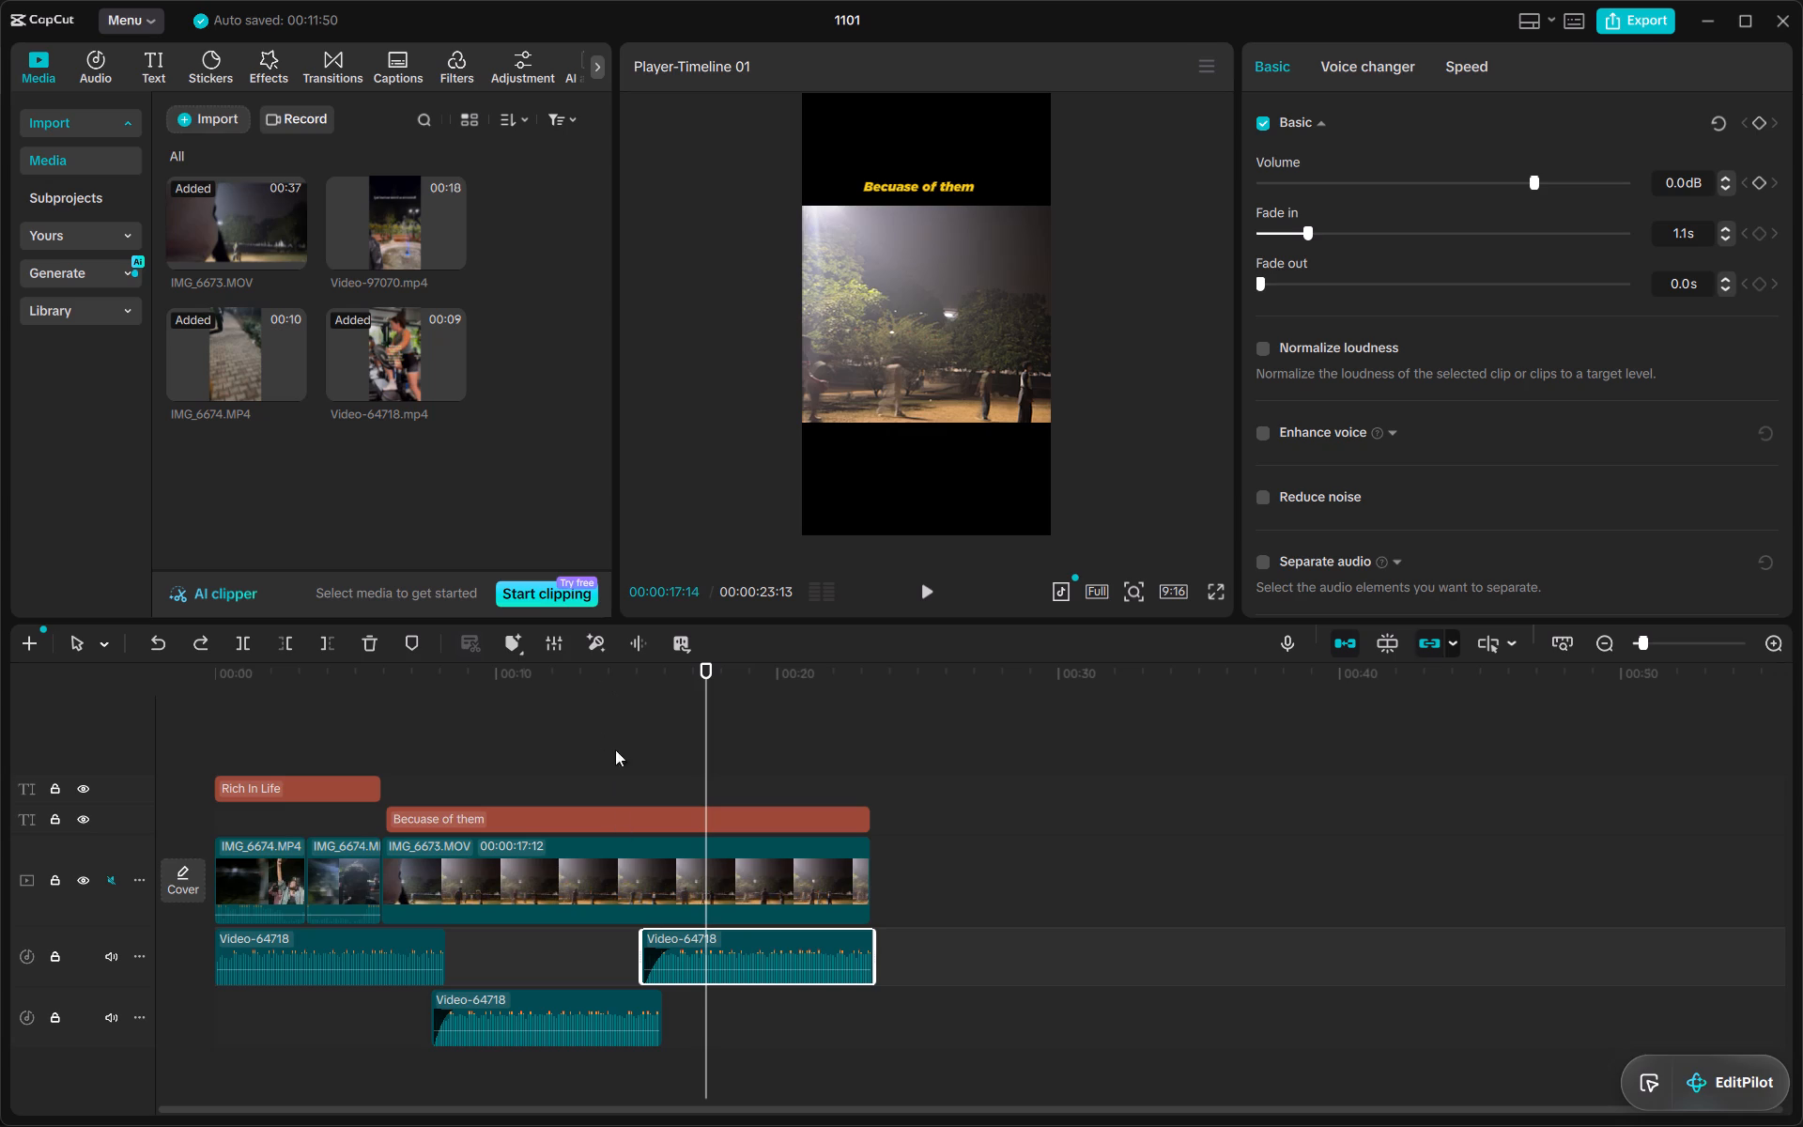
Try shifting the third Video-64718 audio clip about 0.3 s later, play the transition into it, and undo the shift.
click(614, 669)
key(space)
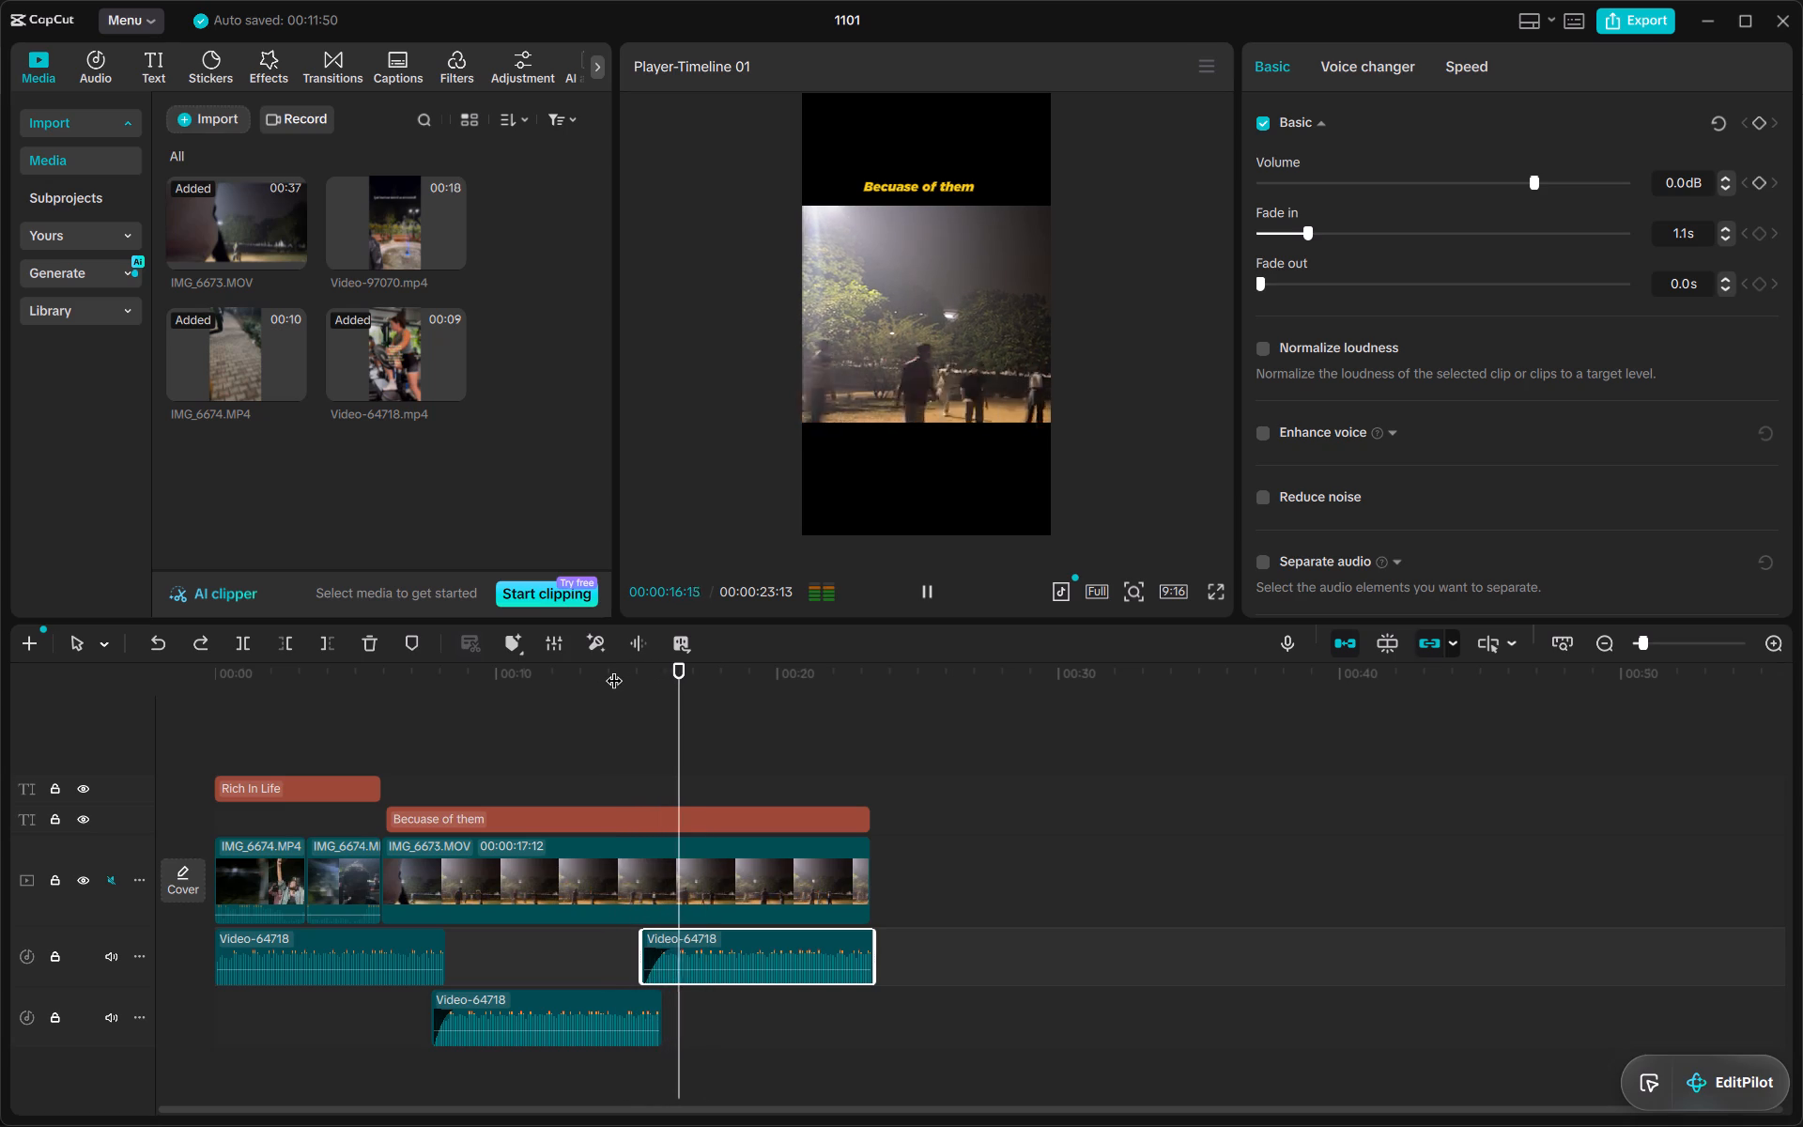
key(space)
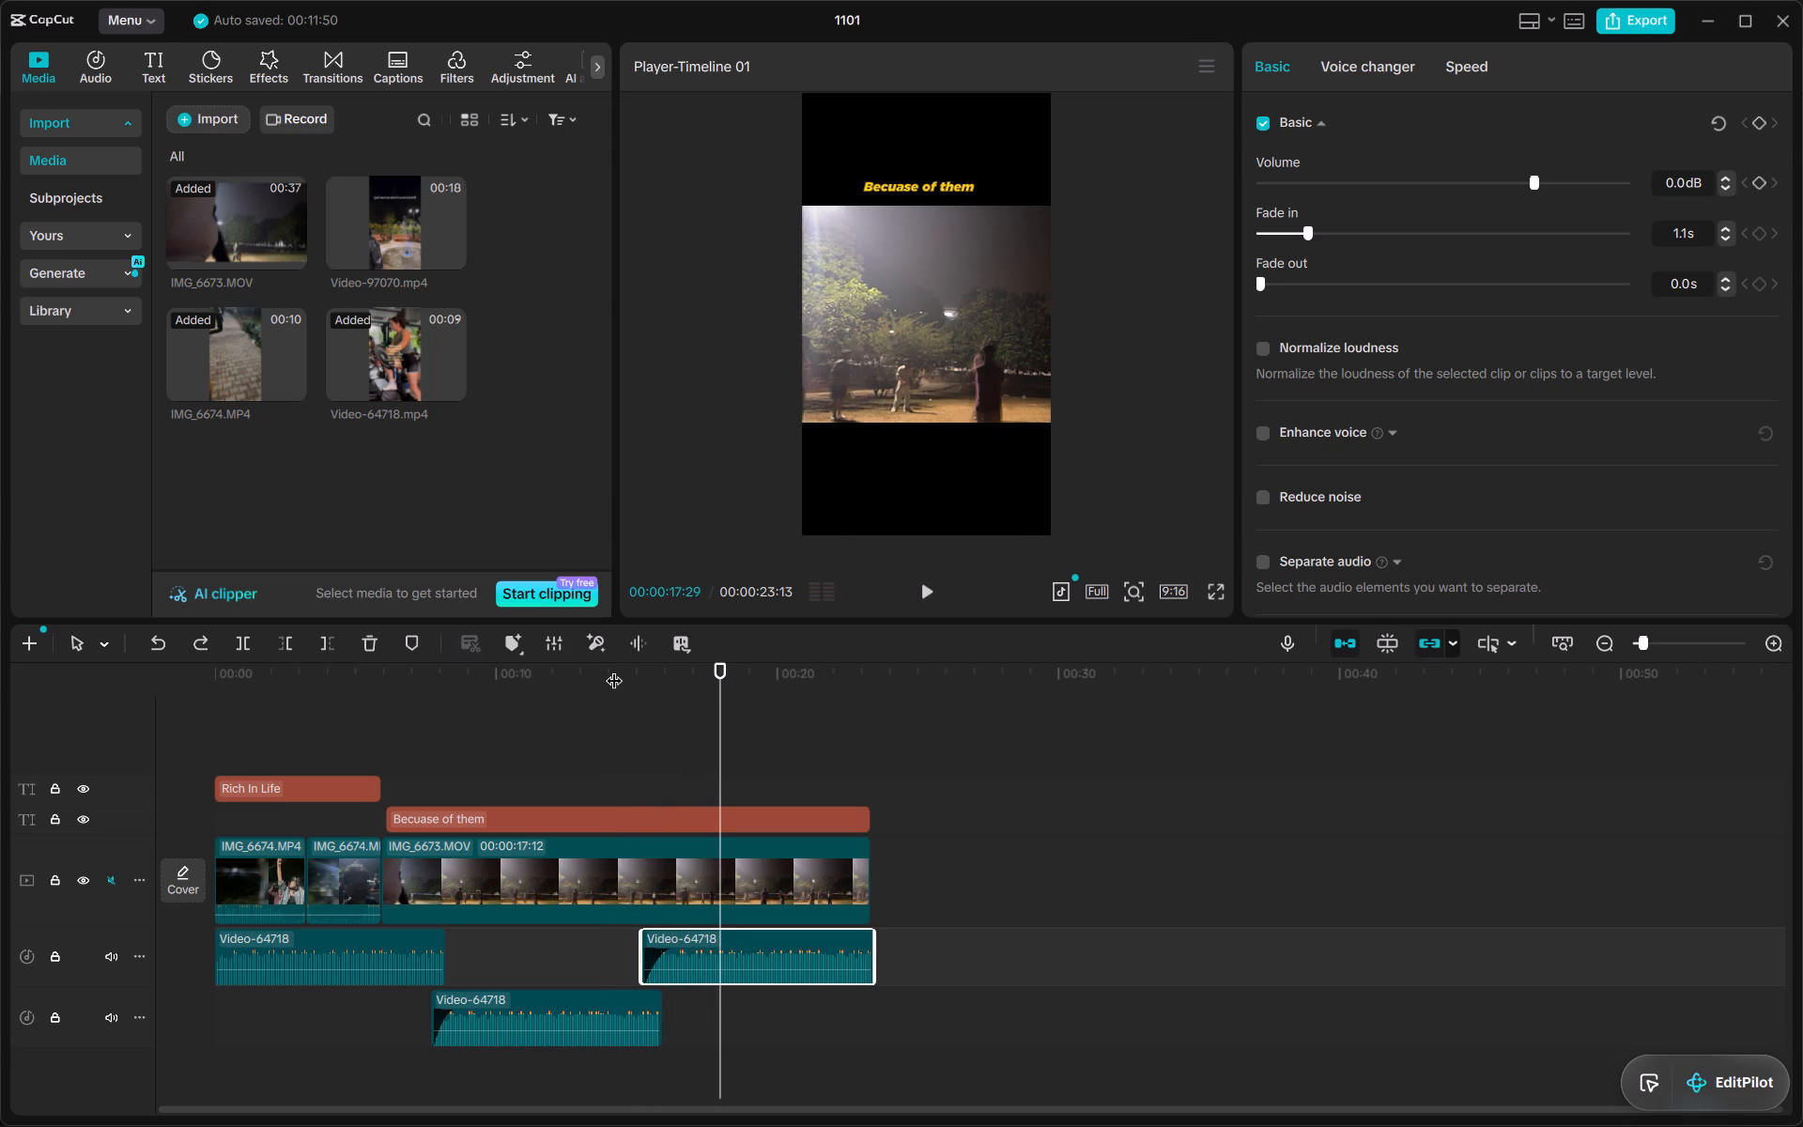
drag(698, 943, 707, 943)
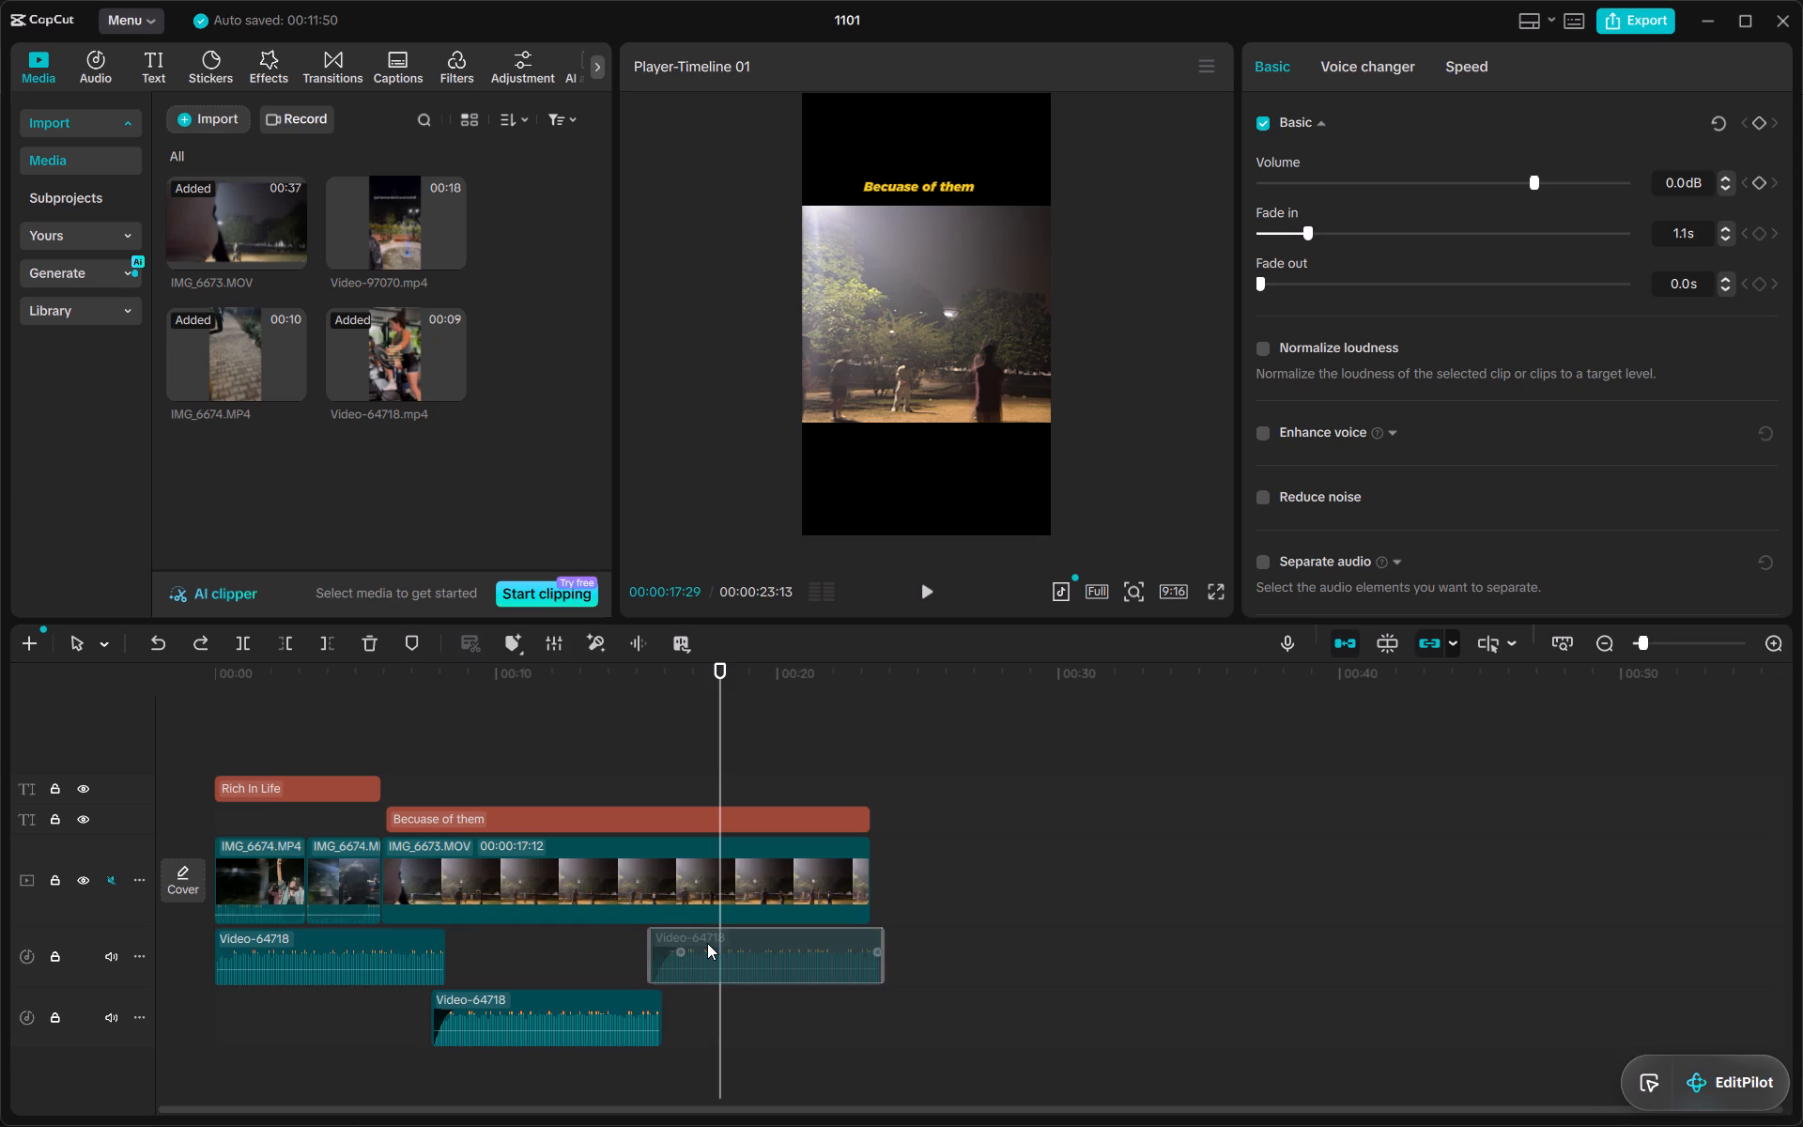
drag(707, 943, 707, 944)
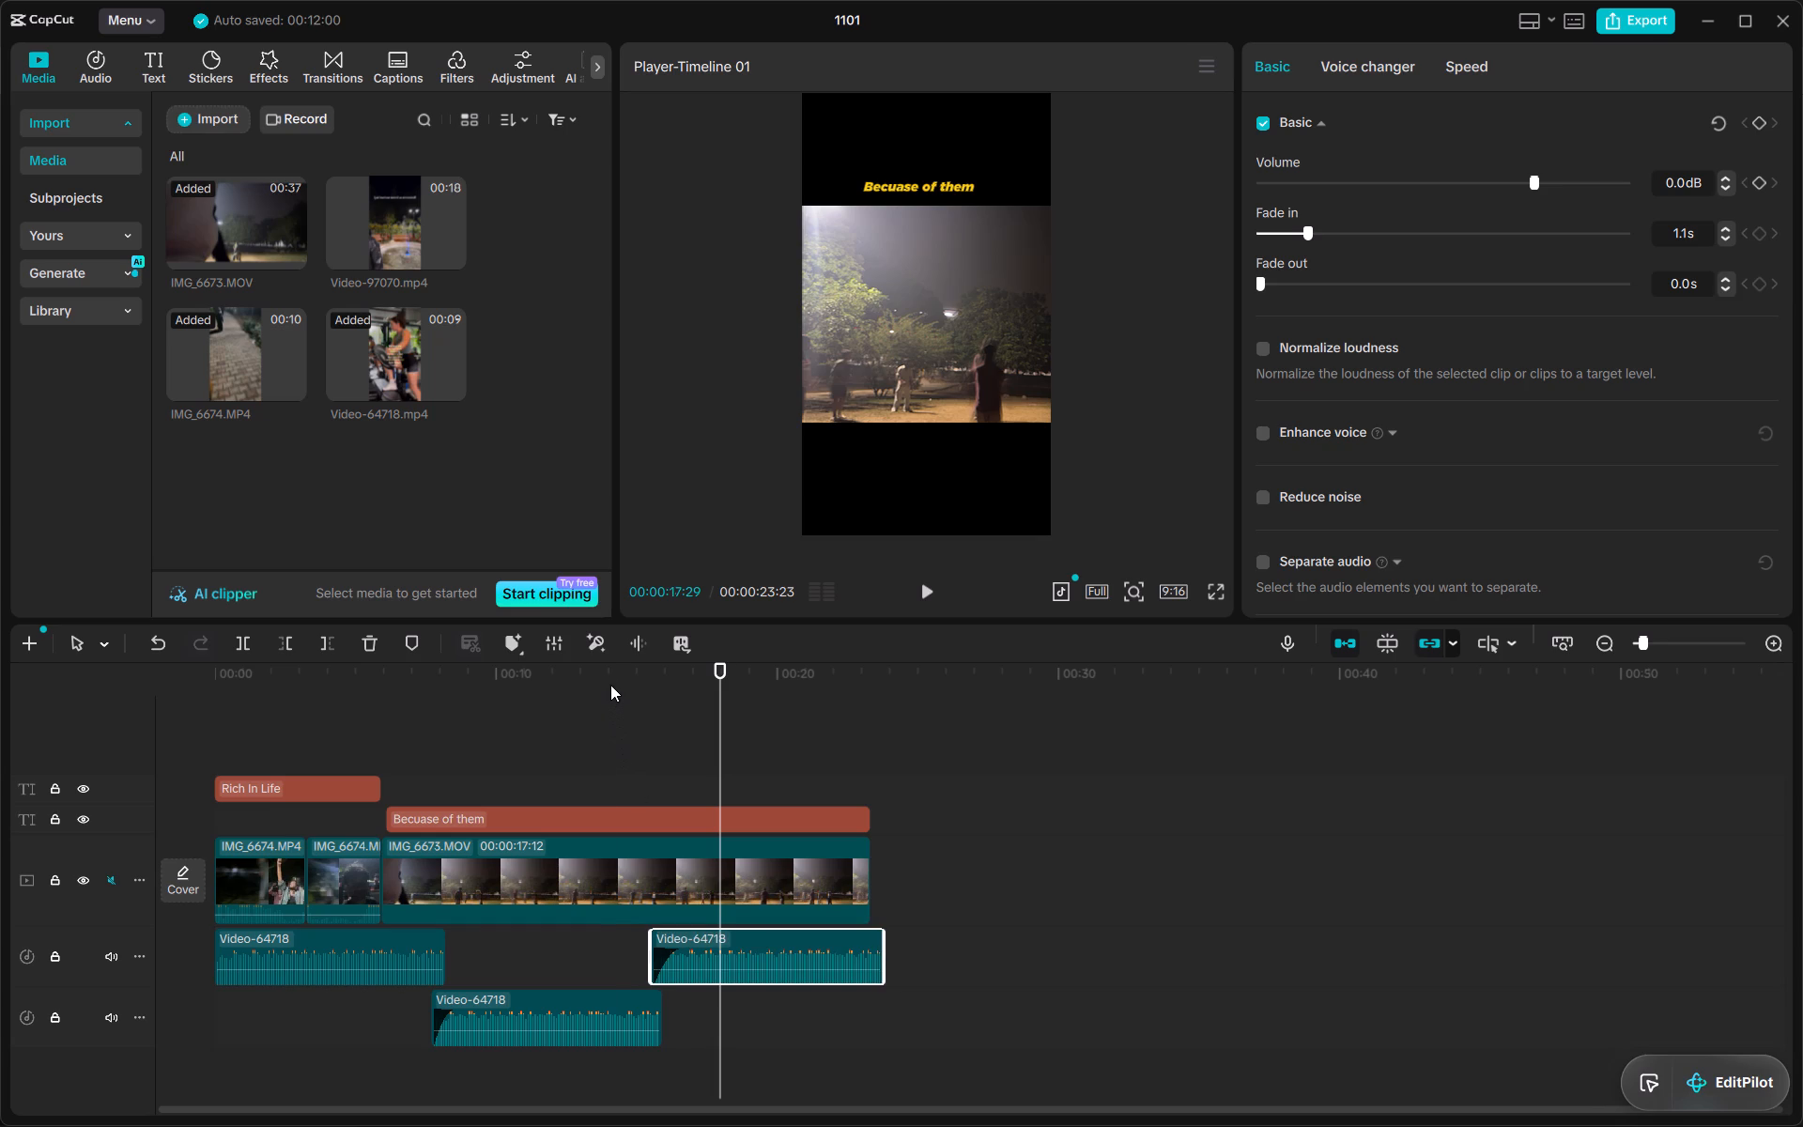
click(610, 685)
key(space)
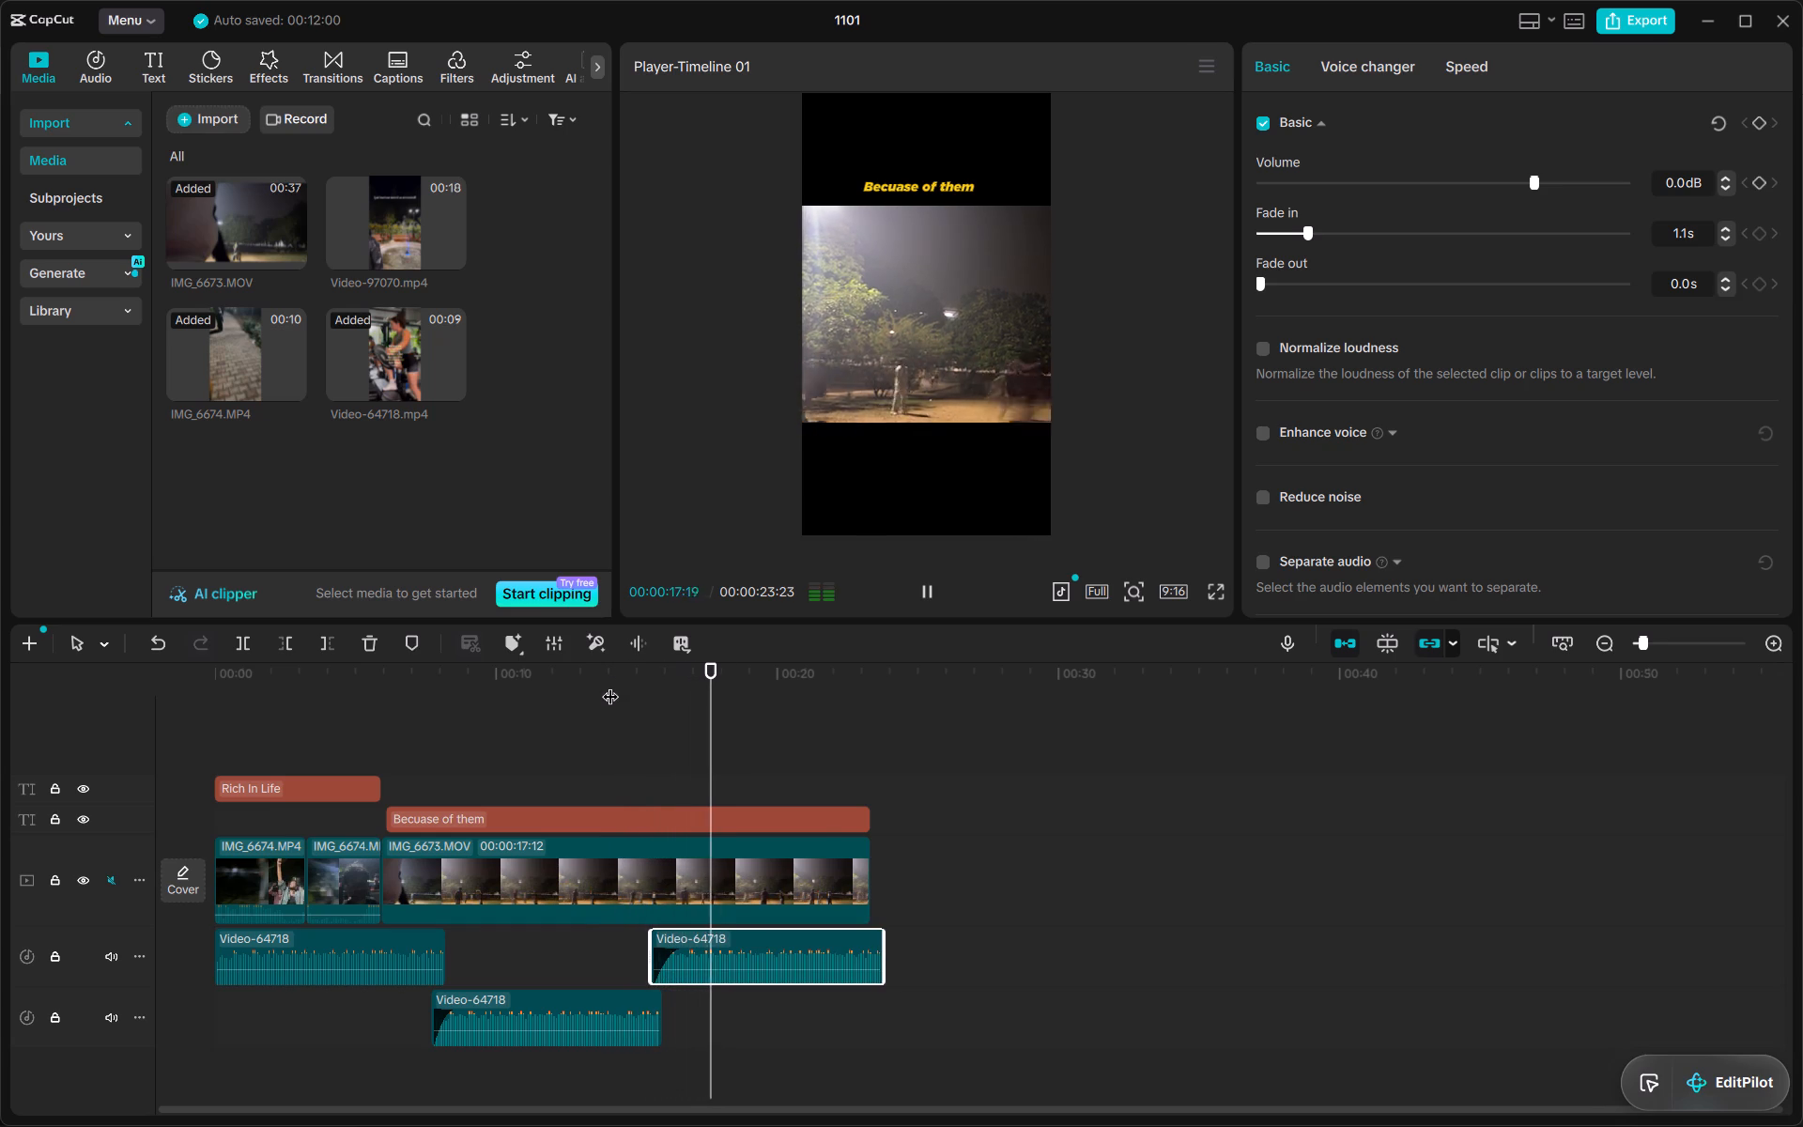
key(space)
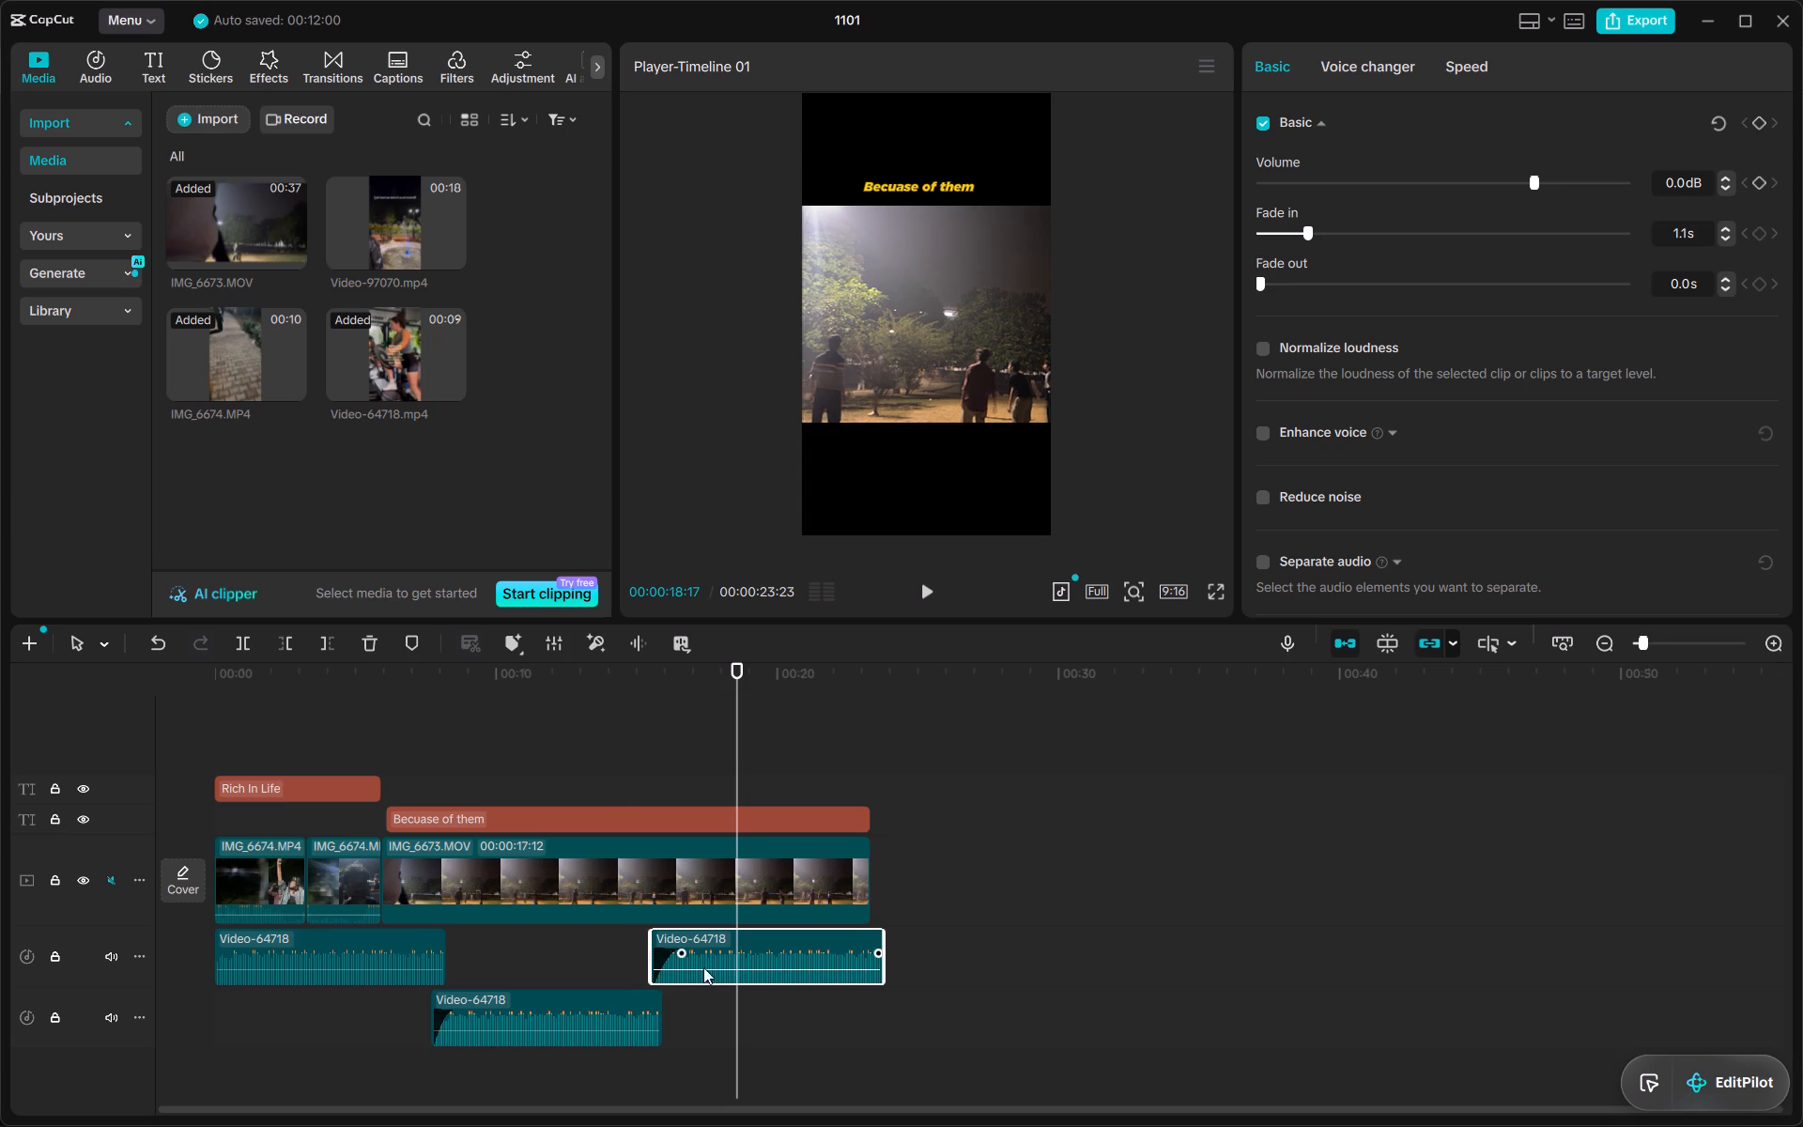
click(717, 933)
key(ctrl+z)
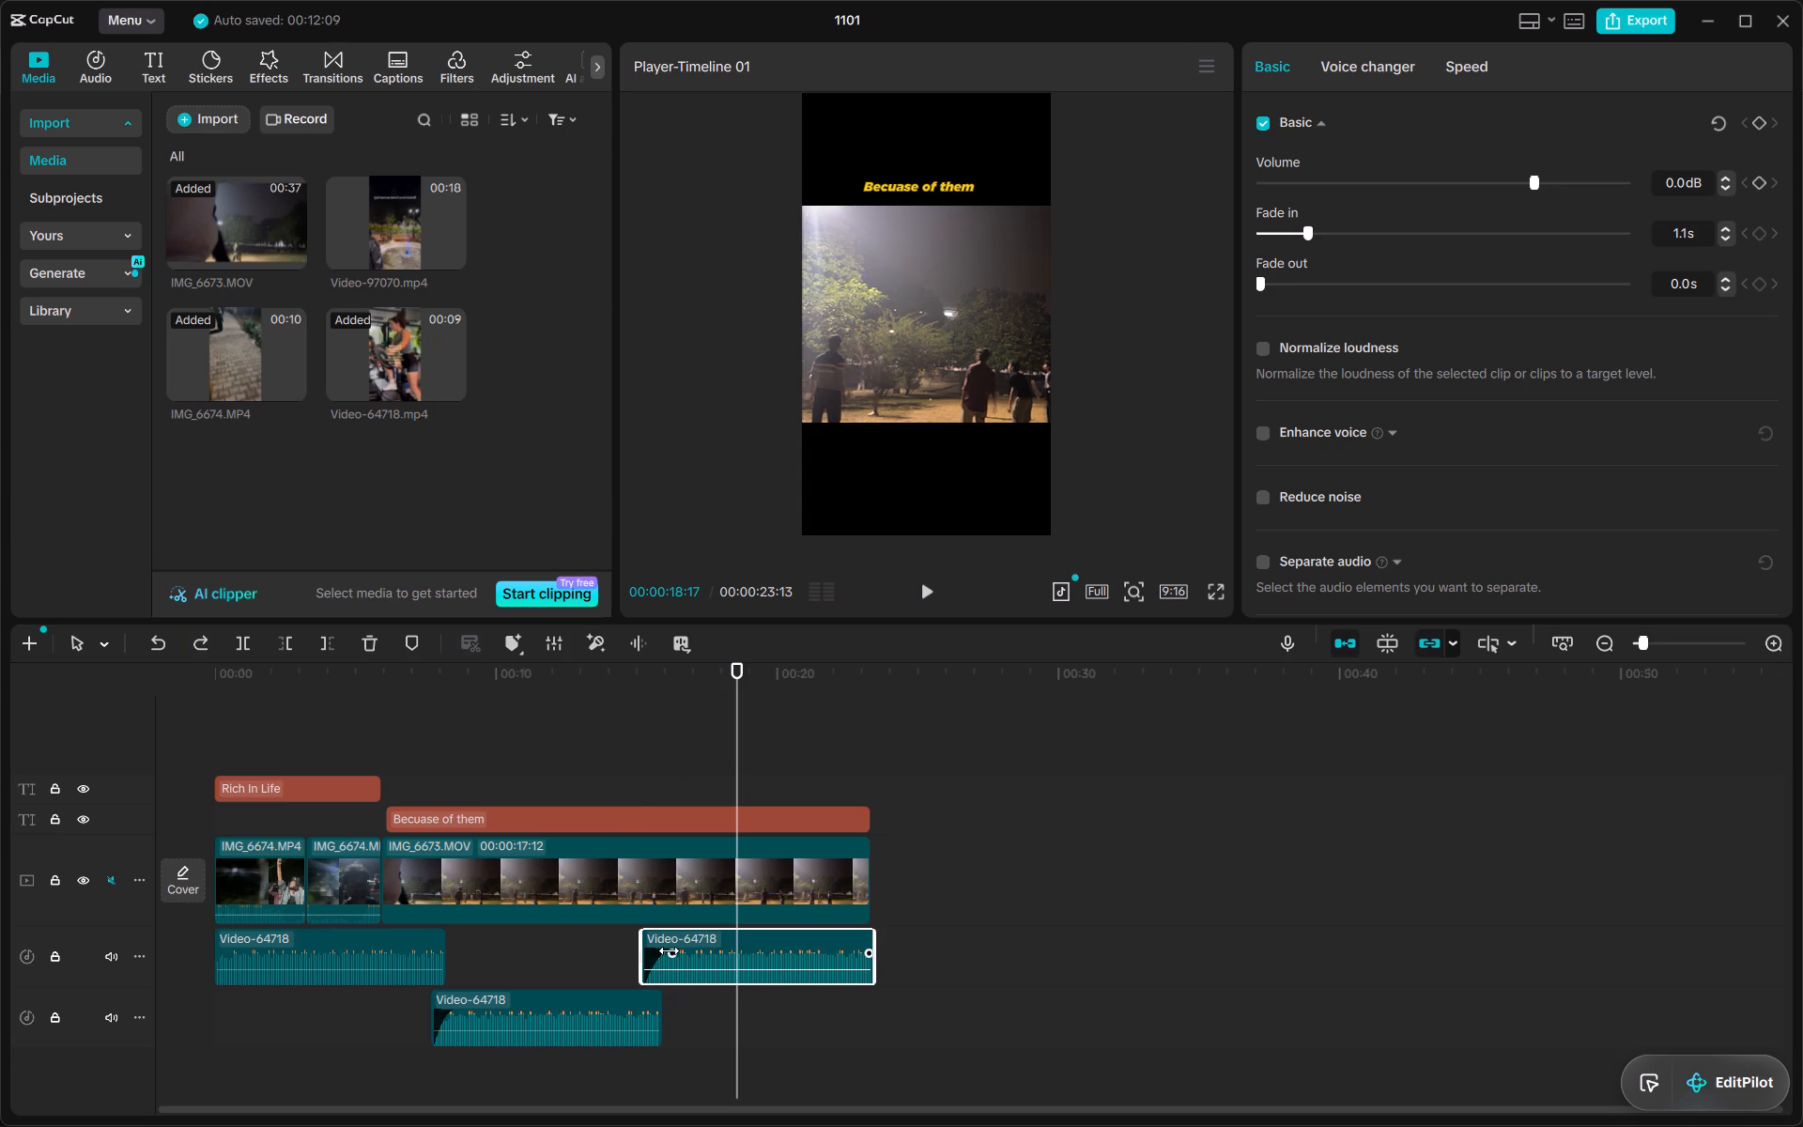
Lengthen the third Video-64718 audio clip's fade-in to 1.7 s and play the transition into it.
drag(669, 950, 686, 951)
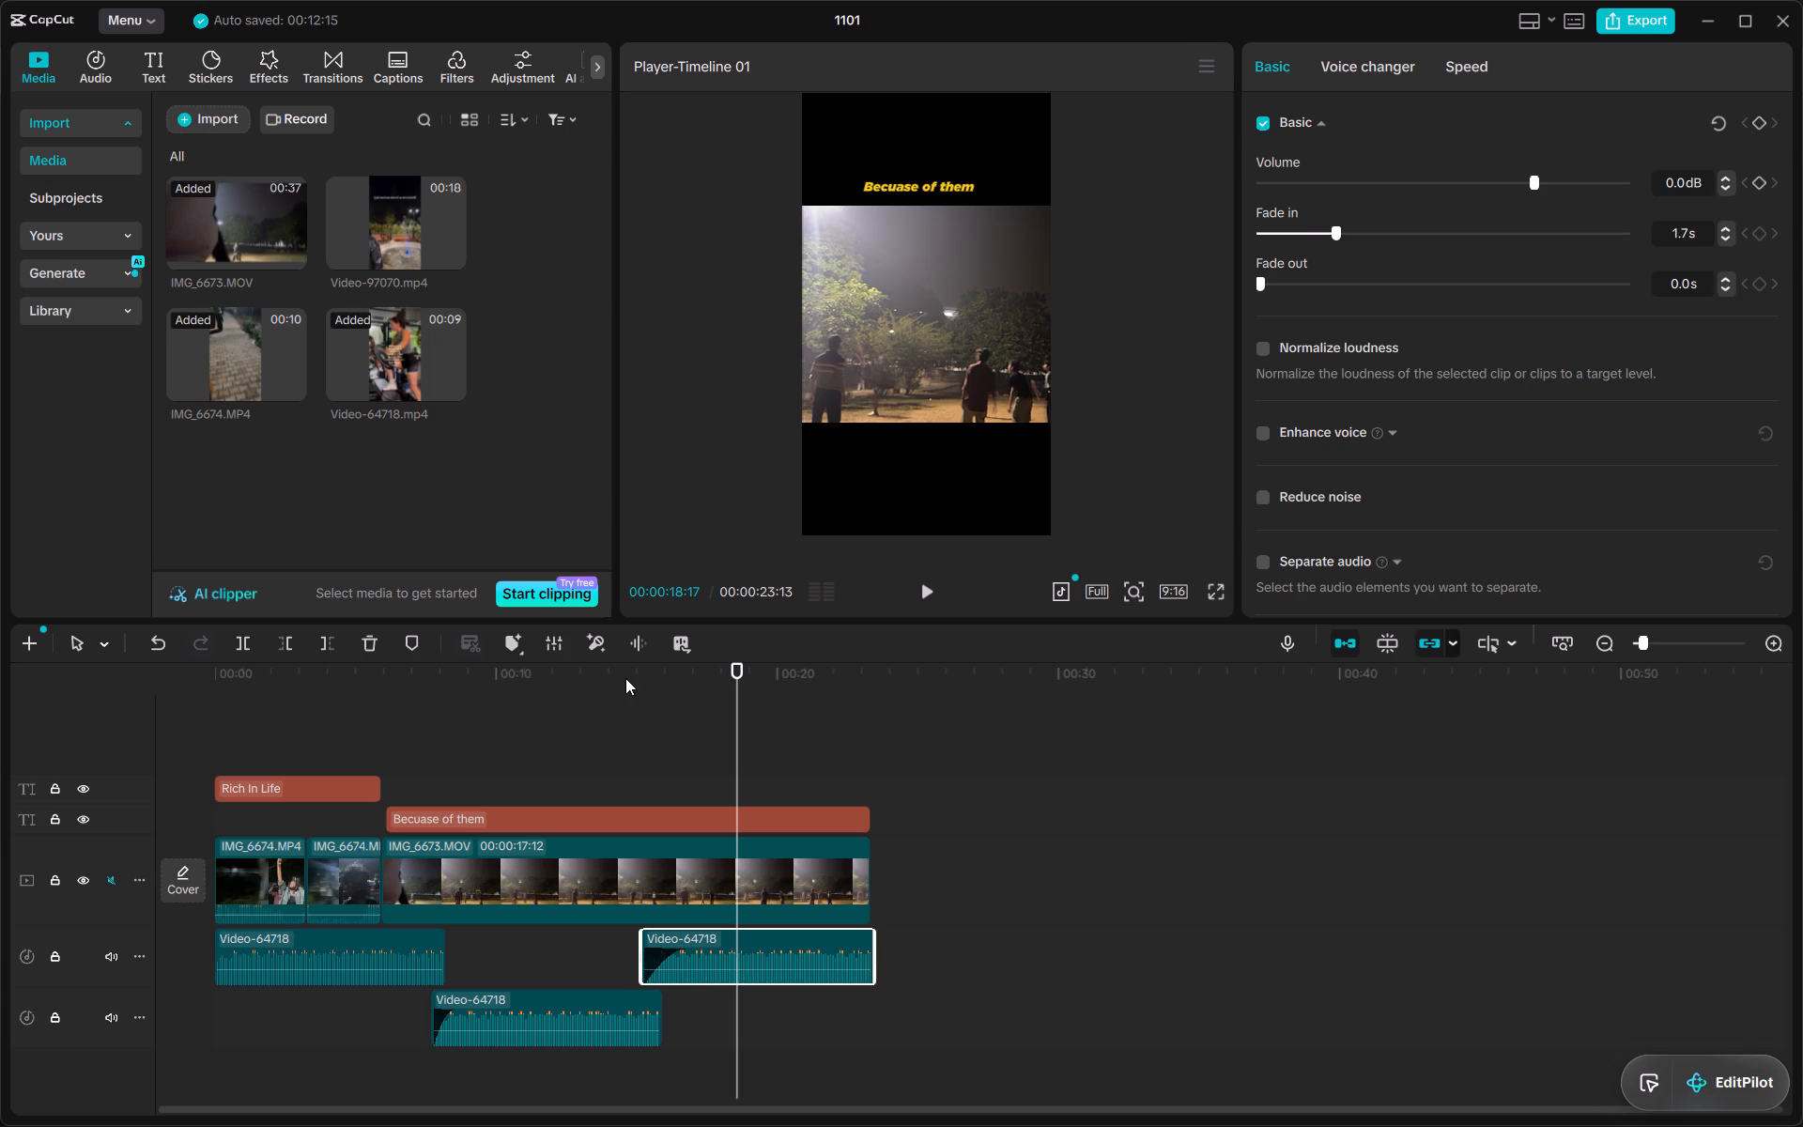
click(617, 689)
key(space)
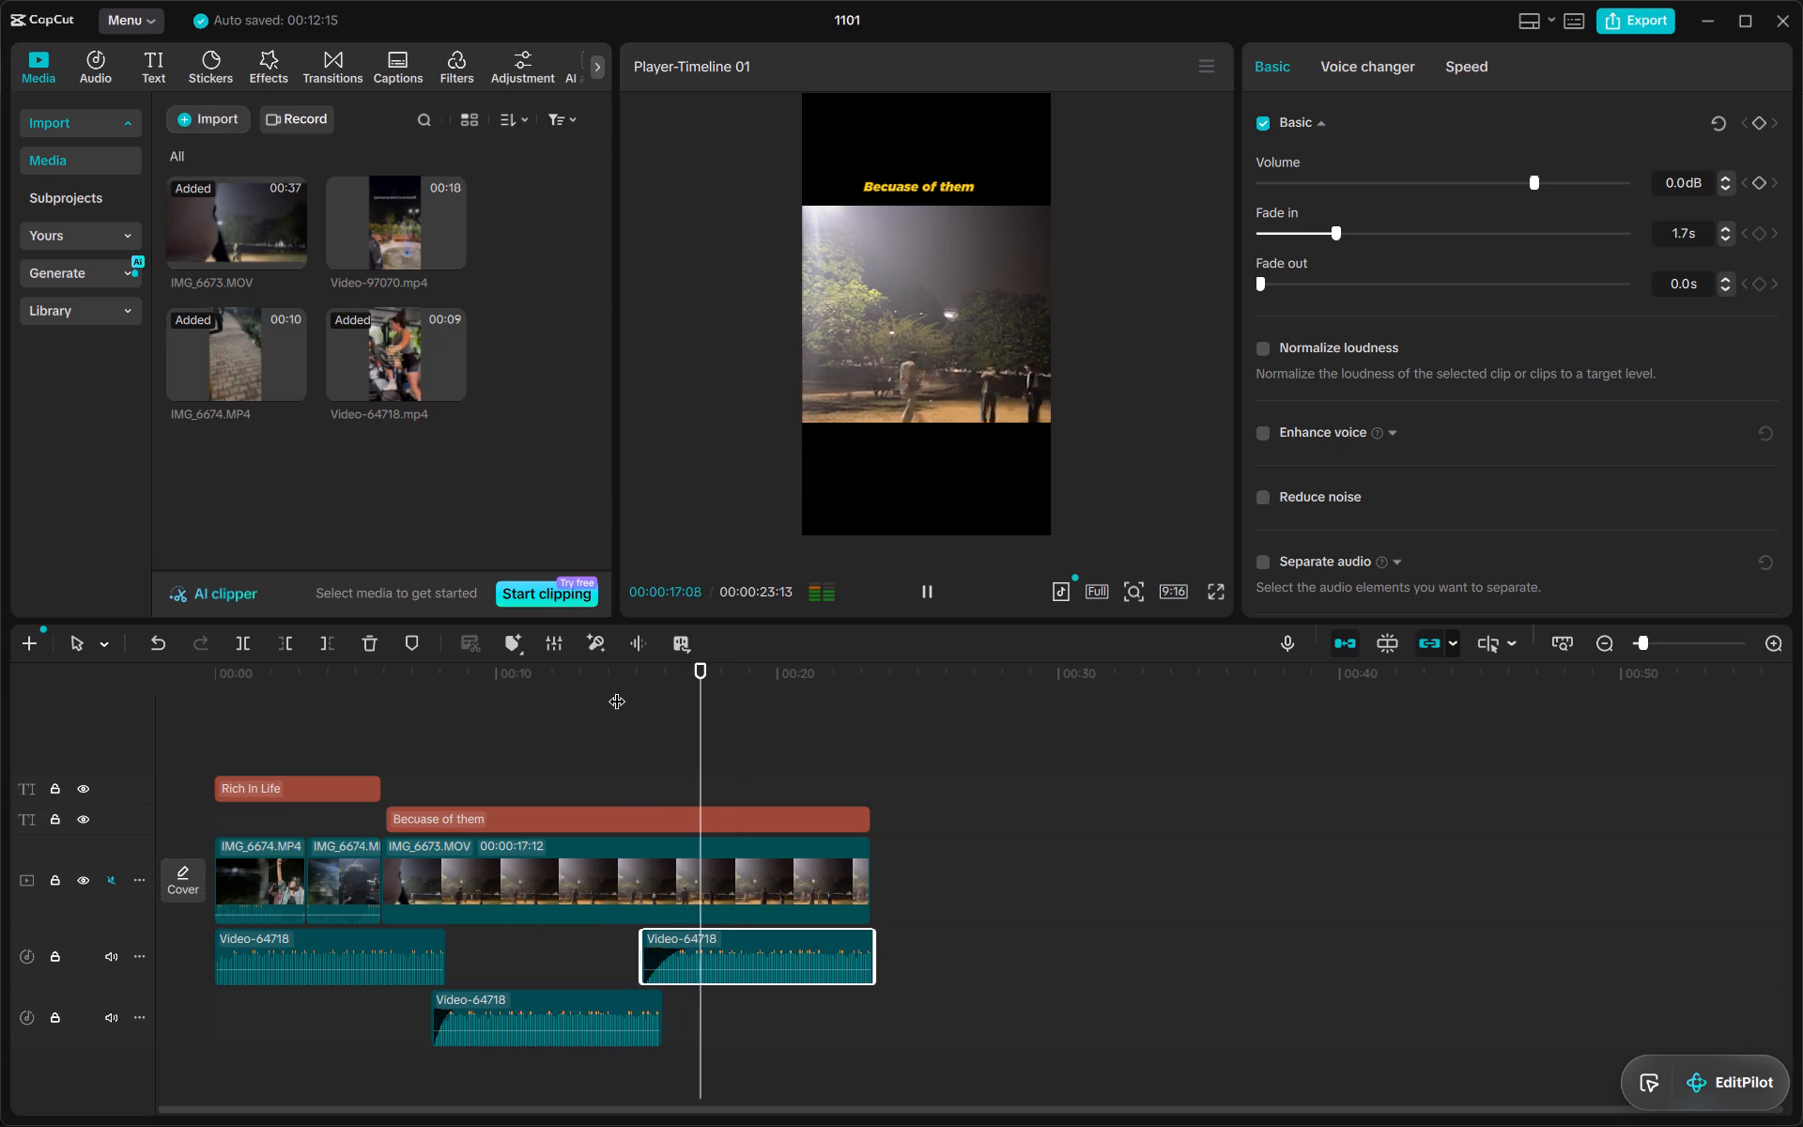
Lengthen the second Video-64718 audio clip's fade-in to 1.6 s and play the transition from the first clip twice.
drag(451, 1013, 472, 1014)
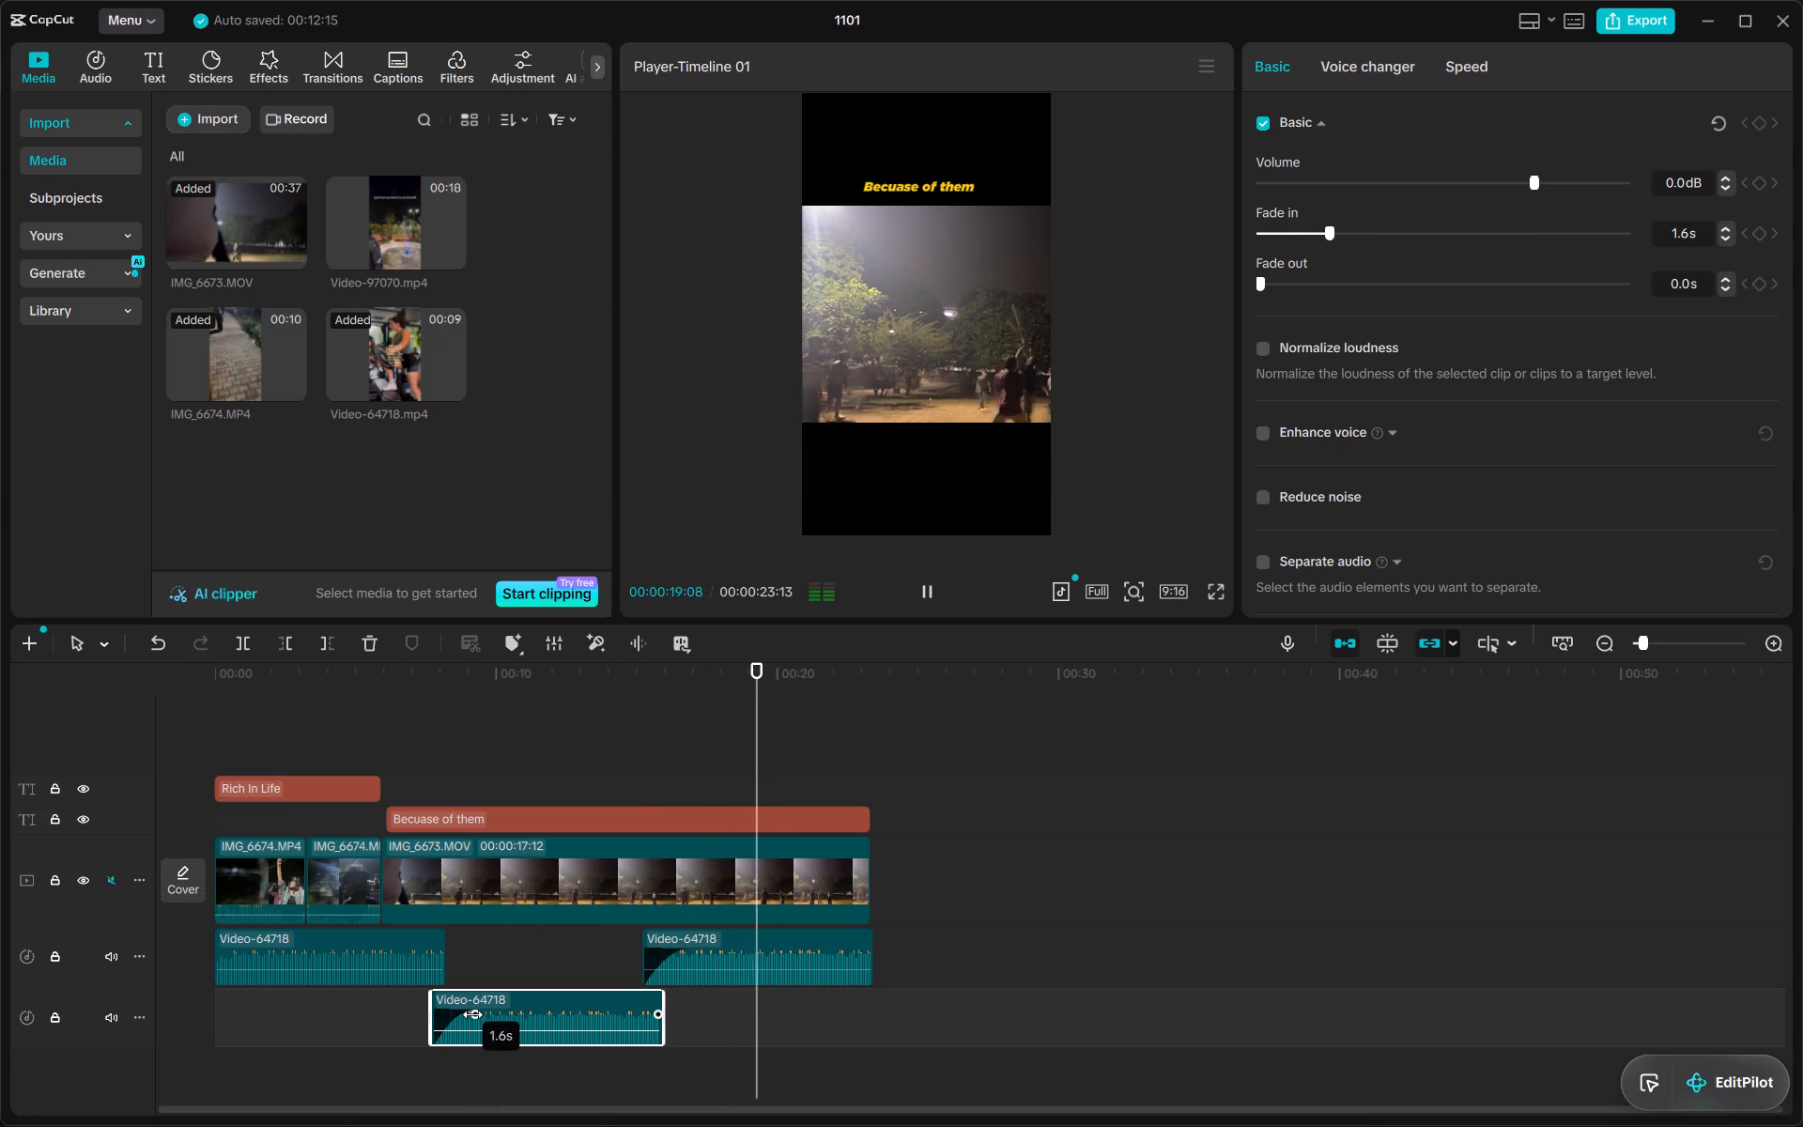
drag(472, 1014, 473, 1014)
click(414, 682)
key(space)
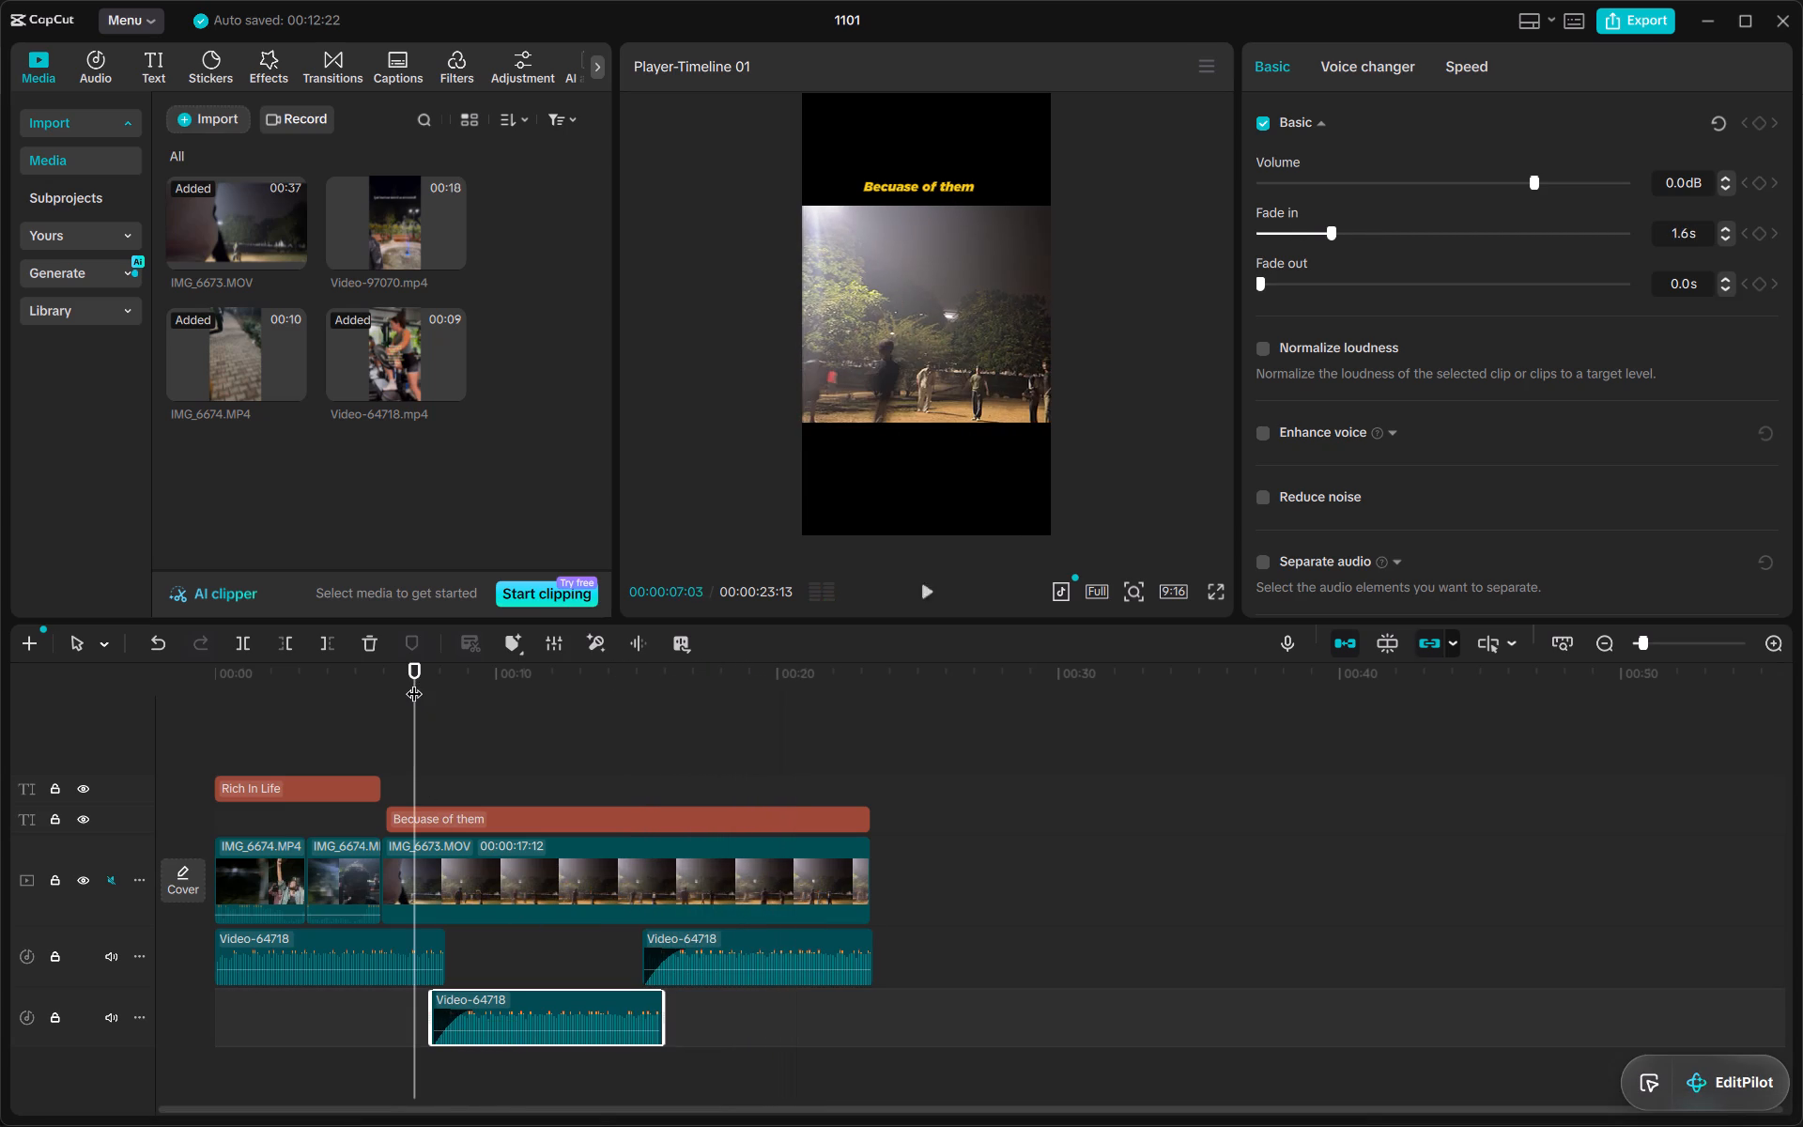
key(space)
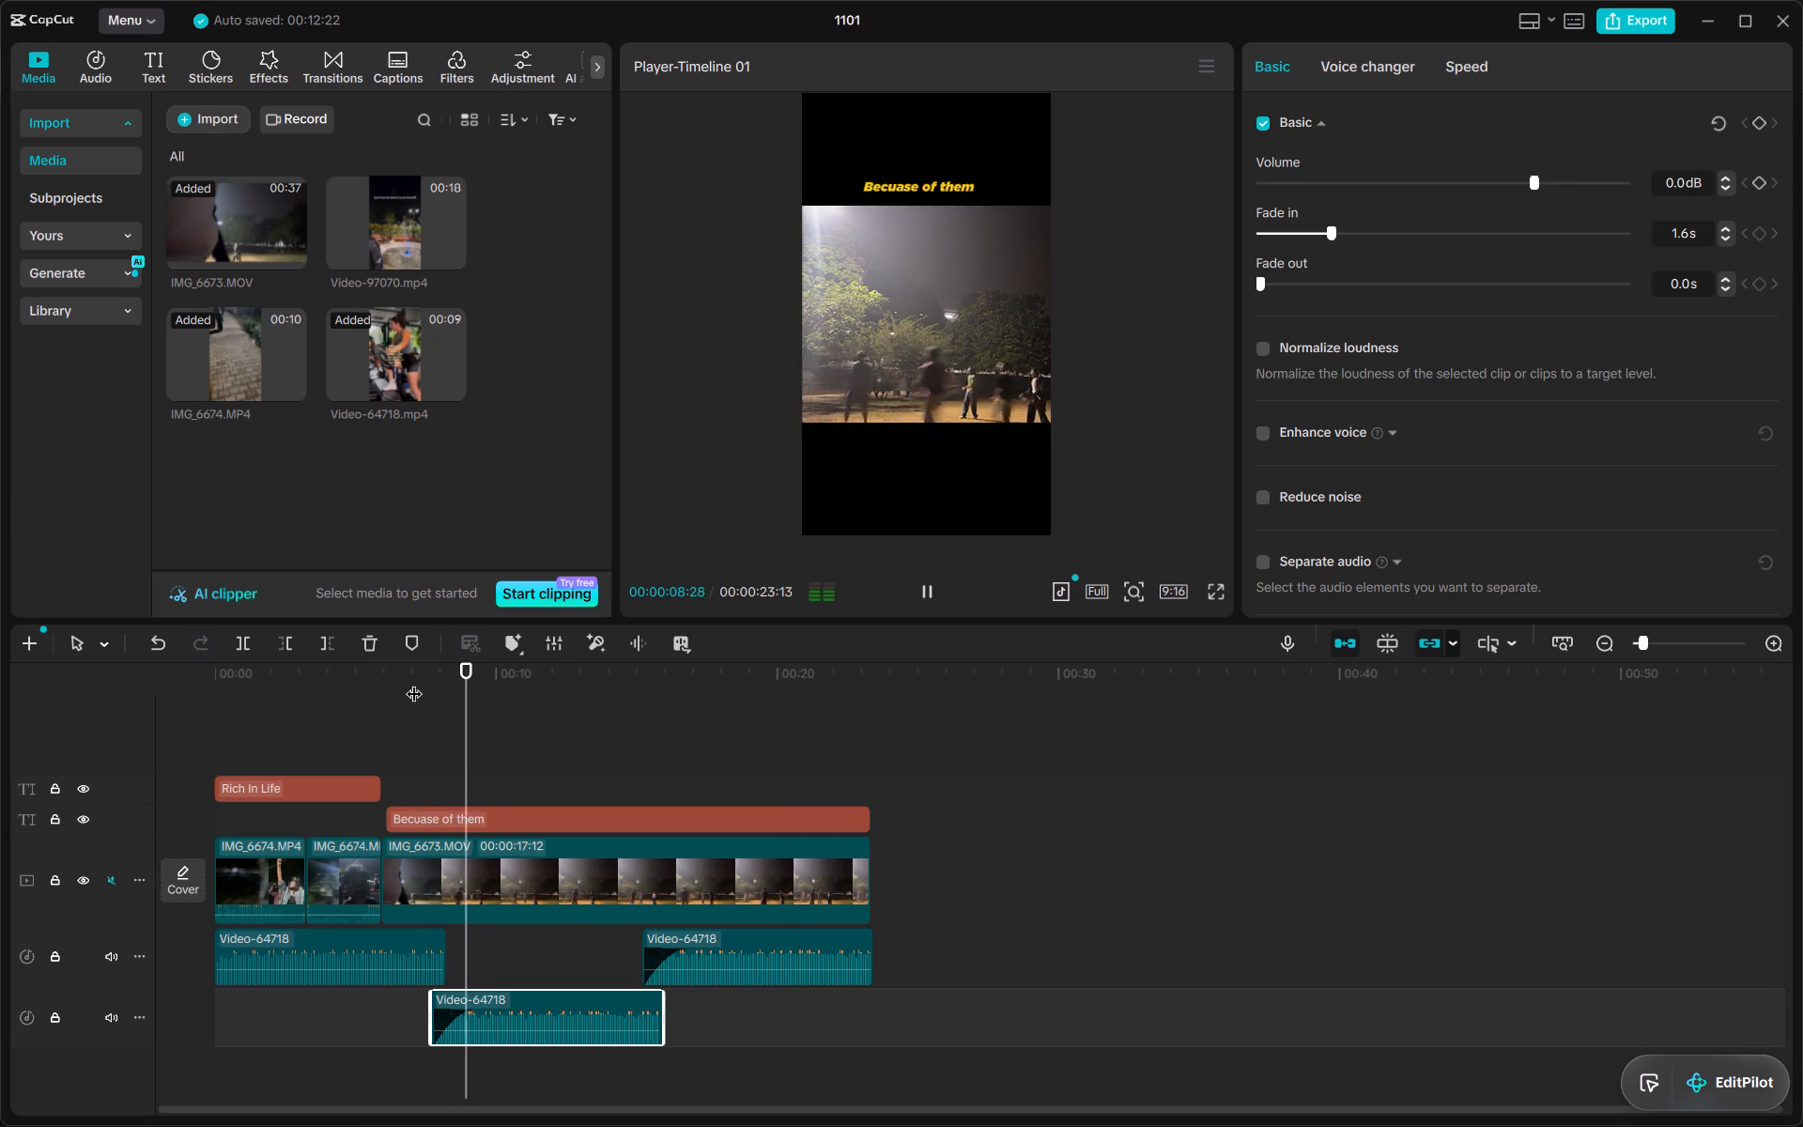
key(space)
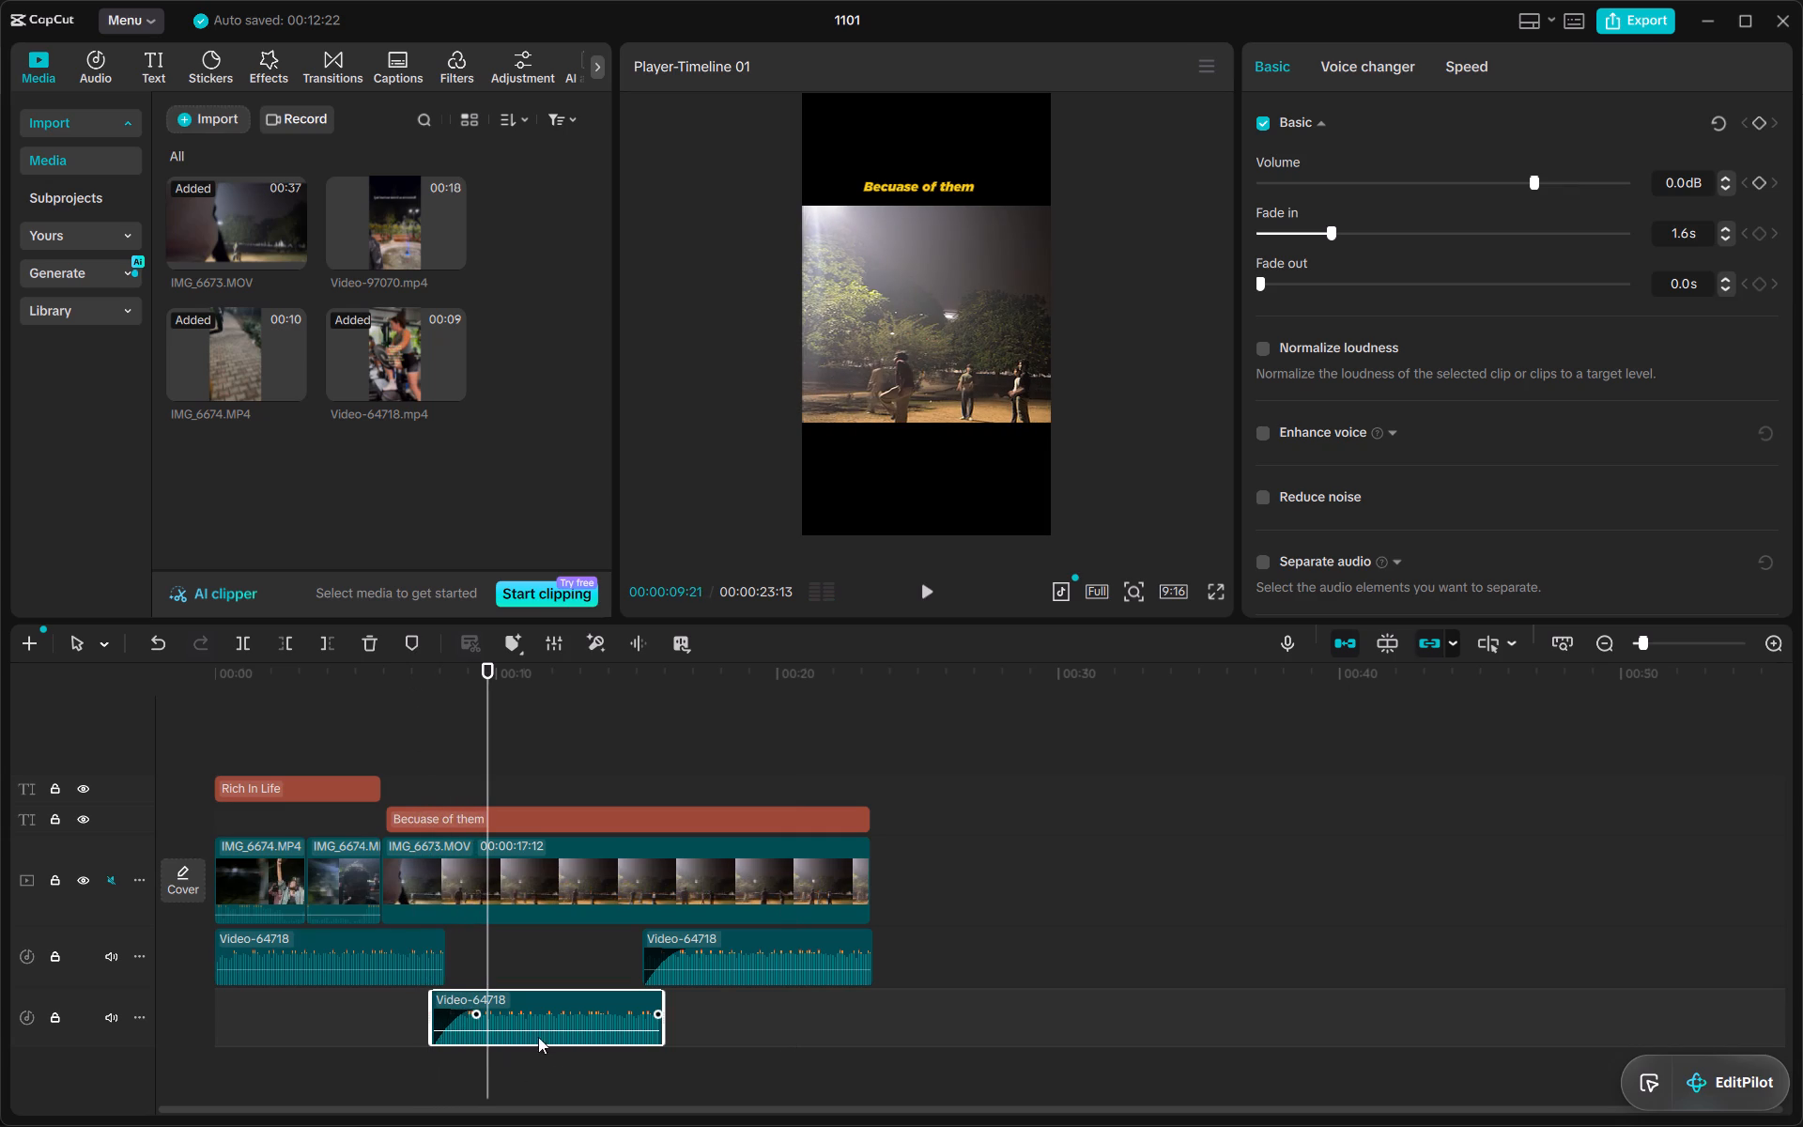
click(400, 688)
key(space)
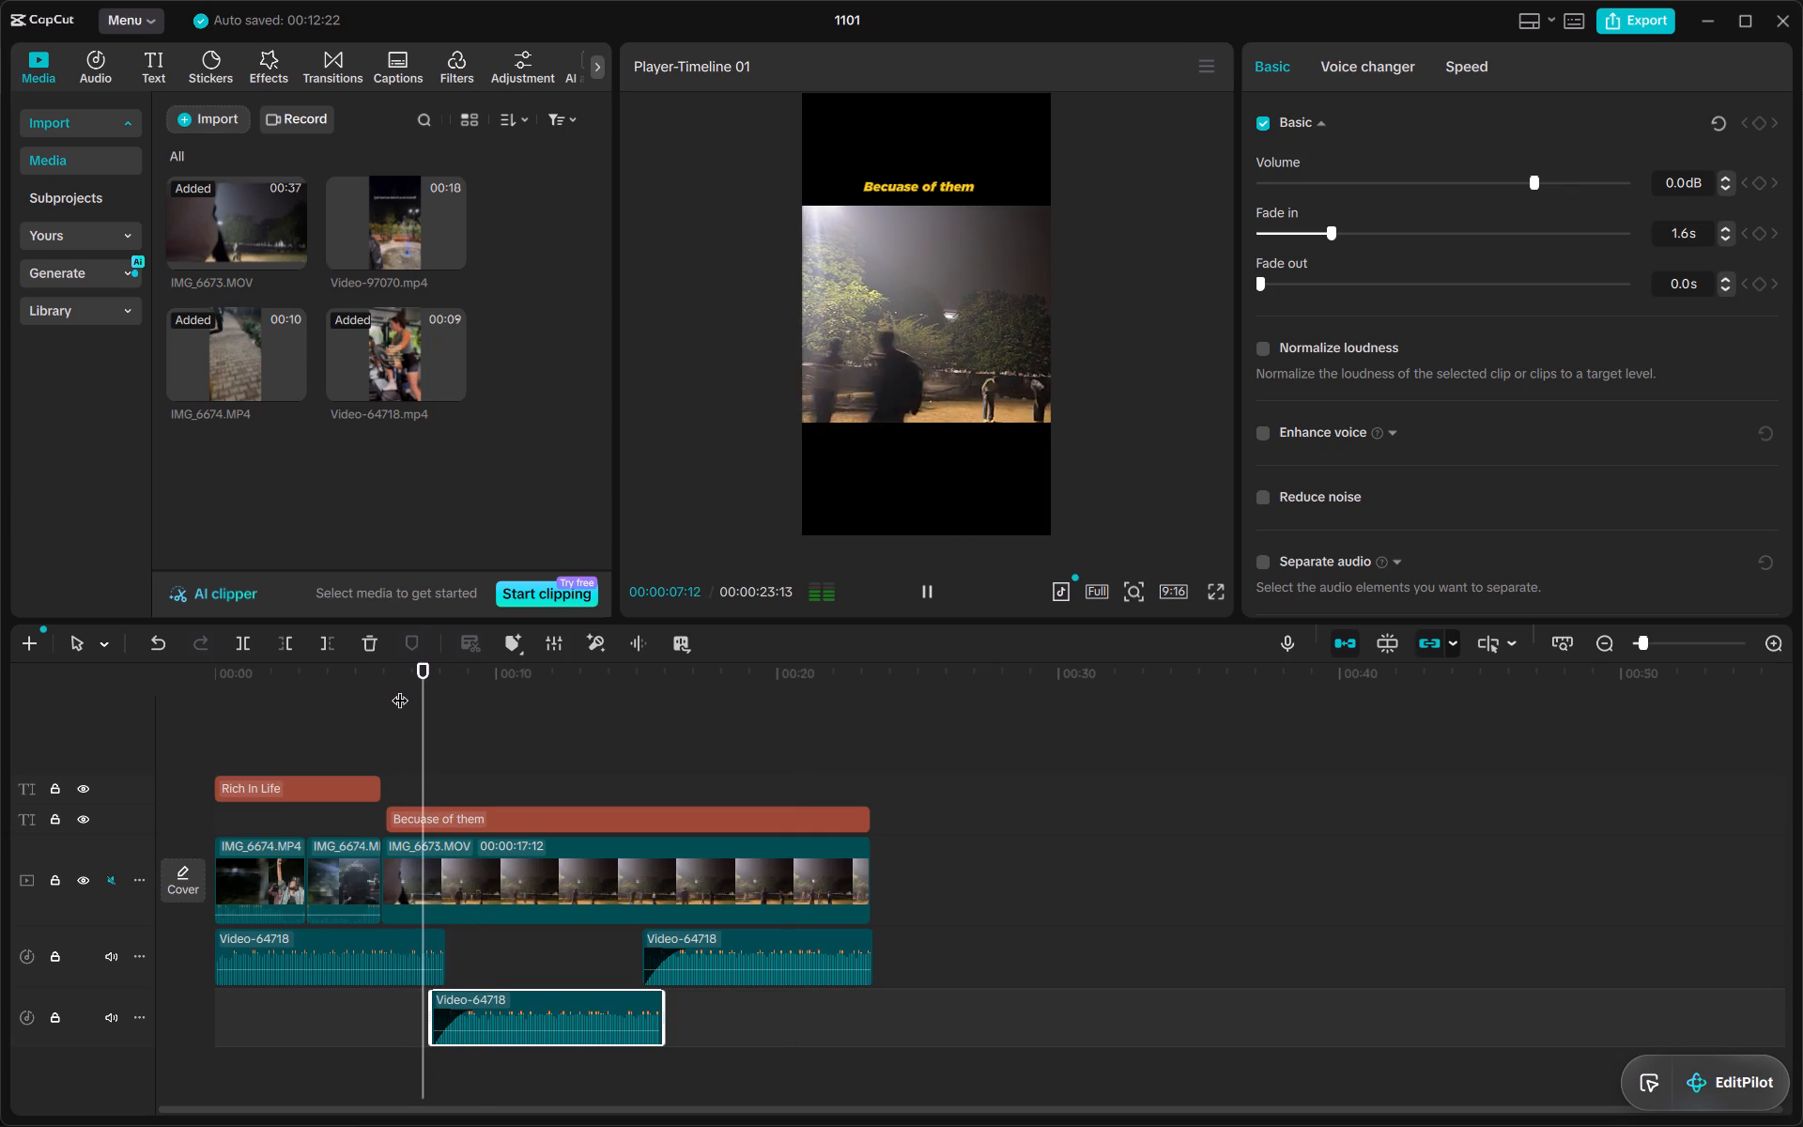
key(space)
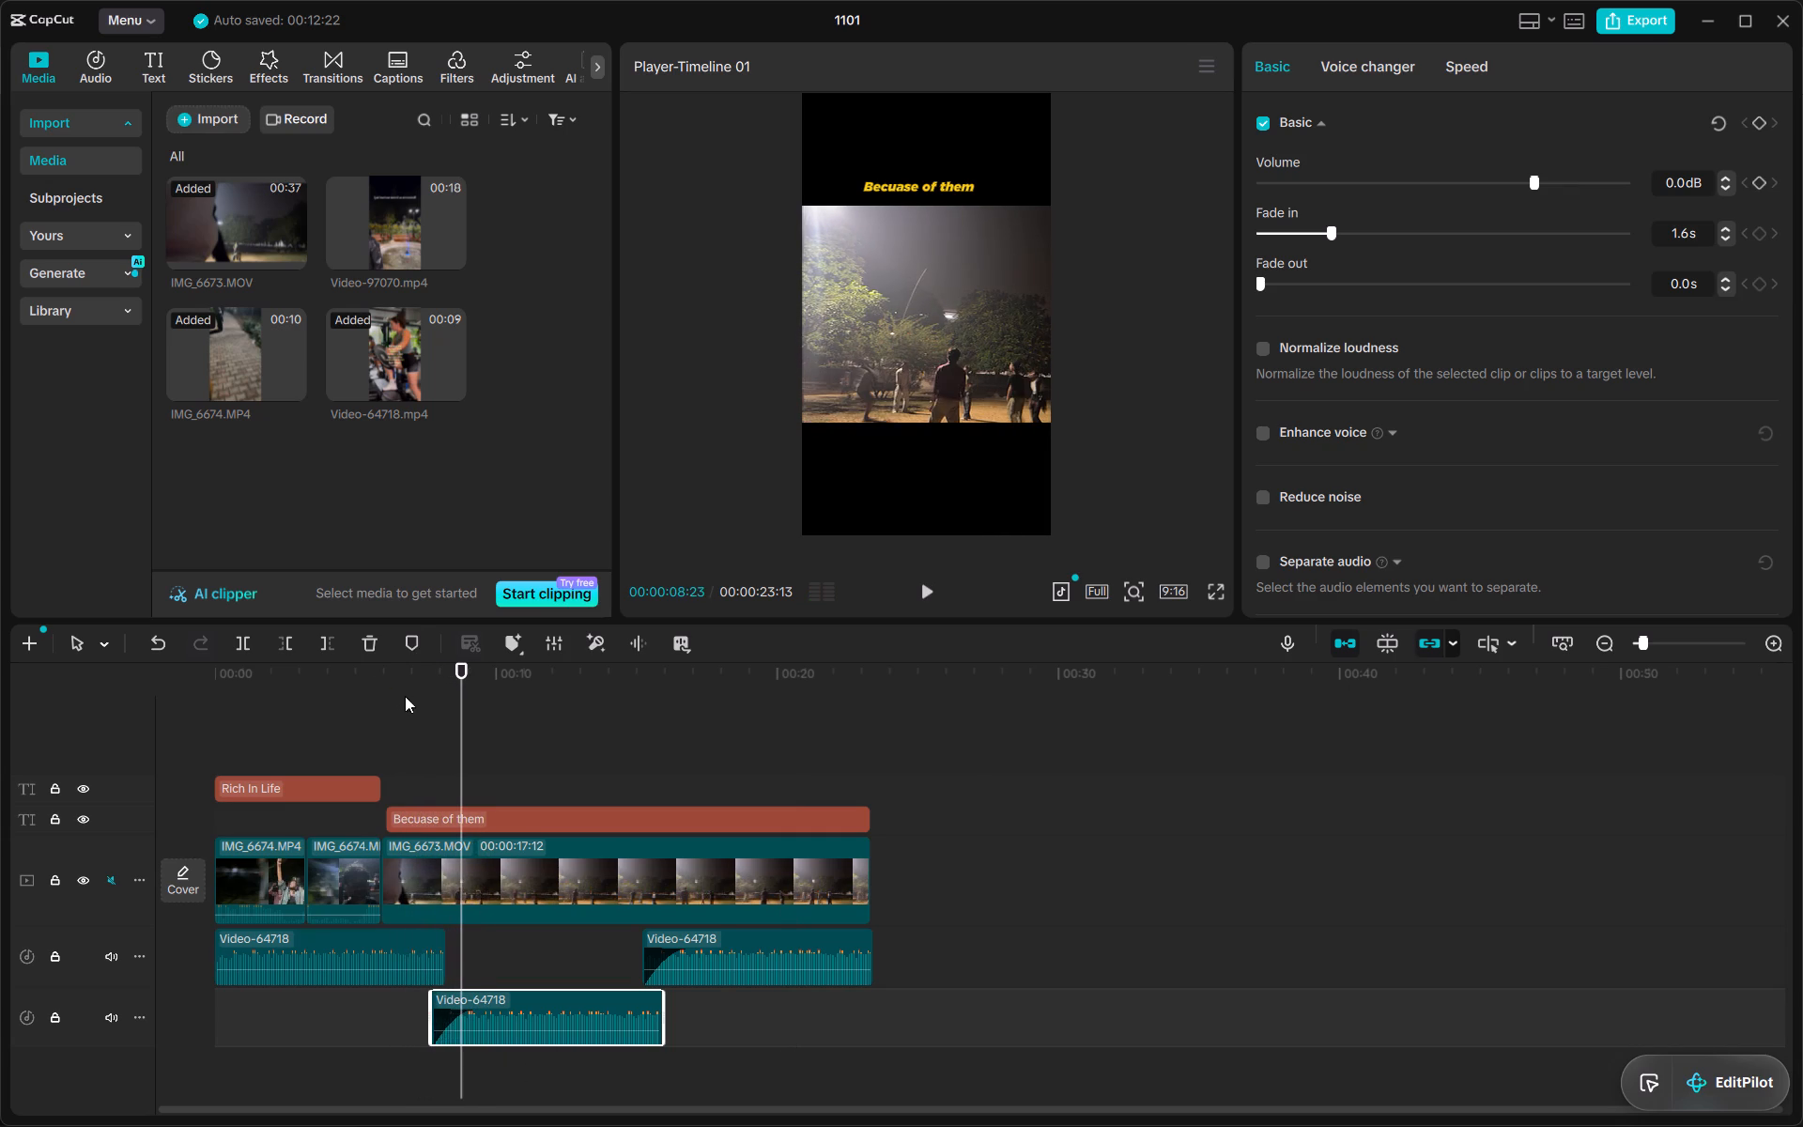
Shift the second Video-64718 audio clip about 0.5 s earlier and replay the overlap with the first audio clip.
drag(510, 993, 500, 996)
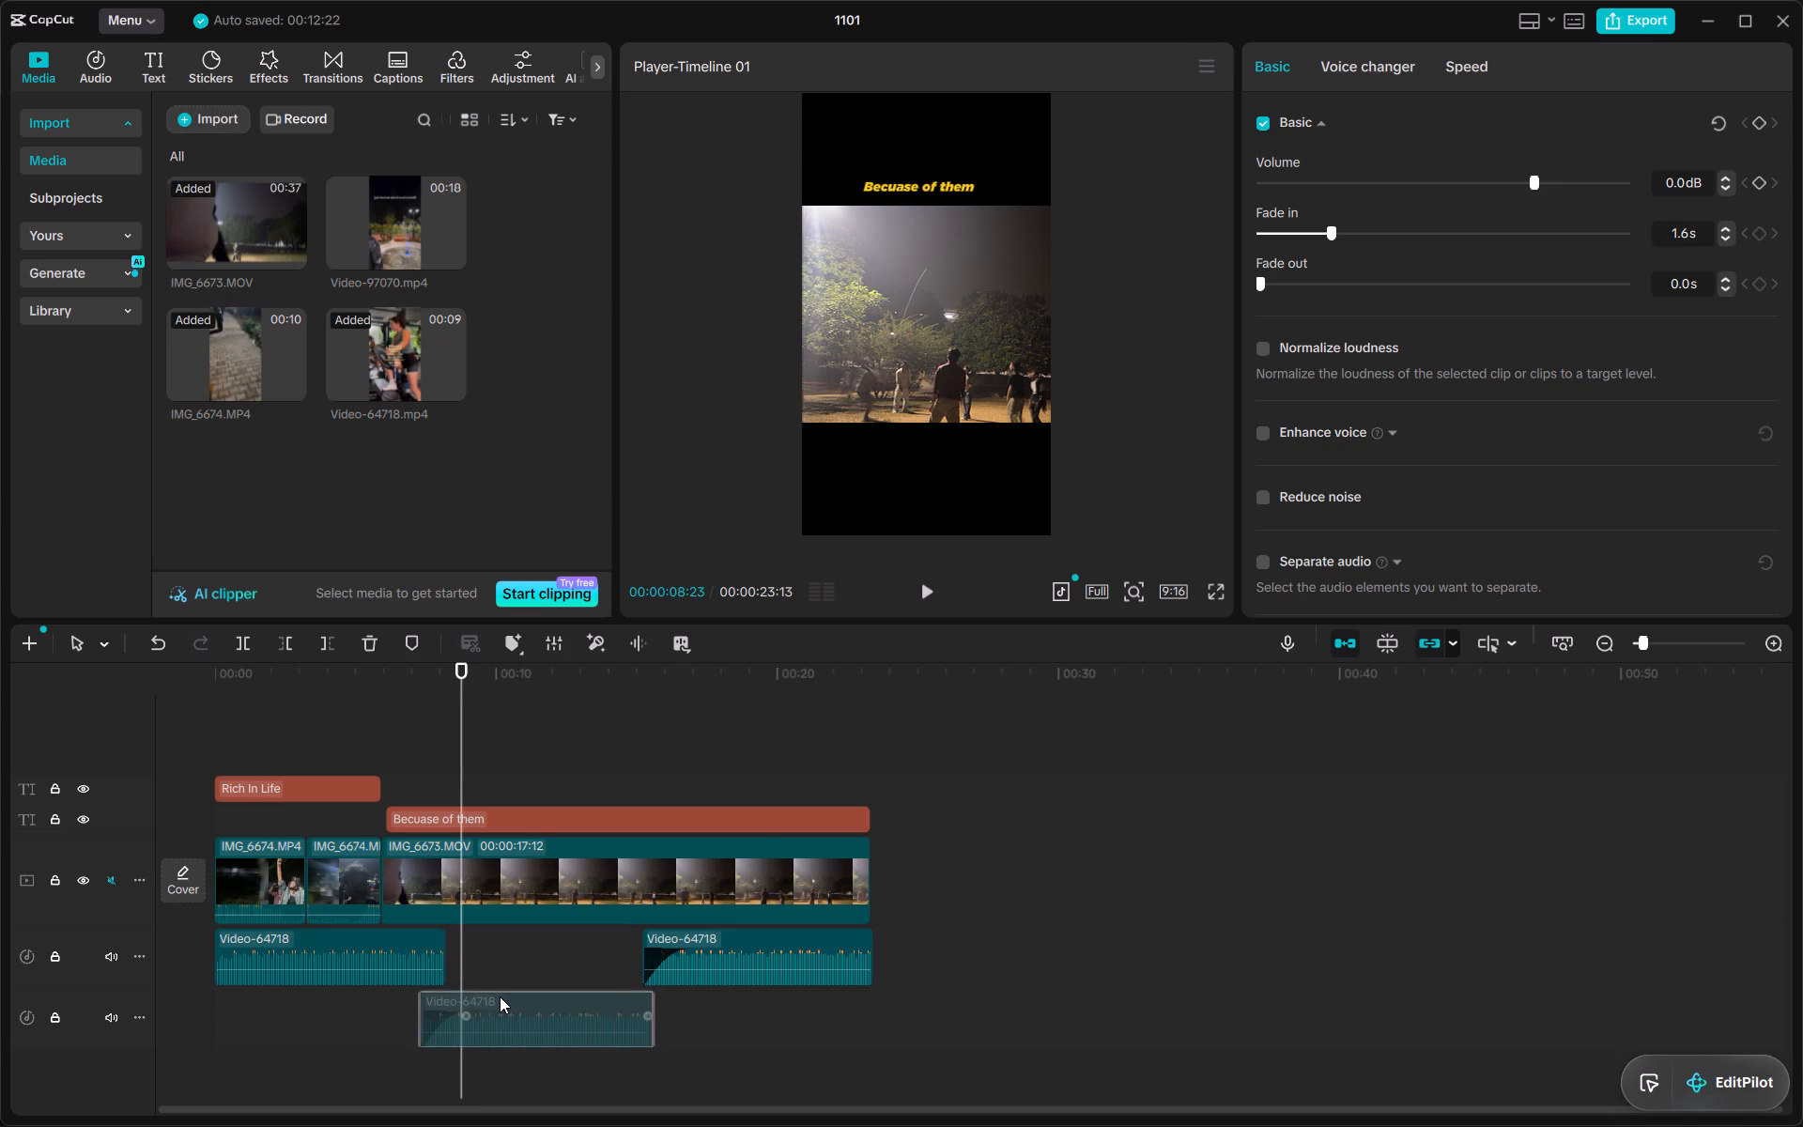
drag(500, 996, 497, 996)
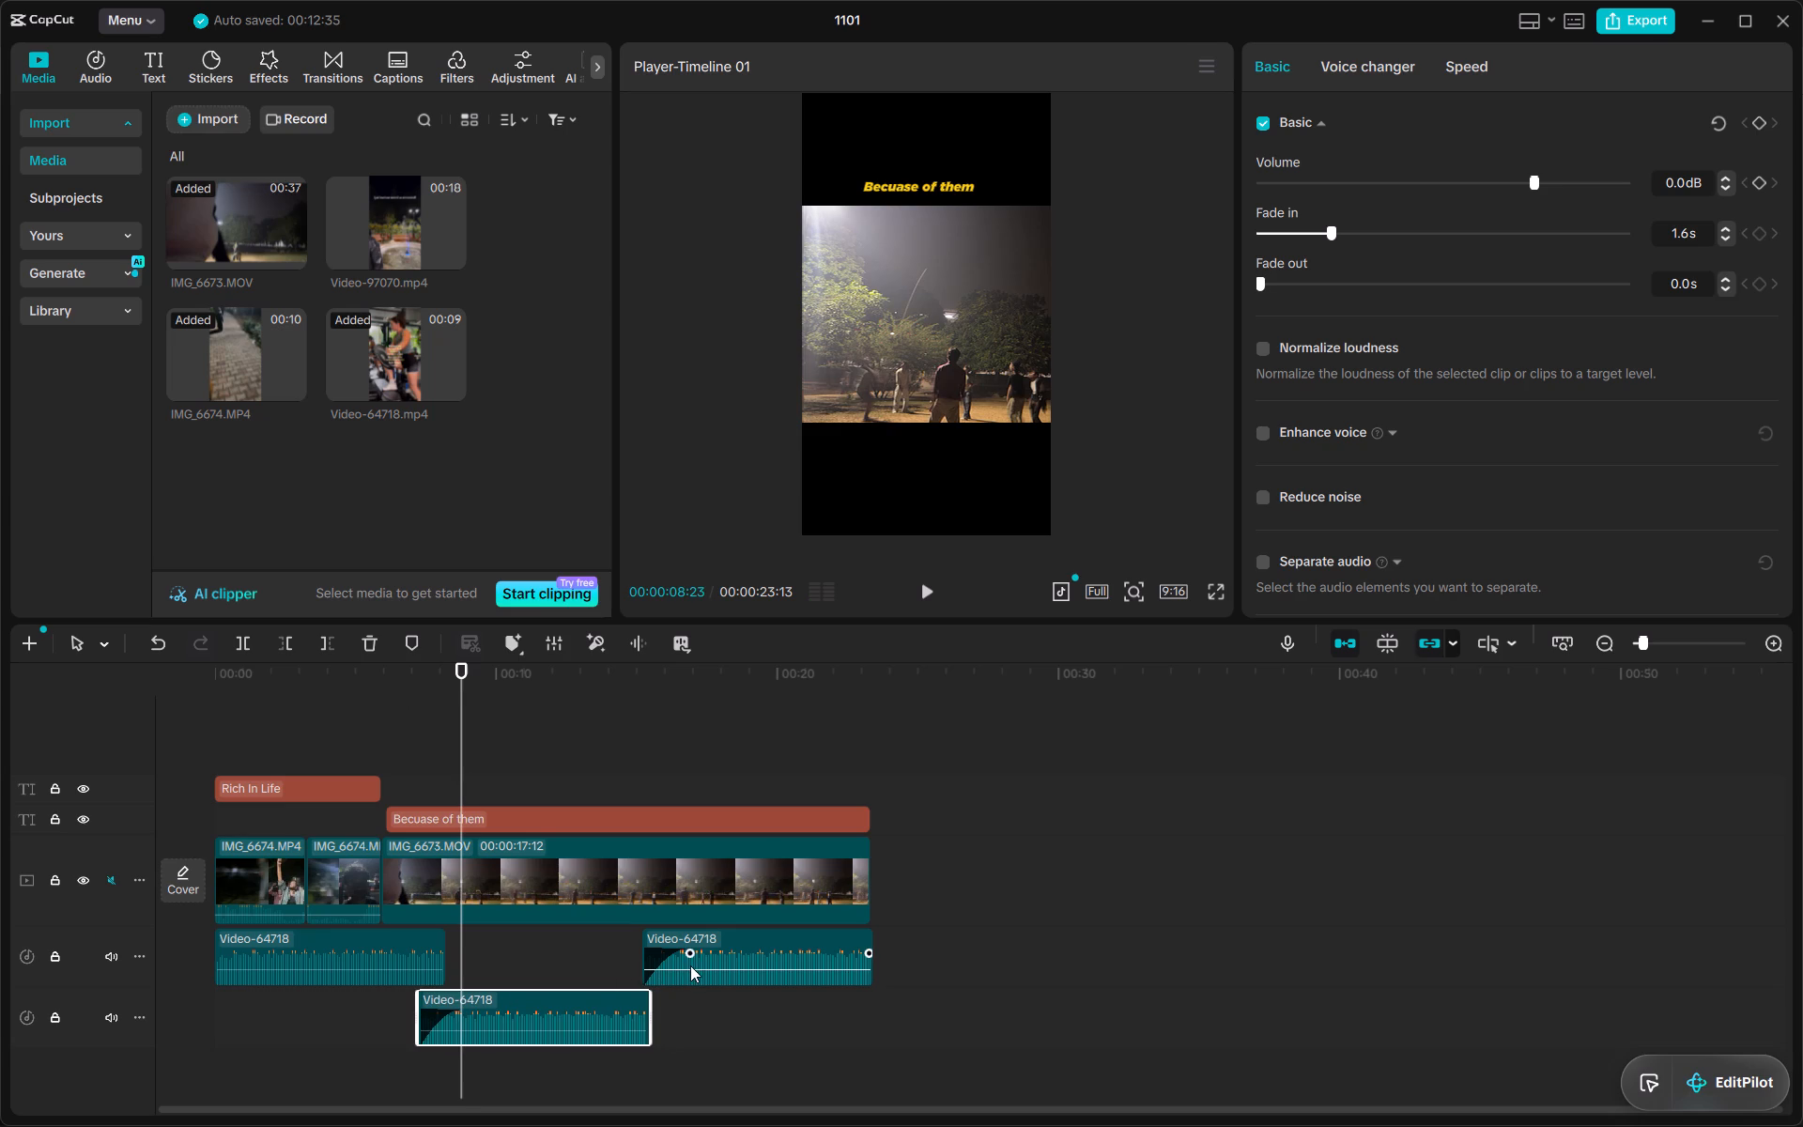
click(405, 690)
key(space)
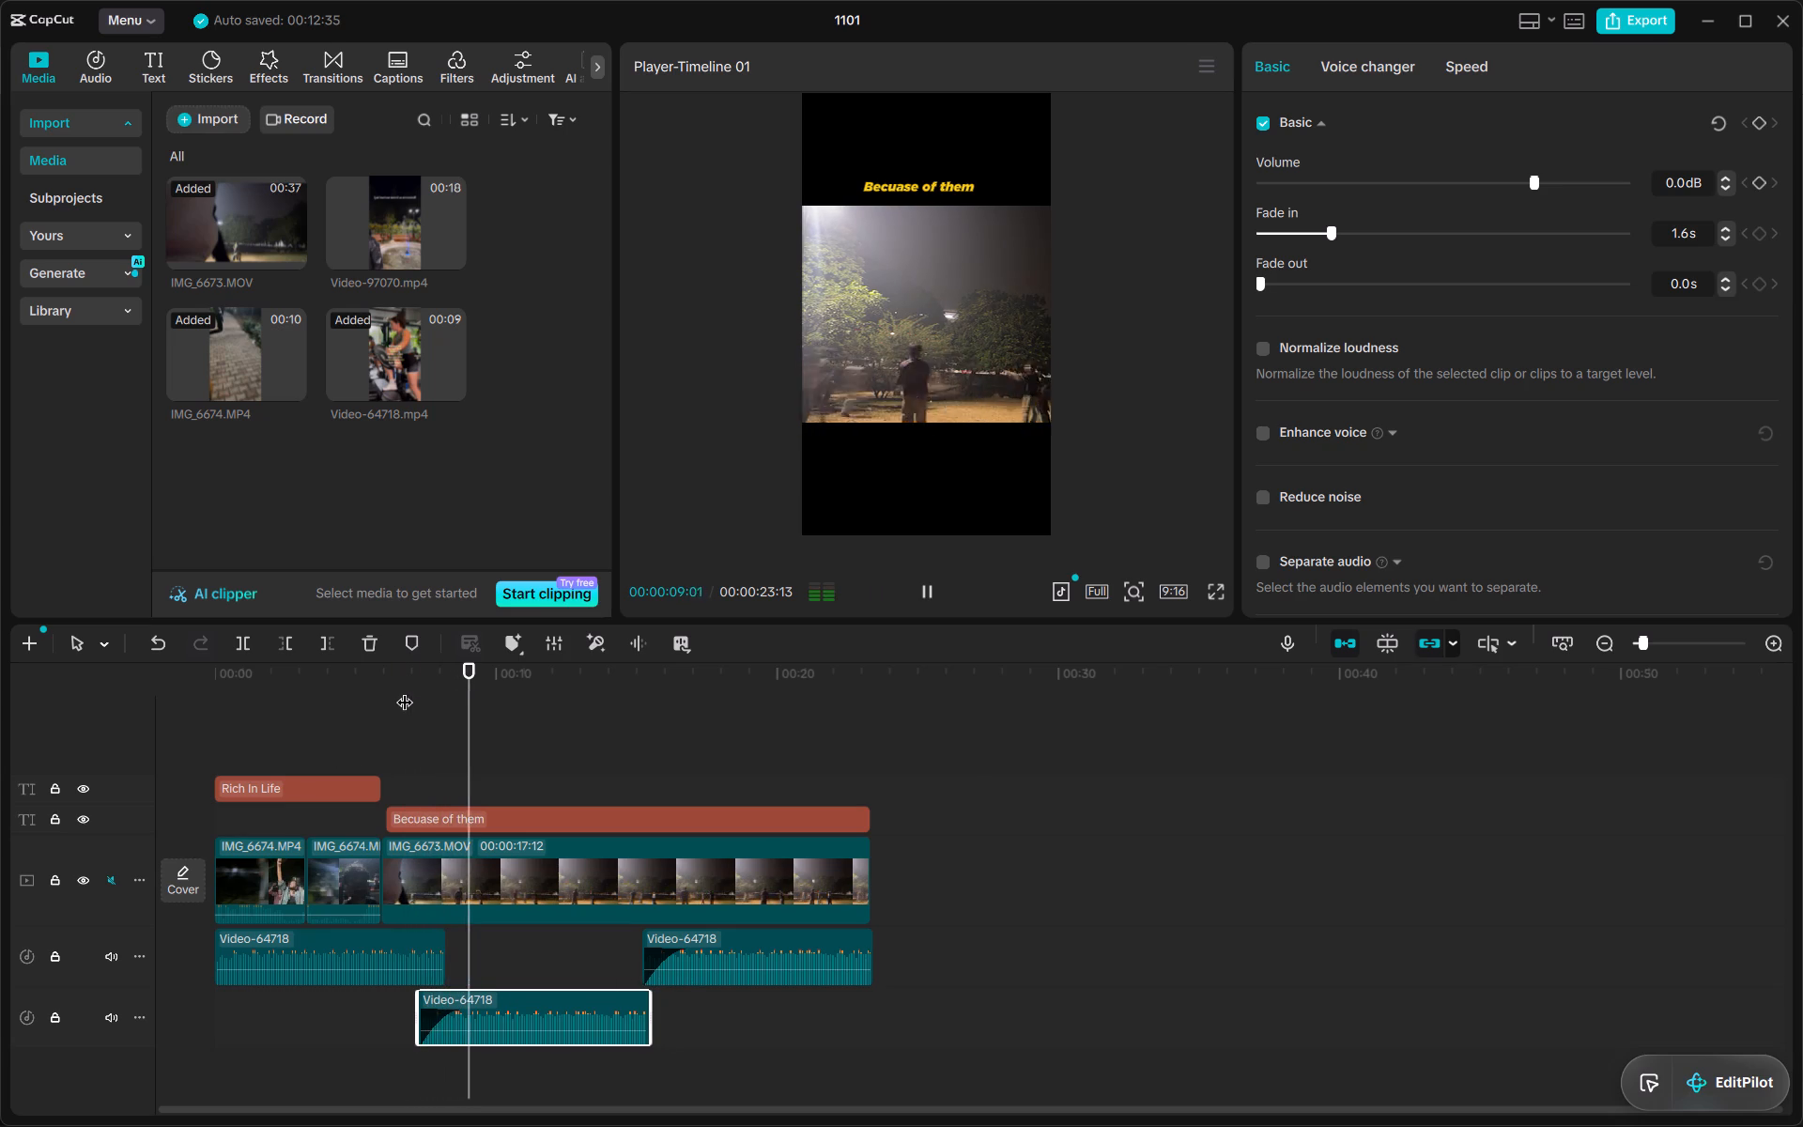
key(space)
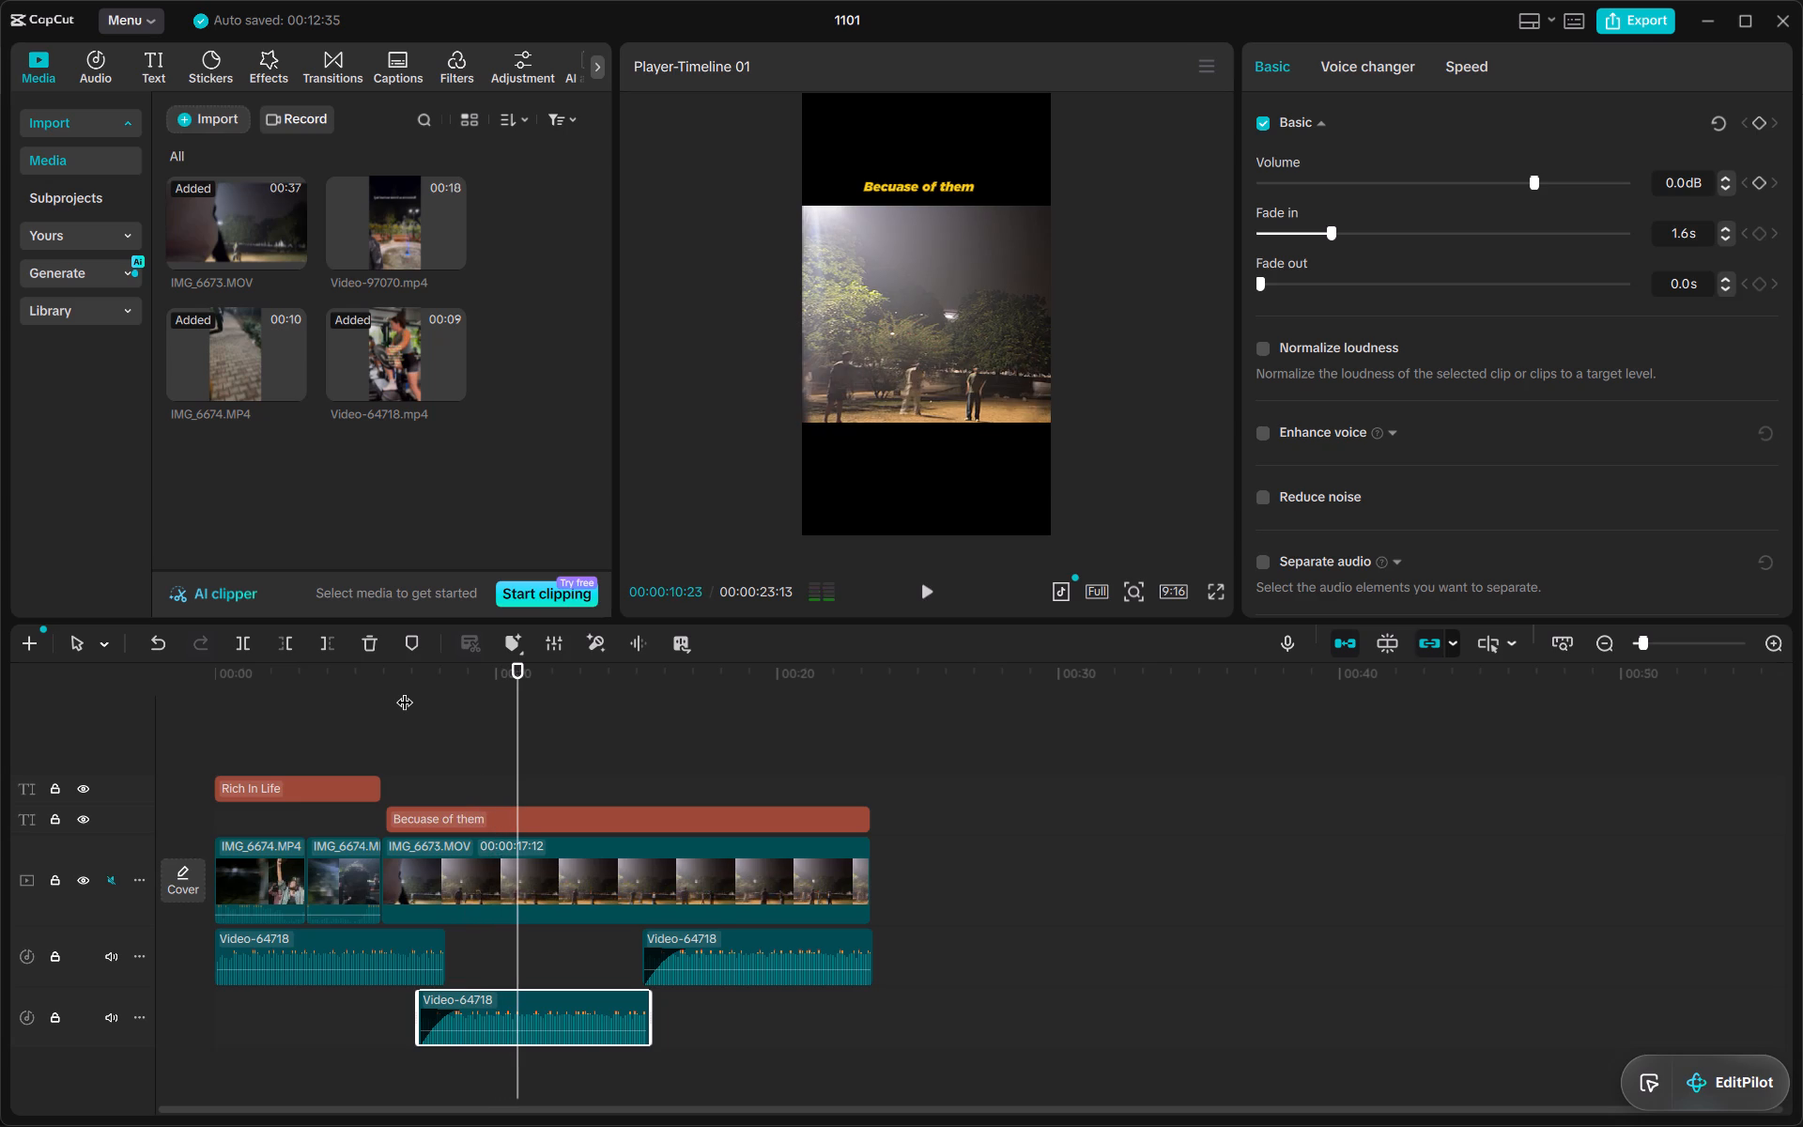
click(415, 669)
key(space)
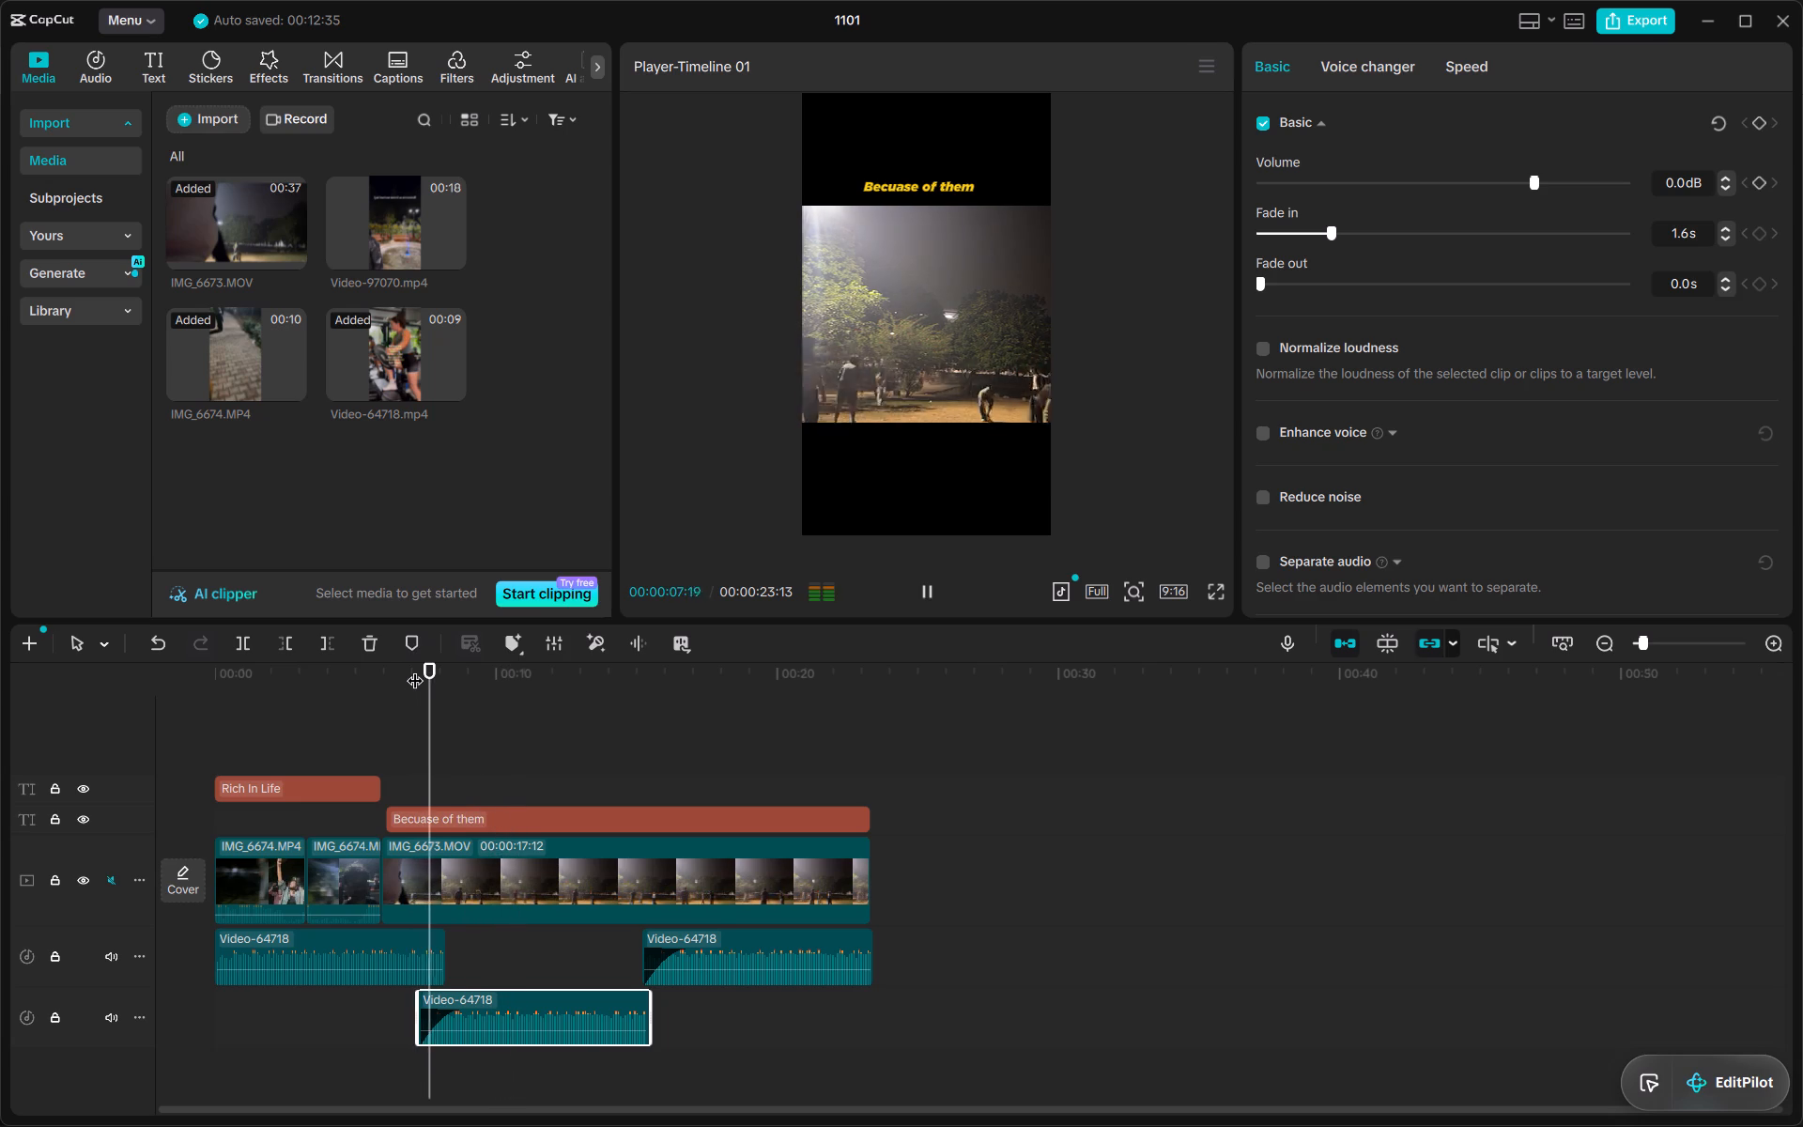